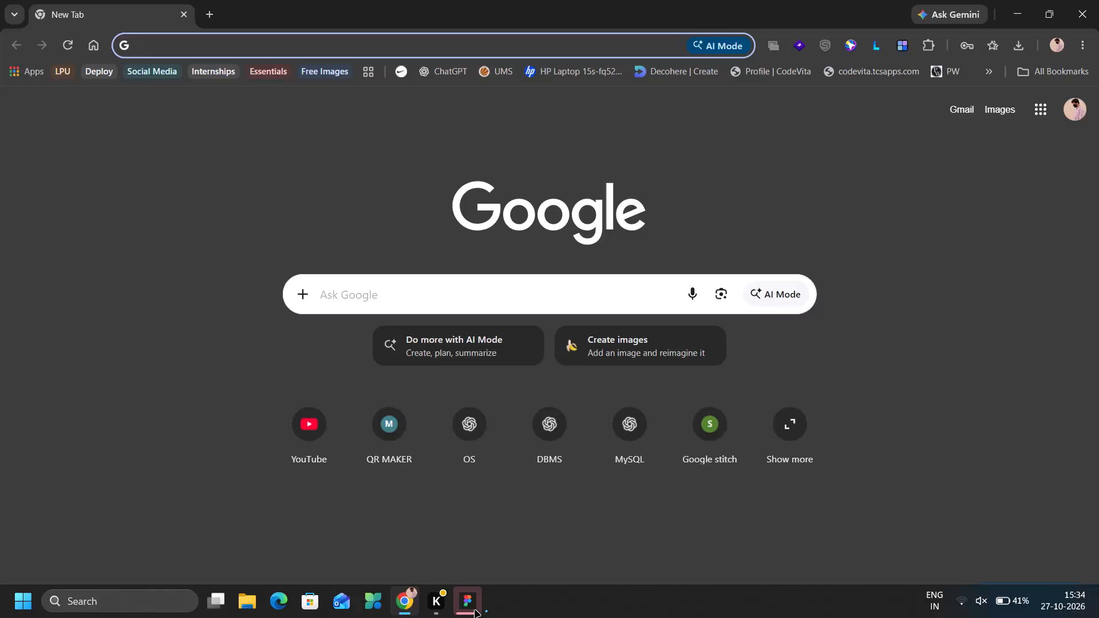
Switch to Figma and show its home page of recent files.
{"action": "left_click", "coordinate": [474, 609]}
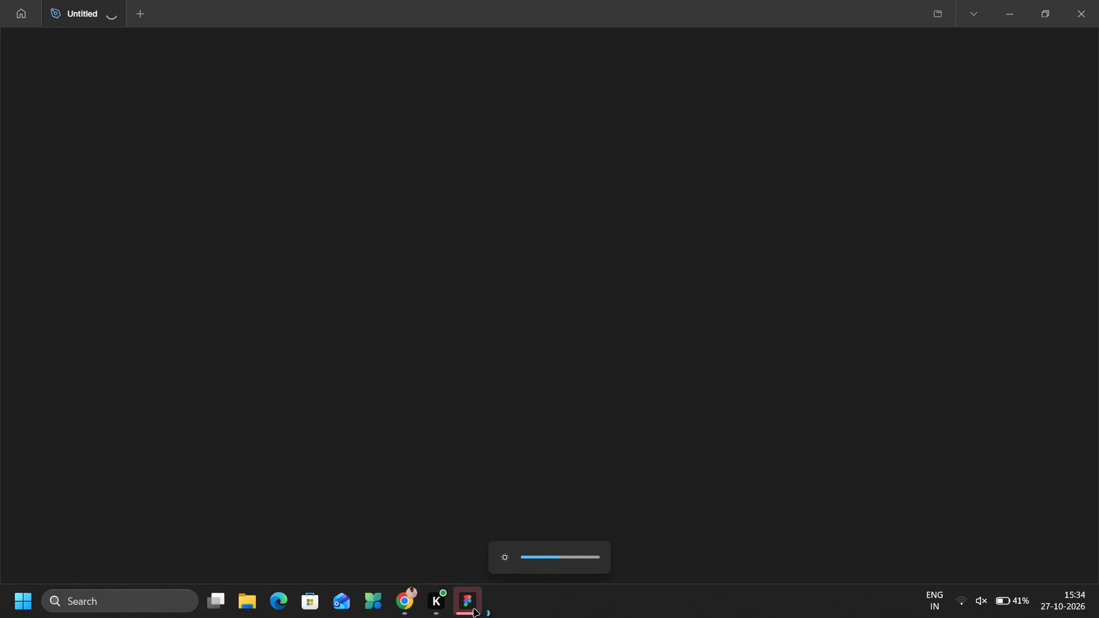
{"action": "left_click", "coordinate": [31, 30]}
{"action": "left_click", "coordinate": [32, 11]}
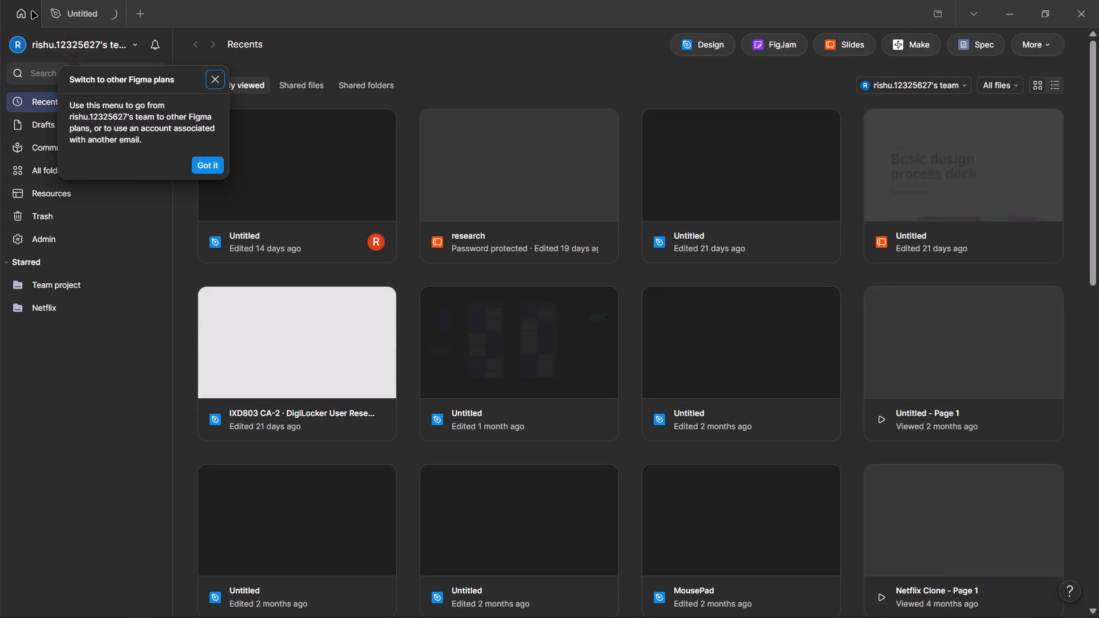
Switch to Chrome and open the Behance website.
{"action": "key", "text": "alt+Tab"}
{"action": "type", "text": "behance"}
{"action": "key", "text": "Return"}
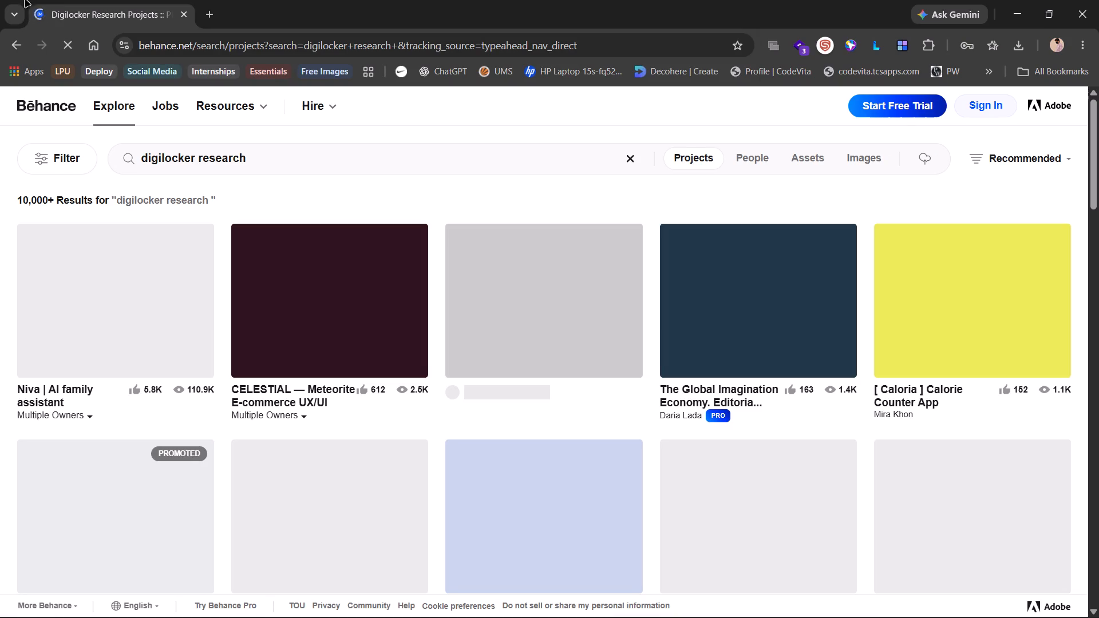
Replace the Behance project search with "digilocker".
{"action": "left_click_drag", "start_coordinate": [270, 158], "coordinate": [91, 150]}
{"action": "key", "text": "BackSpace"}
{"action": "type", "text": "digilocker"}
{"action": "key", "text": "Return"}
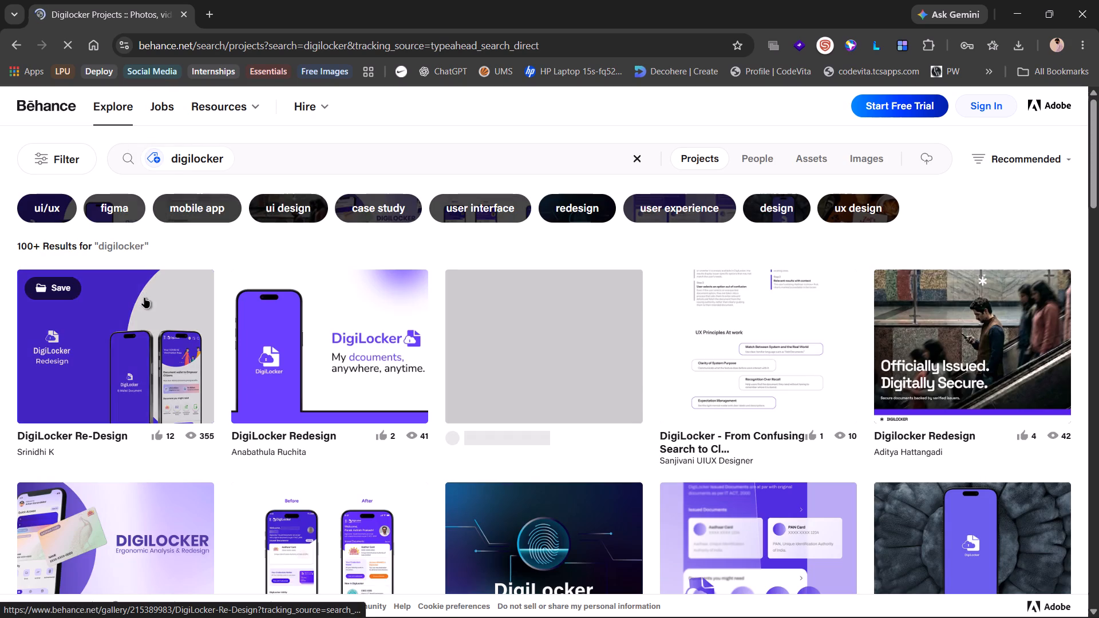
Open the DigiLocker Re-Design project, examine its cover, About and Scope of Work sections, and dismiss the Google sign-in prompt.
{"action": "left_click", "coordinate": [123, 326]}
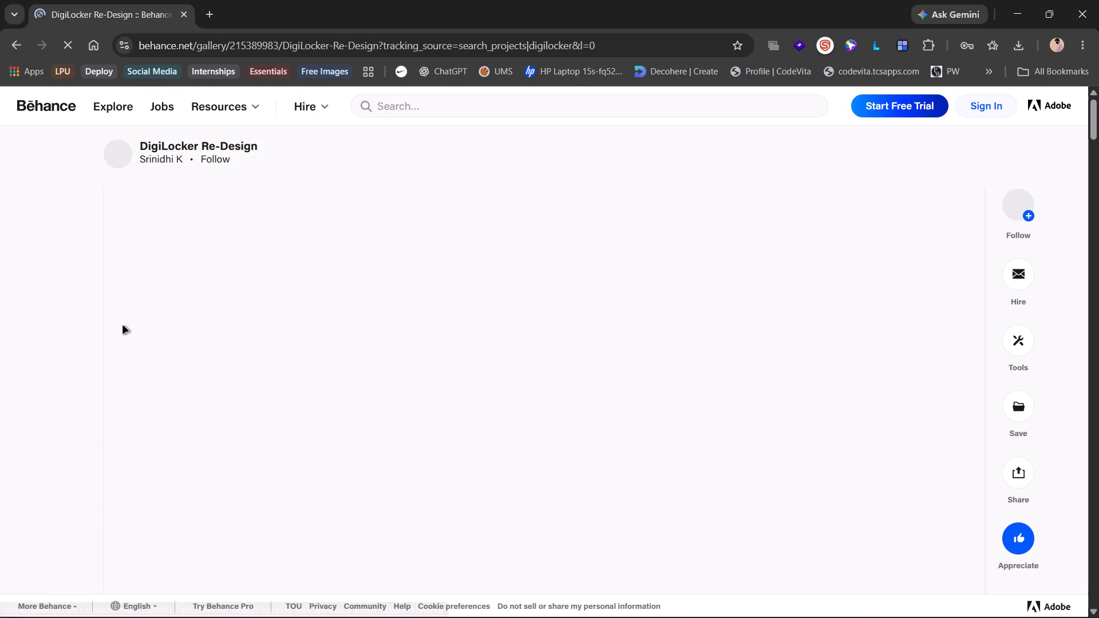
{"action": "scroll", "coordinate": [378, 288], "scroll_direction": "down", "scroll_amount": 2}
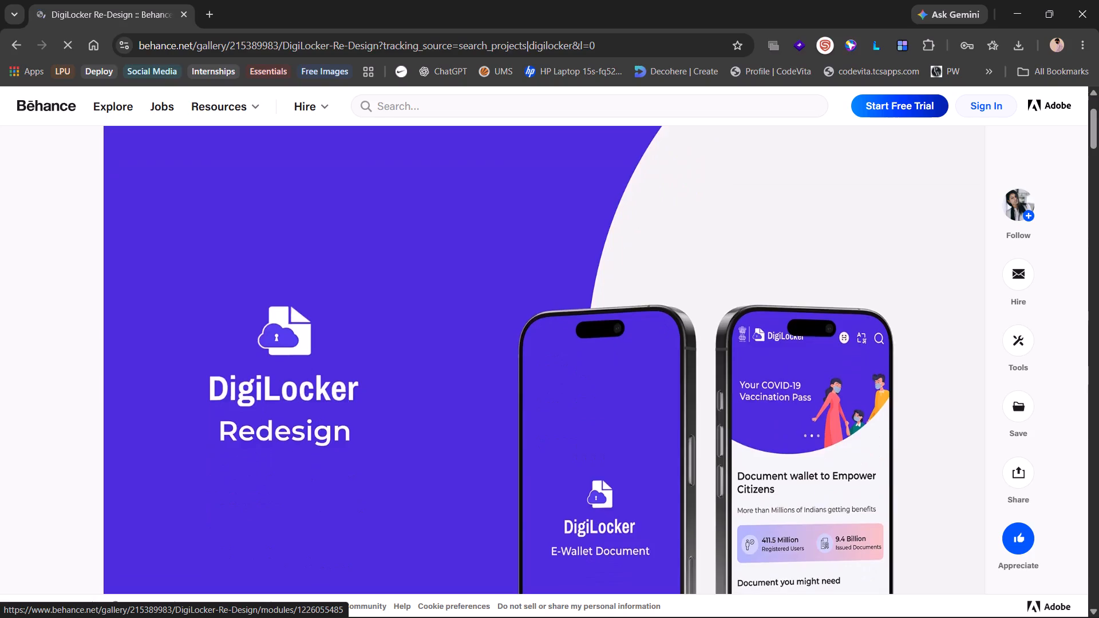
{"action": "scroll", "coordinate": [378, 288], "scroll_direction": "down", "scroll_amount": 4}
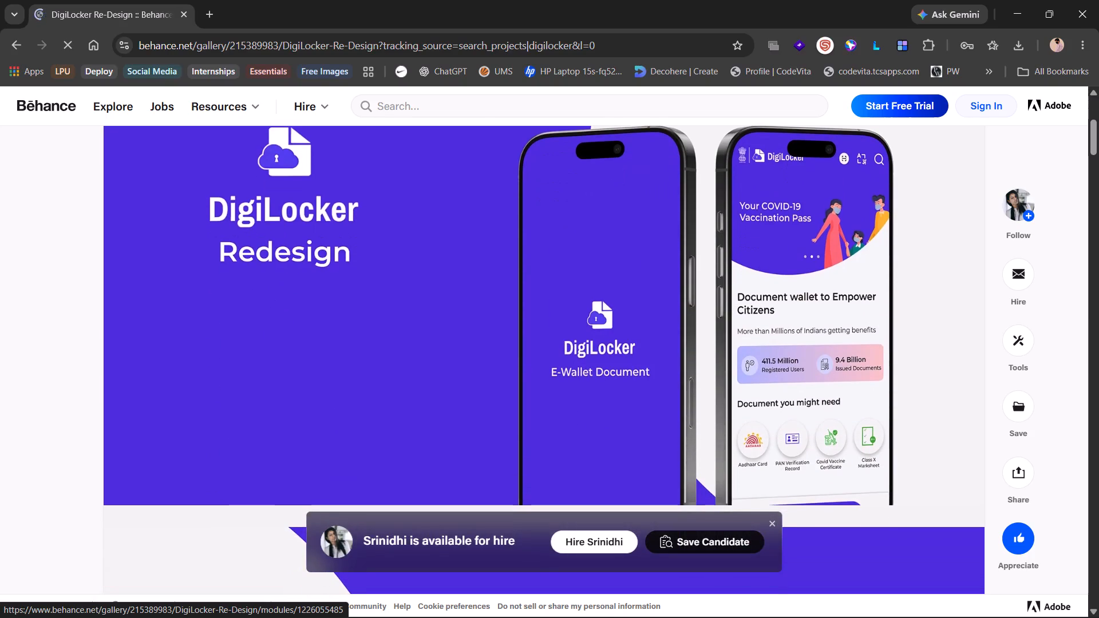
{"action": "scroll", "coordinate": [378, 288], "scroll_direction": "down", "scroll_amount": 2}
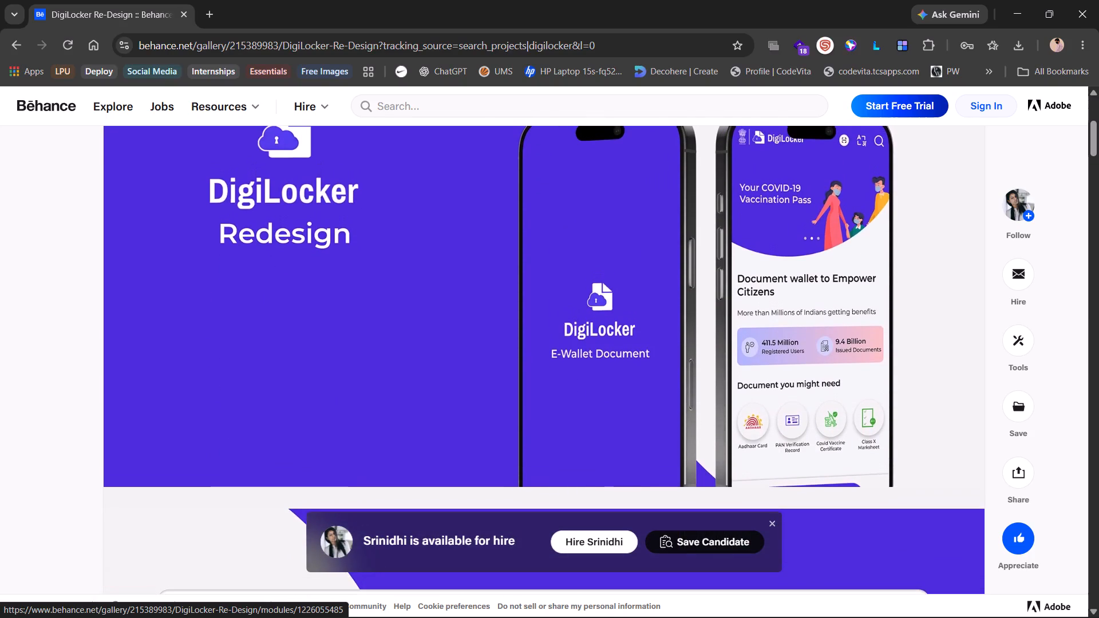
{"action": "scroll", "coordinate": [378, 288], "scroll_direction": "down", "scroll_amount": 4}
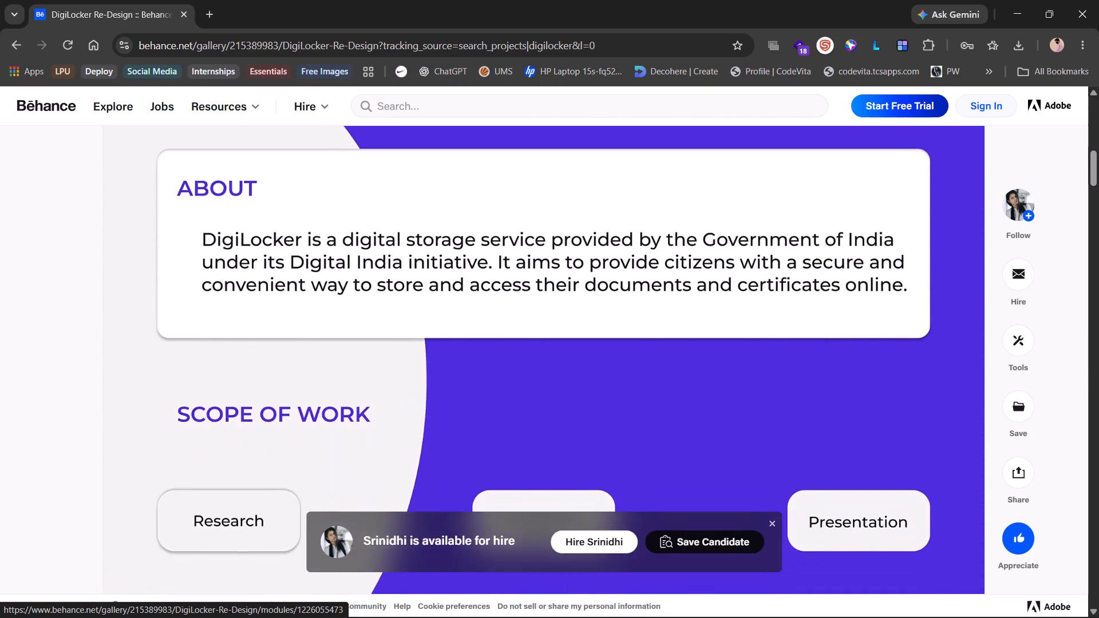
{"action": "scroll", "coordinate": [378, 288], "scroll_direction": "down", "scroll_amount": 4}
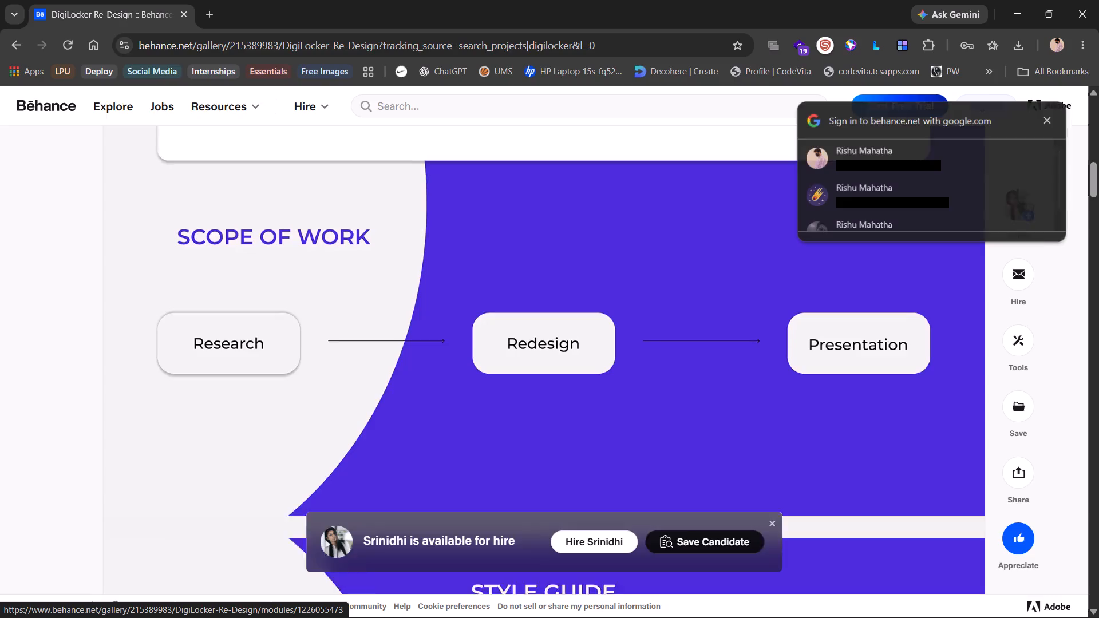
{"action": "scroll", "coordinate": [378, 288], "scroll_direction": "down", "scroll_amount": 1}
{"action": "left_click", "coordinate": [1055, 122]}
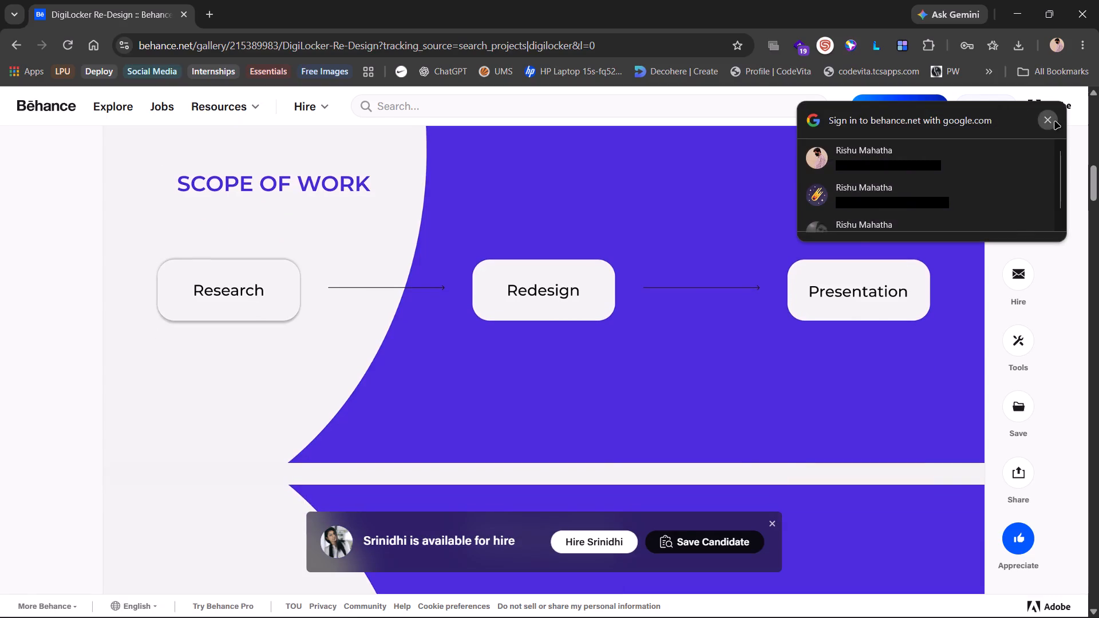
Examine the project's style guide, including its font, color palette, icons and buttons.
{"action": "scroll", "coordinate": [725, 326], "scroll_direction": "down", "scroll_amount": 5}
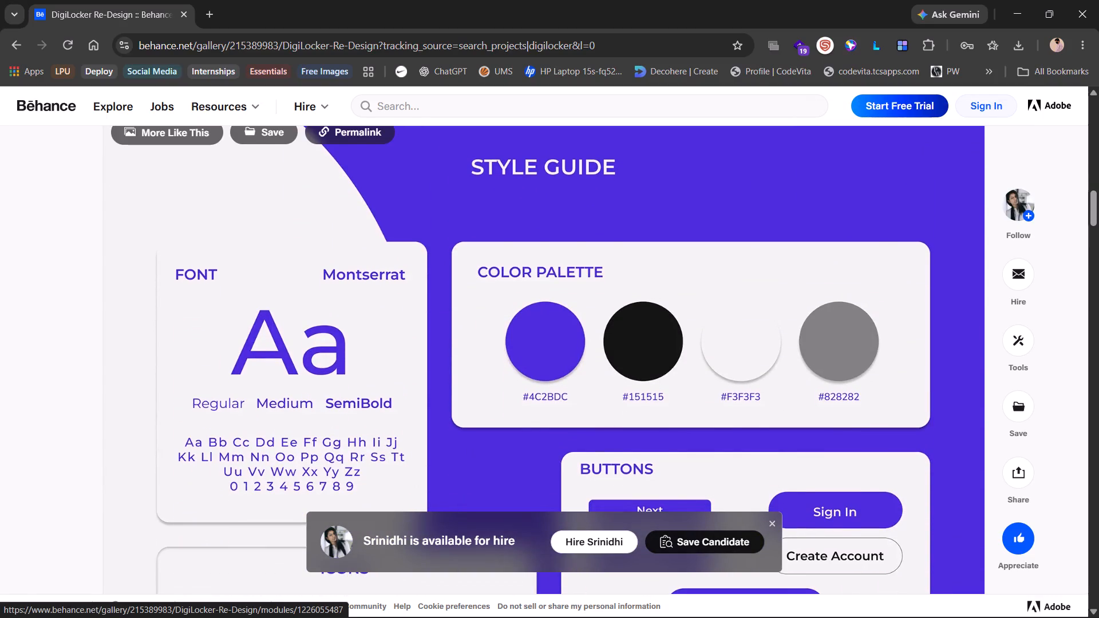
{"action": "scroll", "coordinate": [725, 326], "scroll_direction": "down", "scroll_amount": 2}
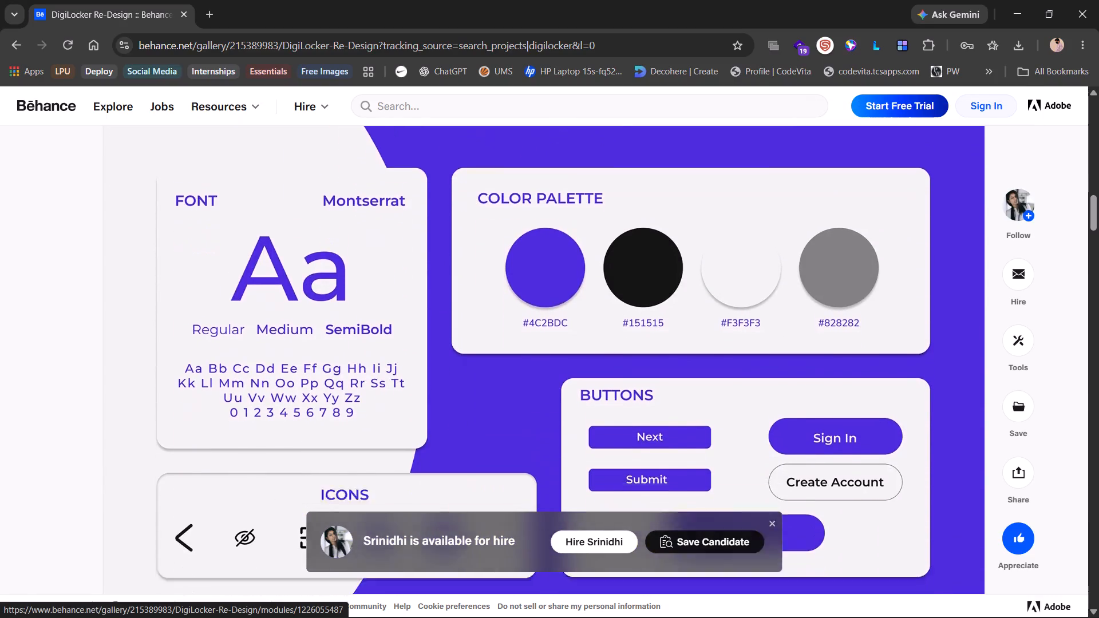
Examine the splash screen and home screen mockups in the project's UI Screens section.
{"action": "scroll", "coordinate": [725, 326], "scroll_direction": "down", "scroll_amount": 6}
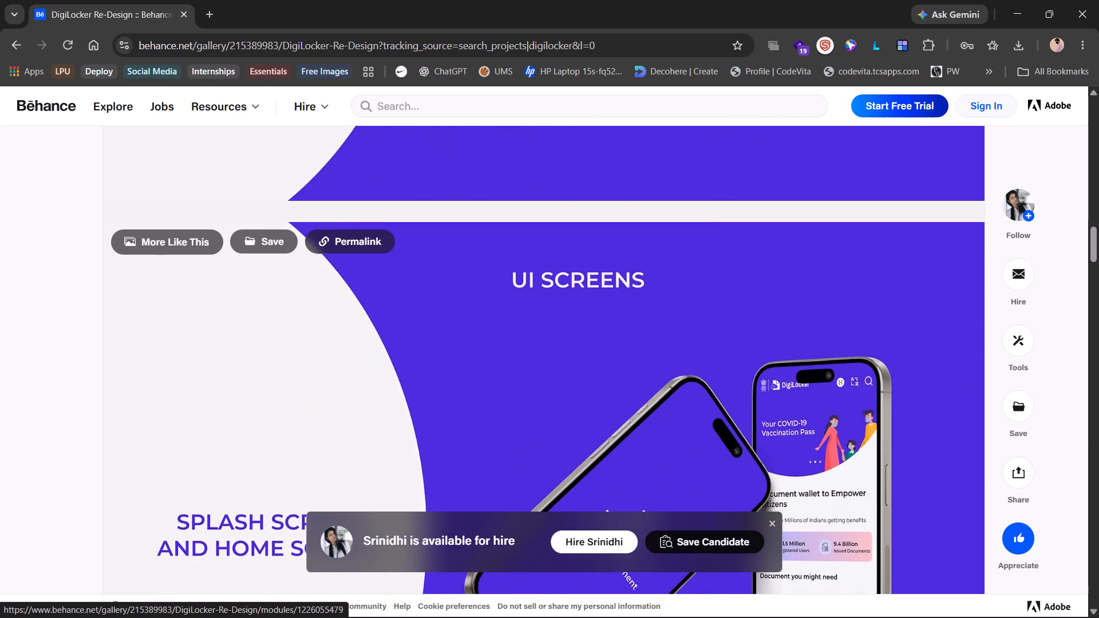
{"action": "scroll", "coordinate": [725, 326], "scroll_direction": "down", "scroll_amount": 4}
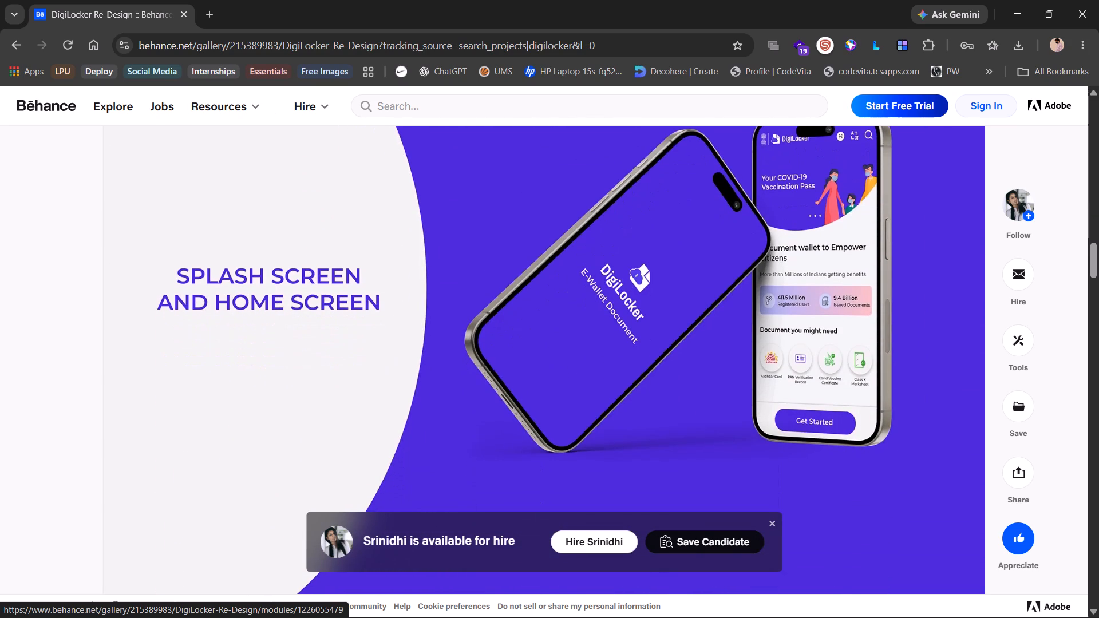
{"action": "scroll", "coordinate": [725, 326], "scroll_direction": "down", "scroll_amount": 1}
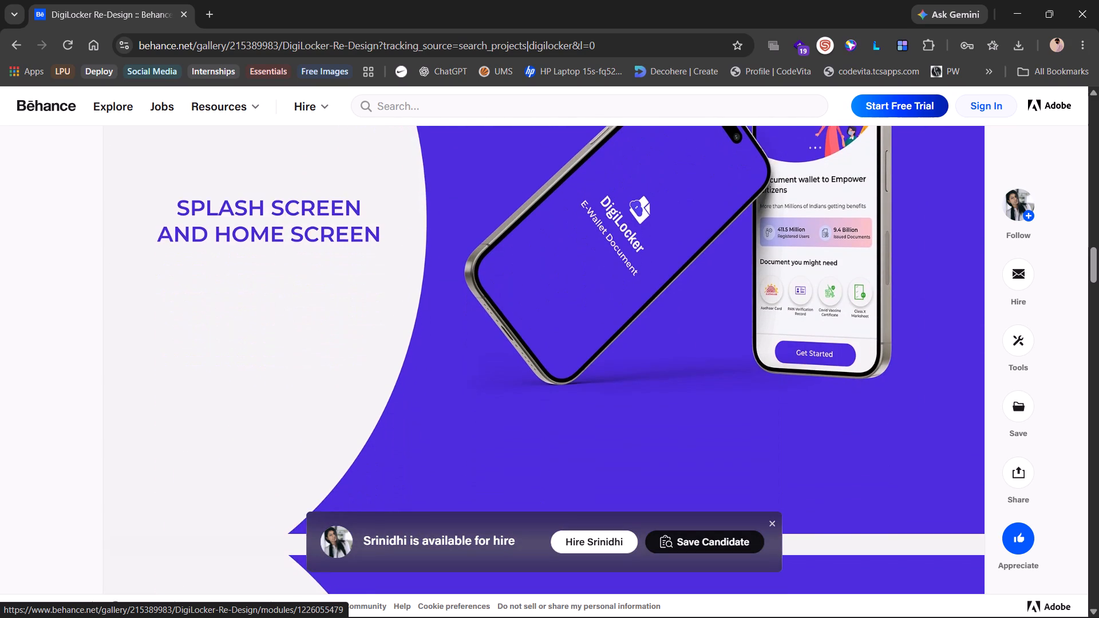
{"action": "scroll", "coordinate": [725, 326], "scroll_direction": "up", "scroll_amount": 2}
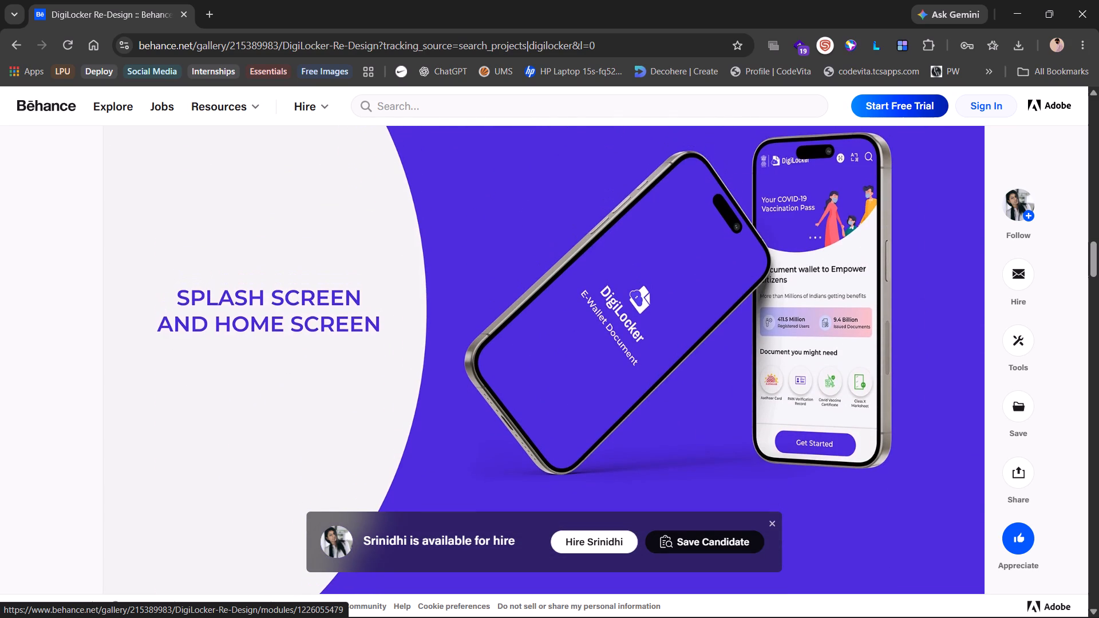
Examine the redesign's about, sign-up, sign-in and verification screen mockups.
{"action": "scroll", "coordinate": [725, 326], "scroll_direction": "down", "scroll_amount": 8}
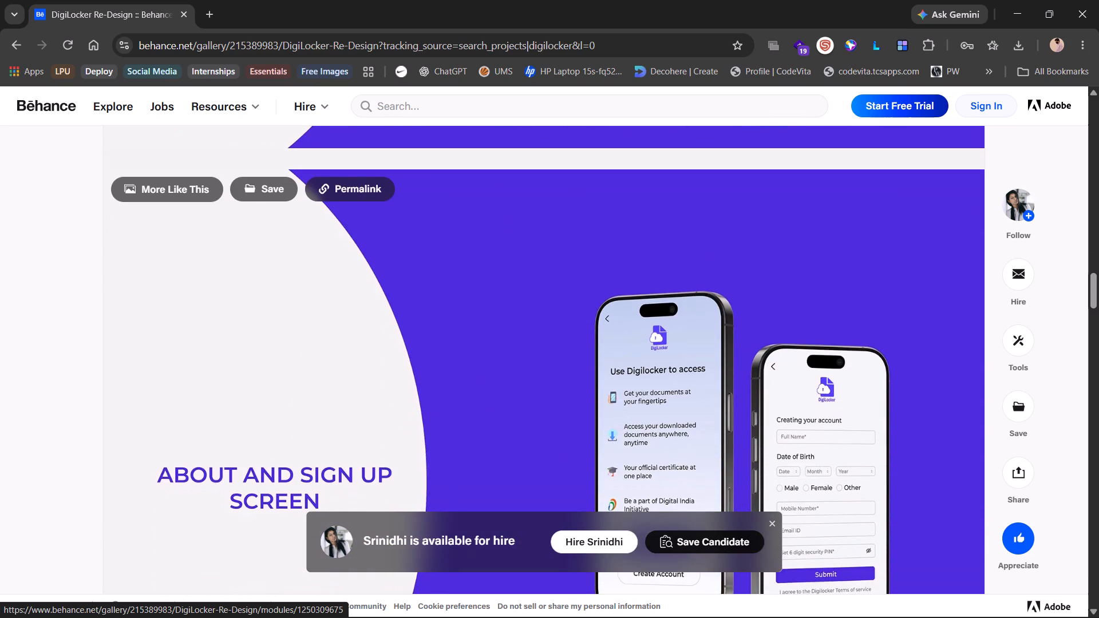
{"action": "scroll", "coordinate": [725, 326], "scroll_direction": "down", "scroll_amount": 2}
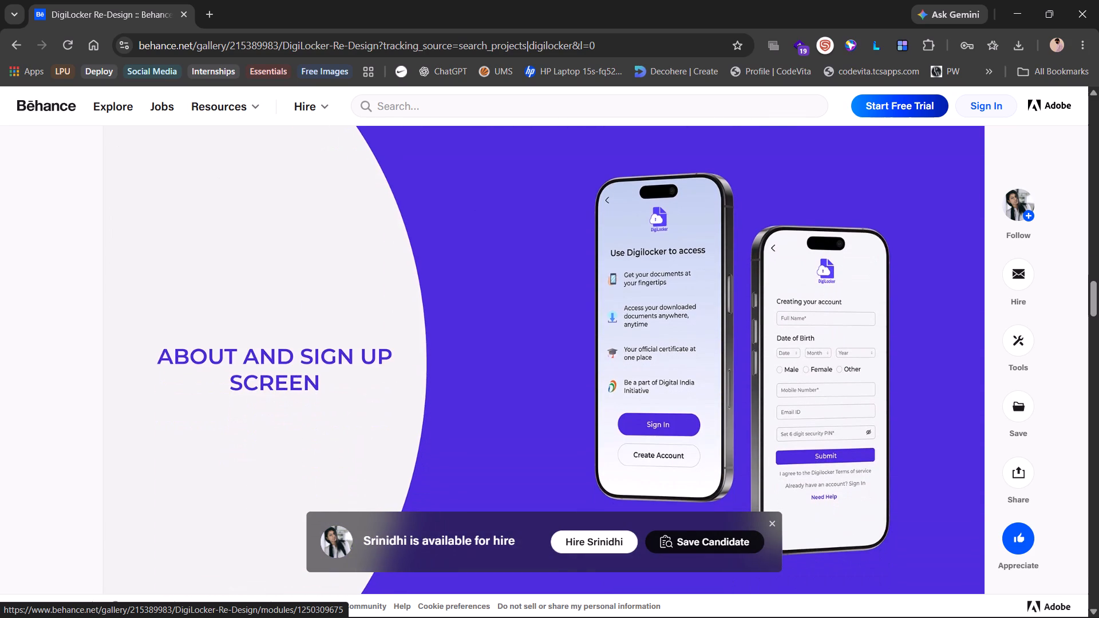
{"action": "scroll", "coordinate": [725, 326], "scroll_direction": "down", "scroll_amount": 1}
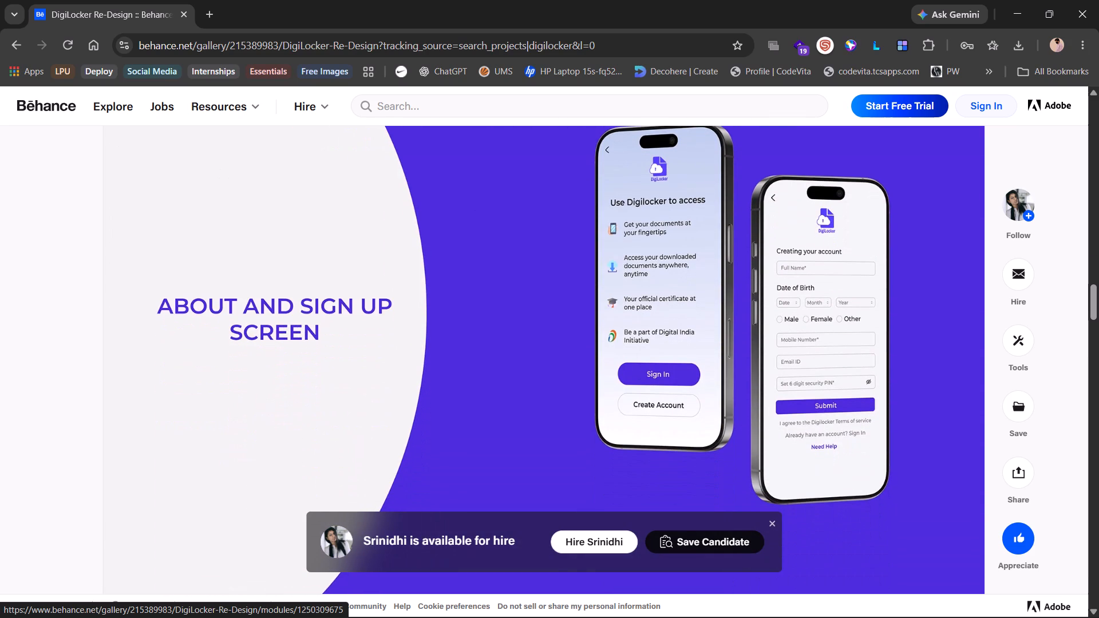
{"action": "scroll", "coordinate": [725, 326], "scroll_direction": "down", "scroll_amount": 8}
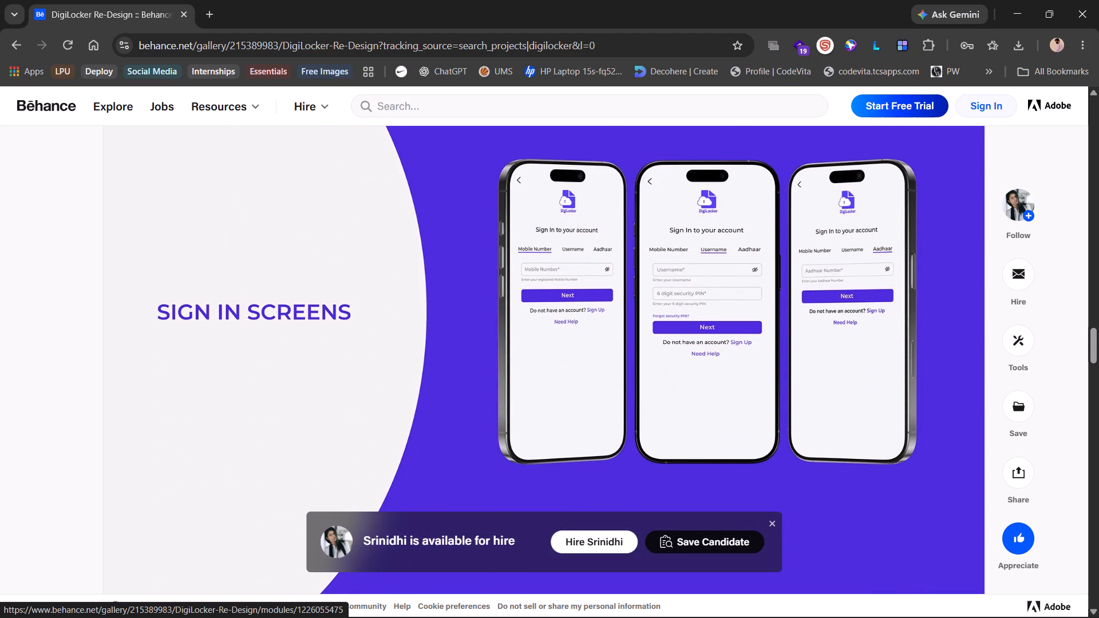
{"action": "scroll", "coordinate": [725, 326], "scroll_direction": "down", "scroll_amount": 1}
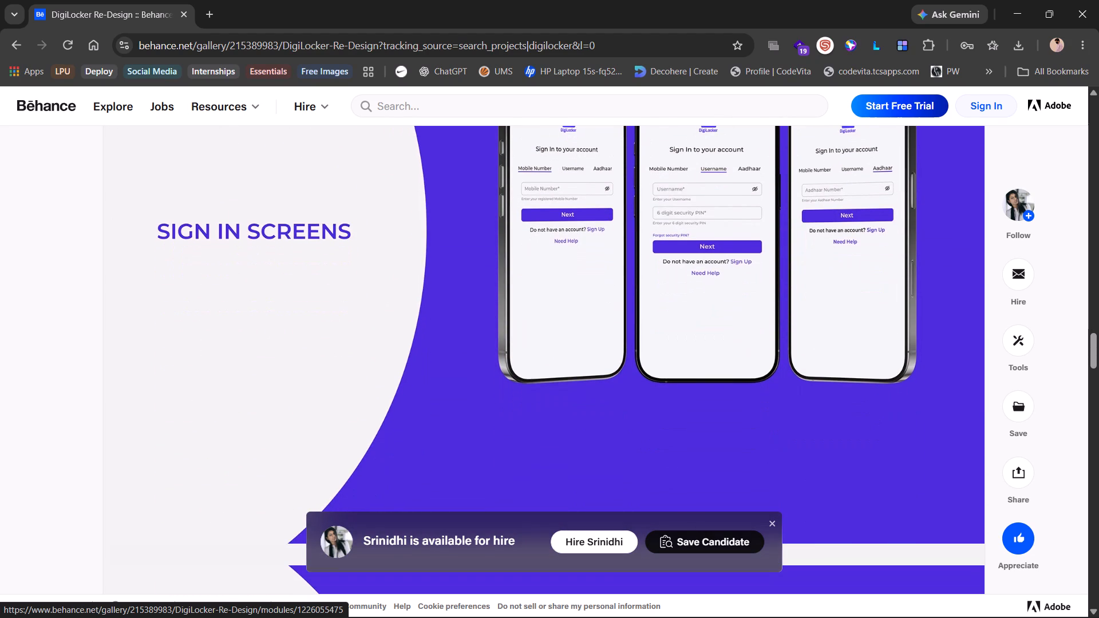
{"action": "scroll", "coordinate": [665, 404], "scroll_direction": "down", "scroll_amount": 7}
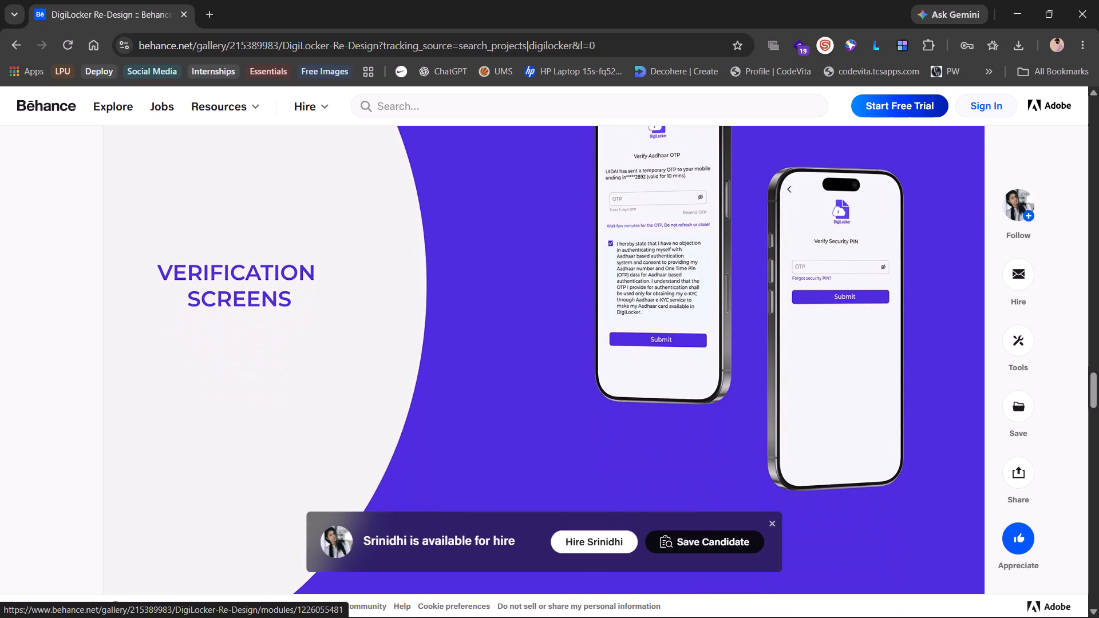
{"action": "scroll", "coordinate": [665, 404], "scroll_direction": "up", "scroll_amount": 1}
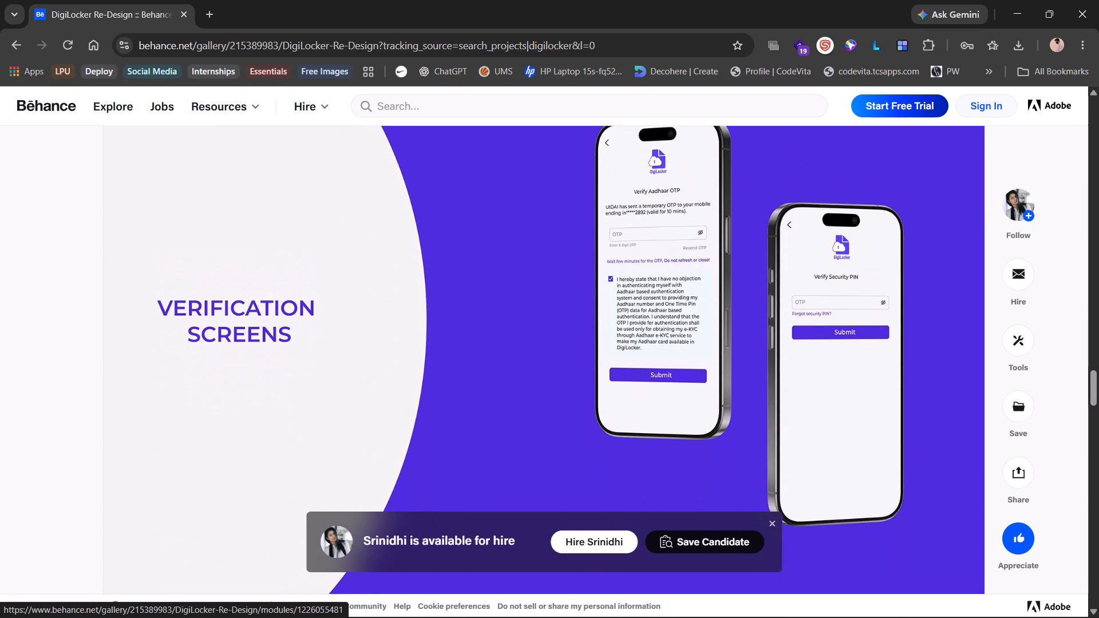
{"action": "scroll", "coordinate": [665, 404], "scroll_direction": "down", "scroll_amount": 10}
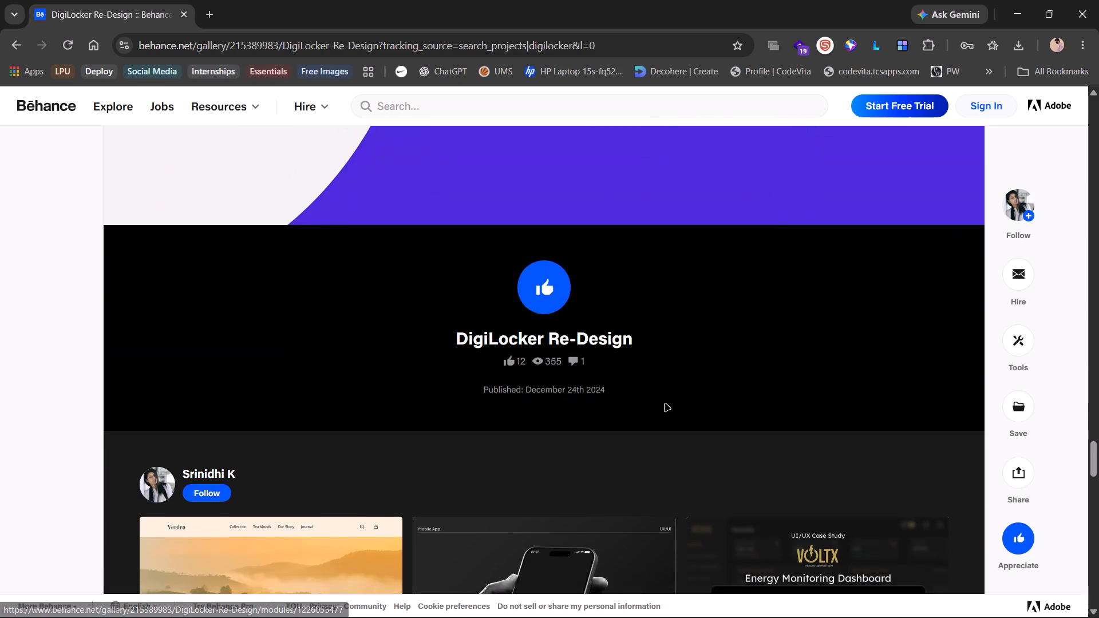
Skim the end of the project page and return to the digilocker search results.
{"action": "scroll", "coordinate": [665, 404], "scroll_direction": "down", "scroll_amount": 3}
{"action": "scroll", "coordinate": [665, 404], "scroll_direction": "up", "scroll_amount": 3}
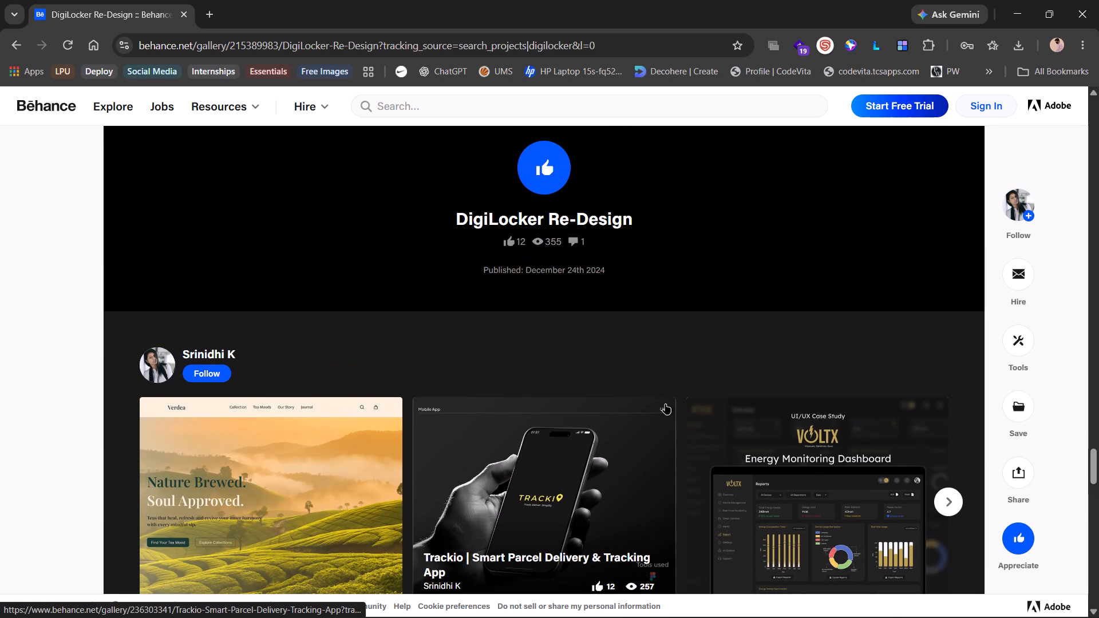
{"action": "scroll", "coordinate": [665, 404], "scroll_direction": "up", "scroll_amount": 20}
{"action": "scroll", "coordinate": [665, 404], "scroll_direction": "up", "scroll_amount": 9}
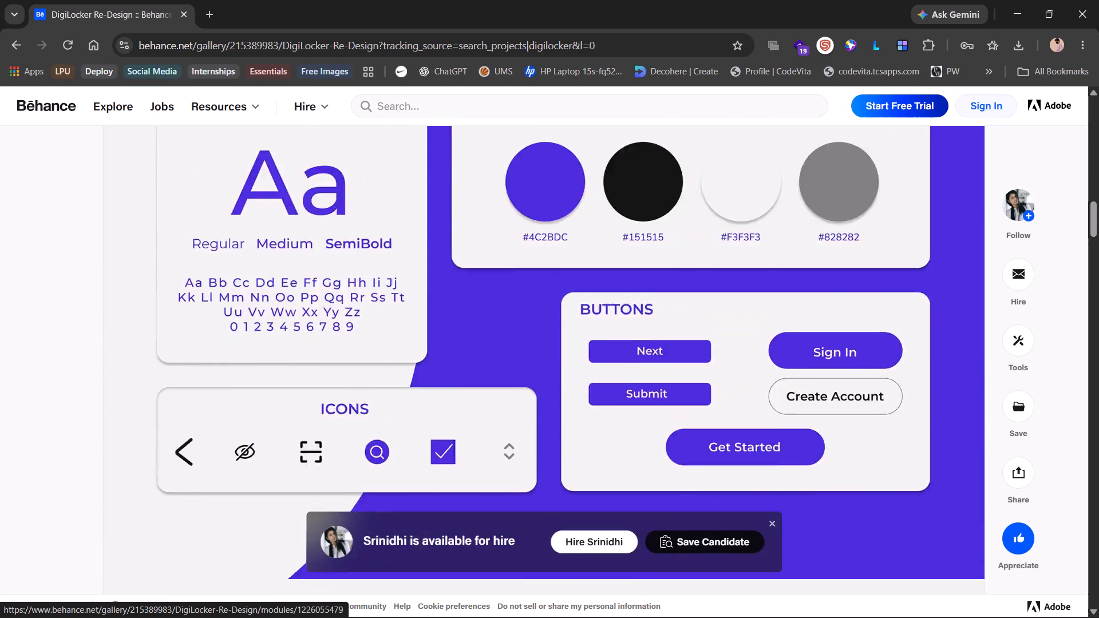
{"action": "scroll", "coordinate": [665, 404], "scroll_direction": "up", "scroll_amount": 16}
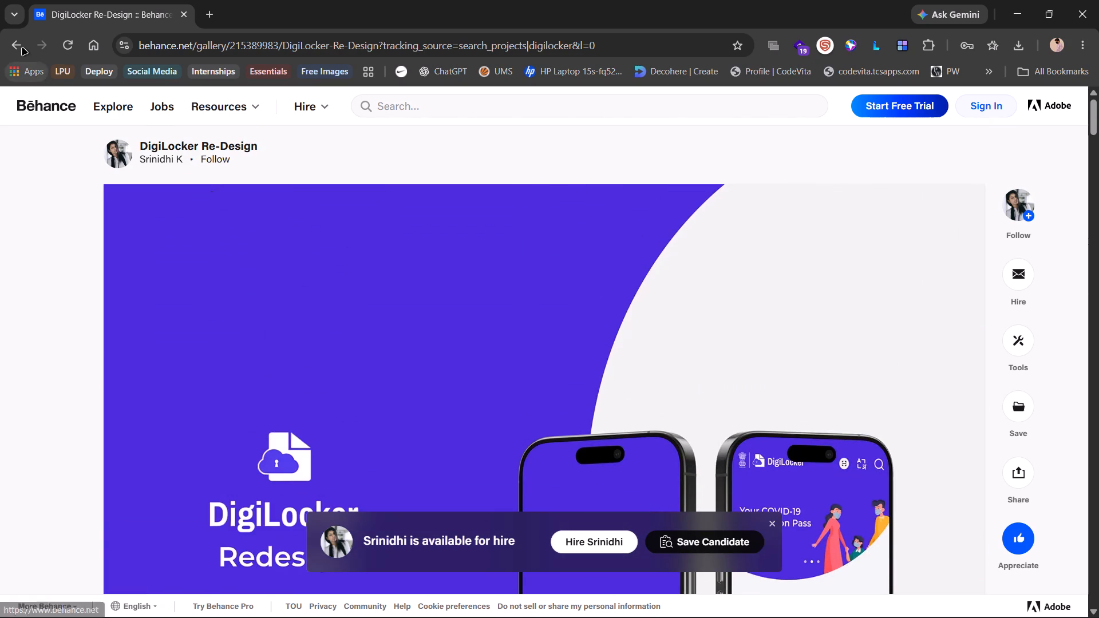
{"action": "left_click", "coordinate": [22, 47]}
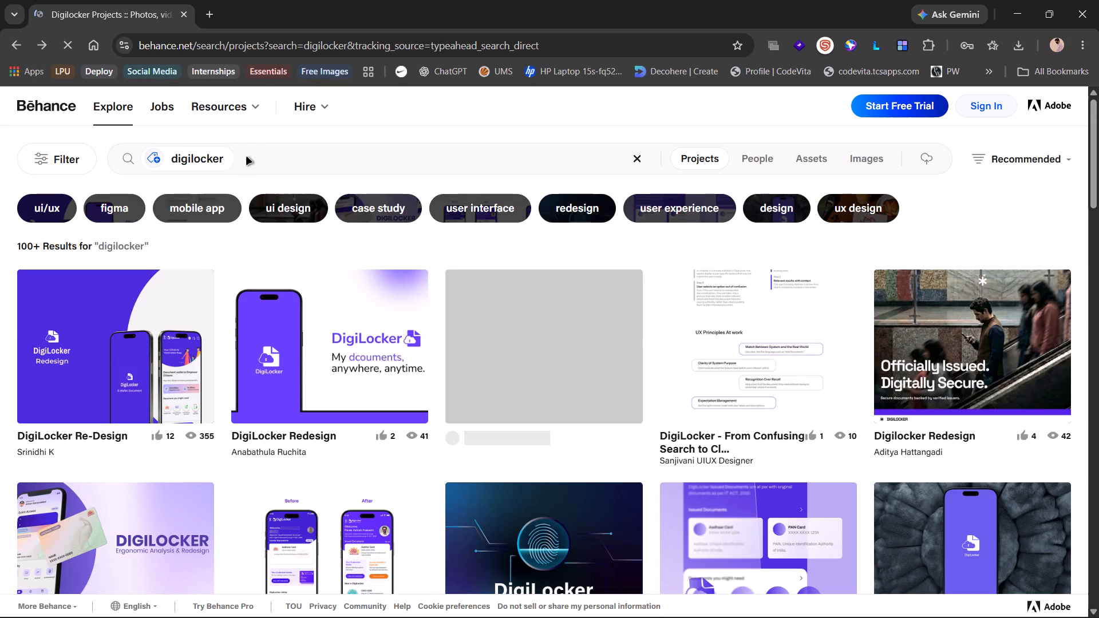
Search Behance projects for "digilocker user flow" and browse the resulting project thumbnails.
{"action": "left_click", "coordinate": [247, 157]}
{"action": "key", "text": "space"}
{"action": "type", "text": "user flow"}
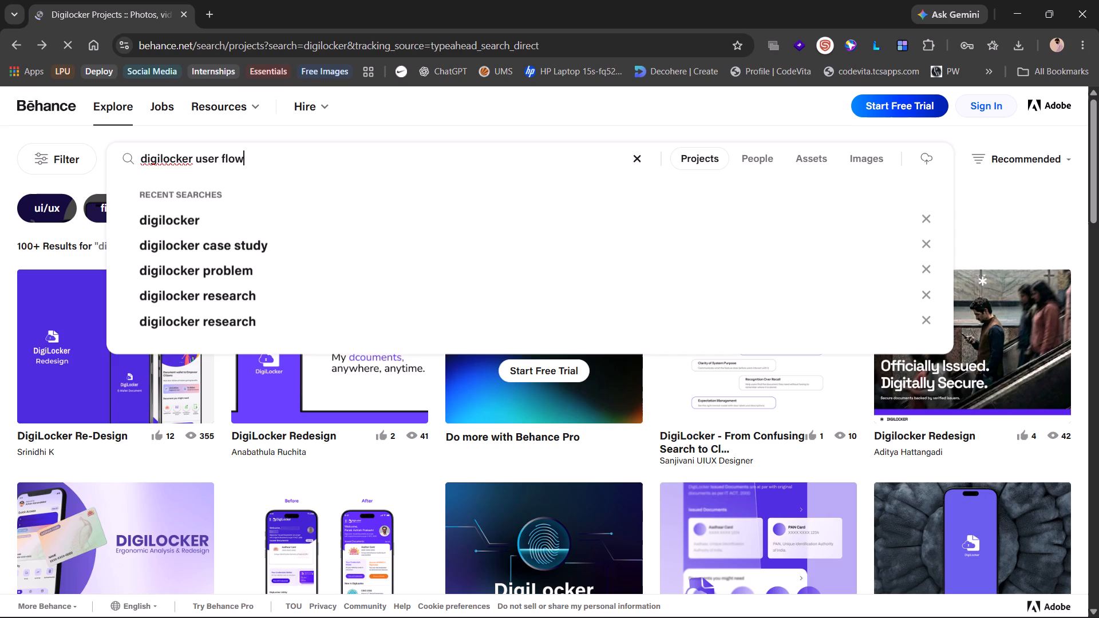
{"action": "key", "text": "Return"}
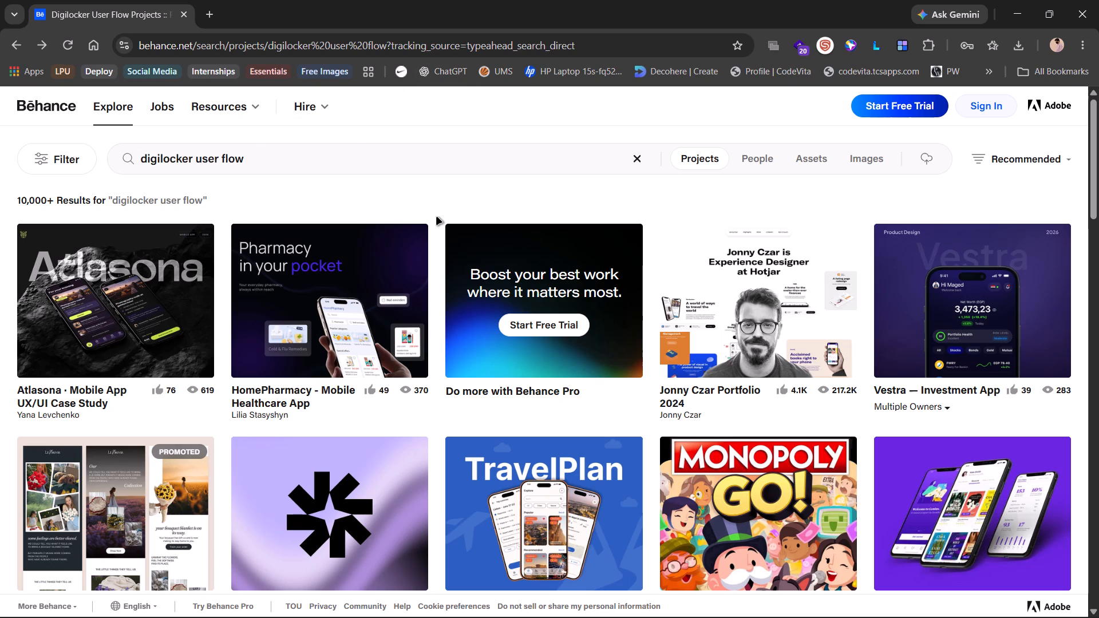
{"action": "scroll", "coordinate": [437, 217], "scroll_direction": "down", "scroll_amount": 2}
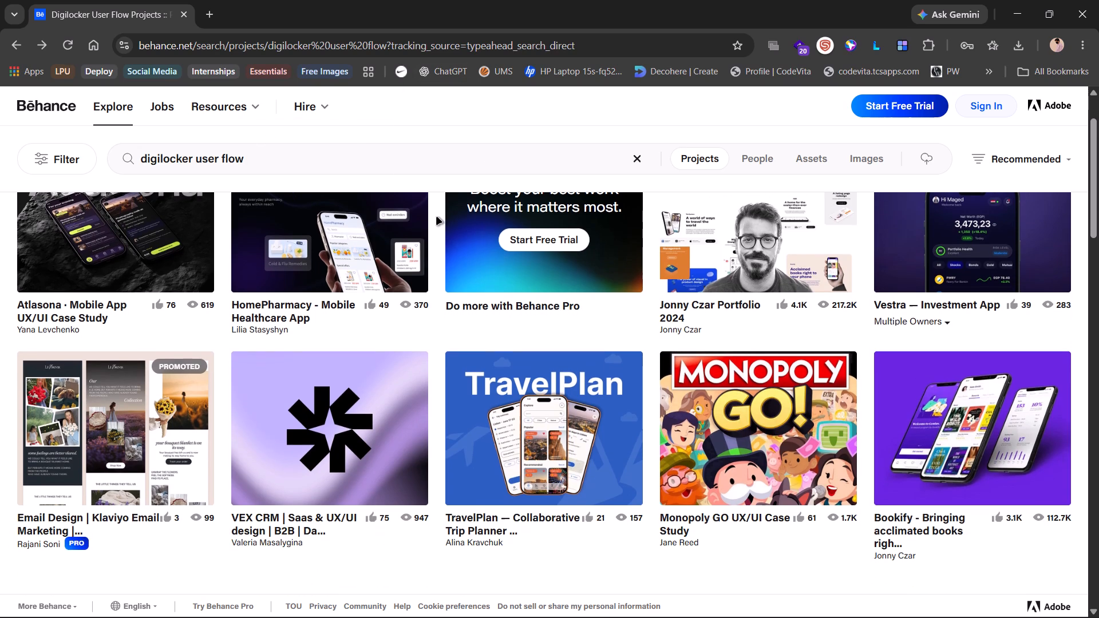
{"action": "scroll", "coordinate": [437, 217], "scroll_direction": "down", "scroll_amount": 1}
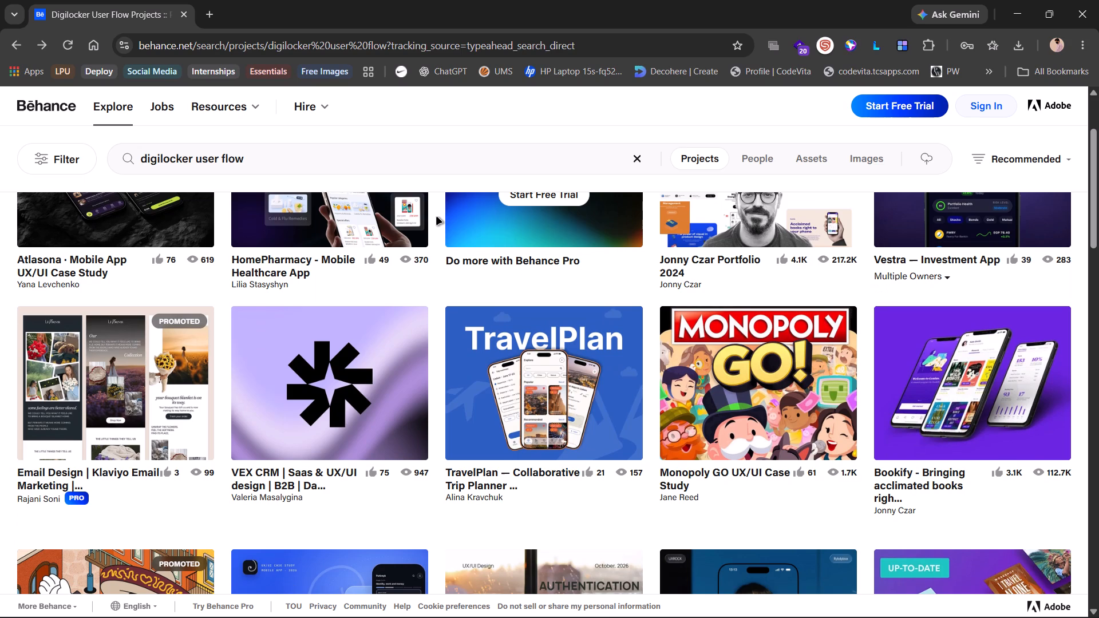
{"action": "scroll", "coordinate": [437, 217], "scroll_direction": "down", "scroll_amount": 1}
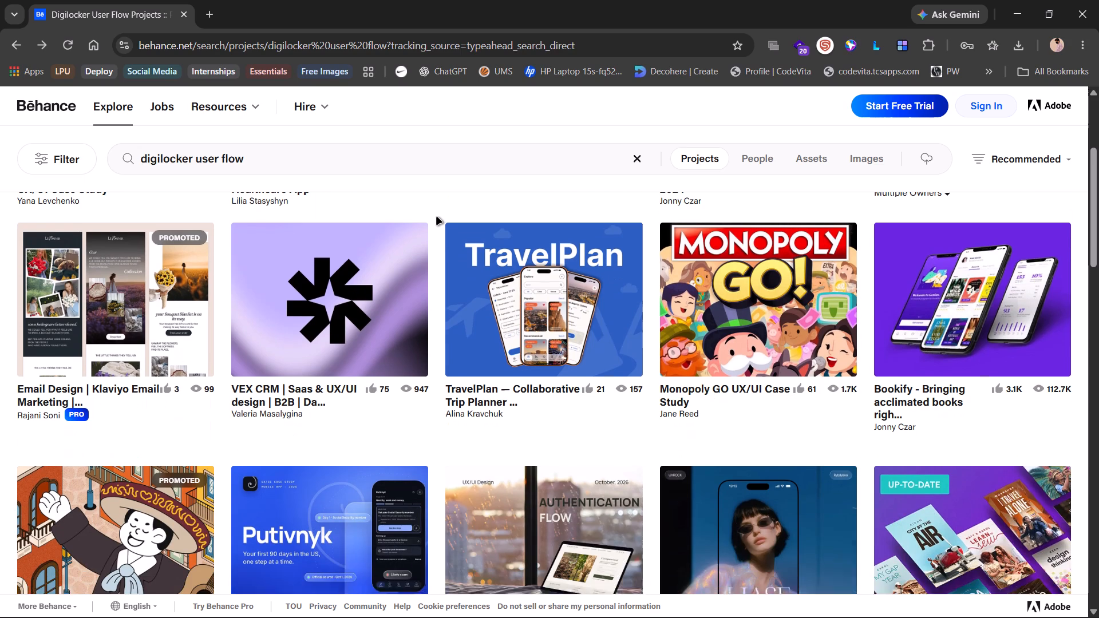
{"action": "scroll", "coordinate": [437, 217], "scroll_direction": "down", "scroll_amount": 4}
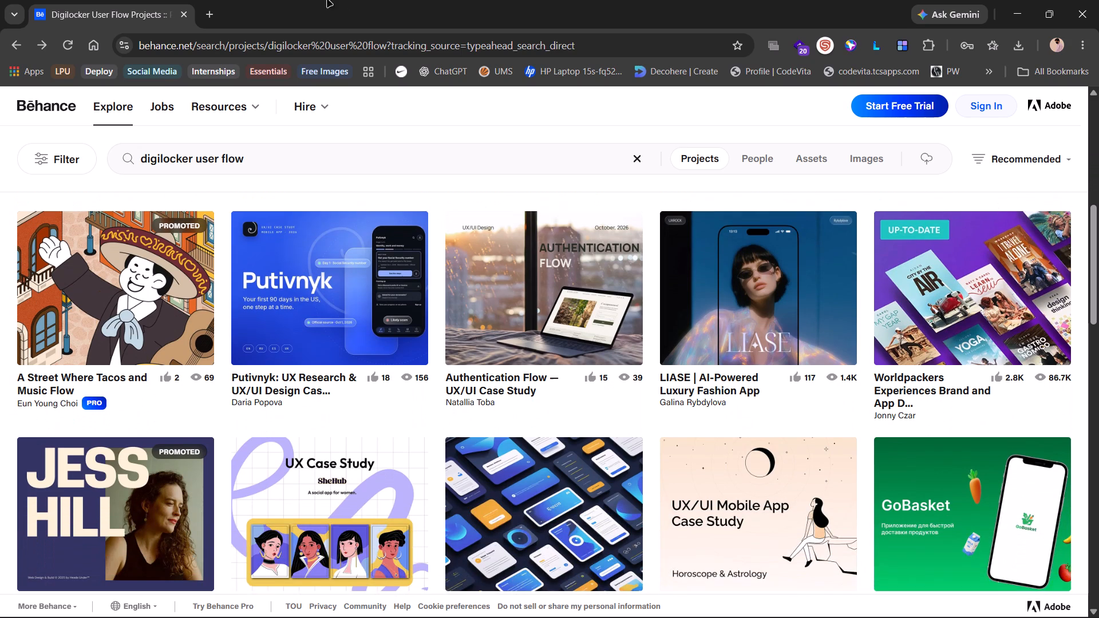
Search Google for "digilocker user flow" in a new browser tab.
{"action": "left_click", "coordinate": [211, 14]}
{"action": "type", "text": "dif"}
{"action": "key", "text": "BackSpace"}
{"action": "type", "text": "gilocker user flow"}
{"action": "key", "text": "Return"}
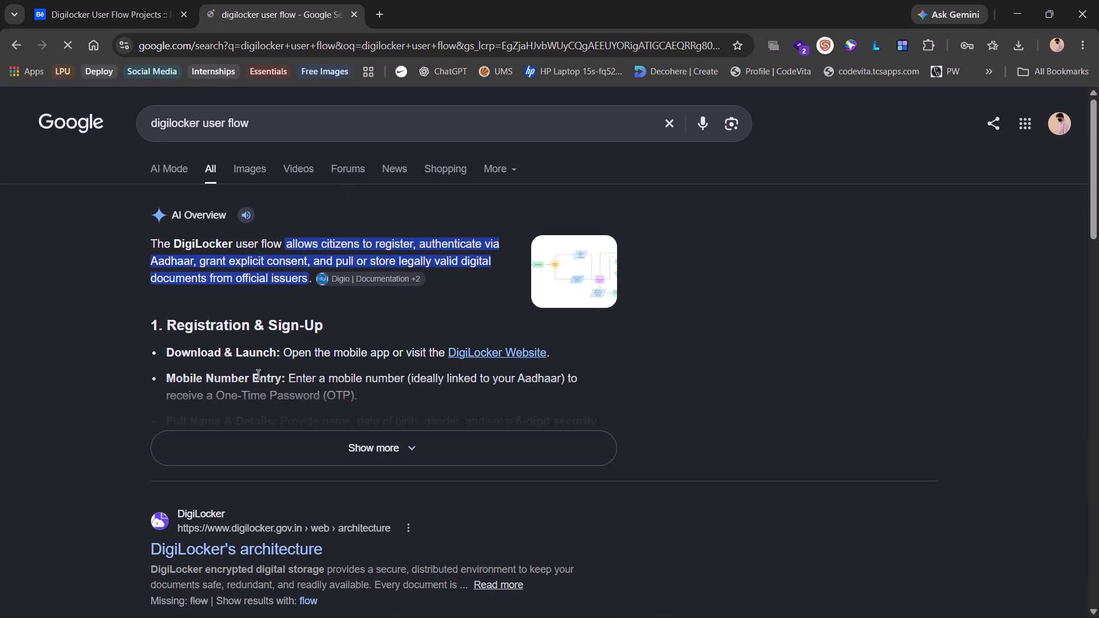
Open the "DigiLocker's architecture" search result and skim the page.
{"action": "scroll", "coordinate": [258, 374], "scroll_direction": "down", "scroll_amount": 1}
{"action": "left_click", "coordinate": [246, 474]}
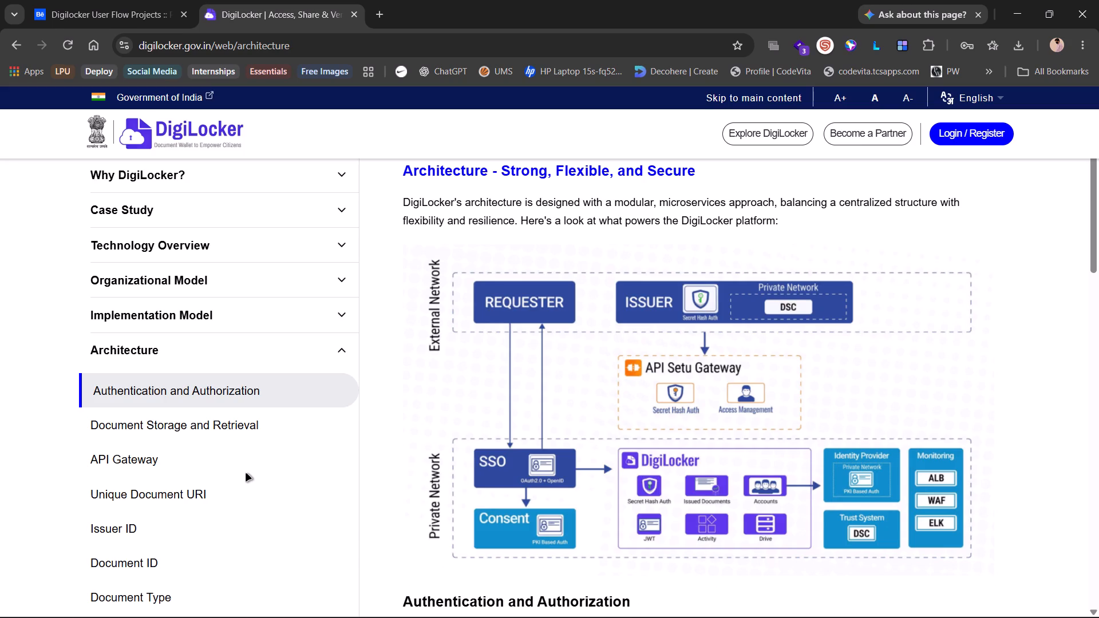
{"action": "scroll", "coordinate": [464, 370], "scroll_direction": "down", "scroll_amount": 2}
Open the Case Study section of the DigiLocker site and skim its education and traffic police cases.
{"action": "left_click", "coordinate": [325, 195]}
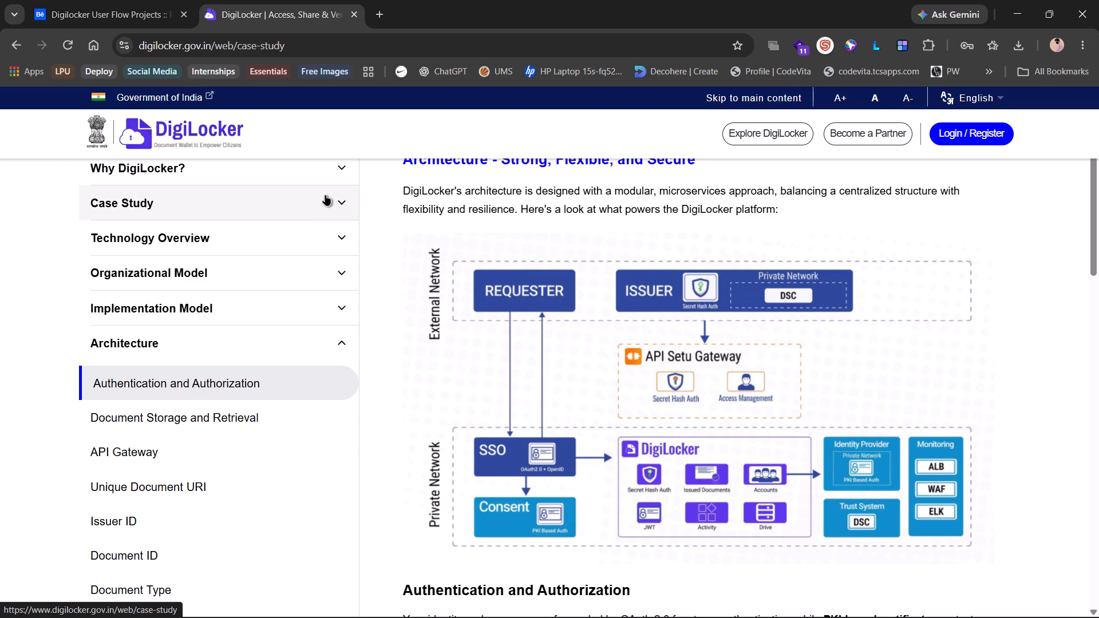
{"action": "scroll", "coordinate": [286, 253], "scroll_direction": "down", "scroll_amount": 1}
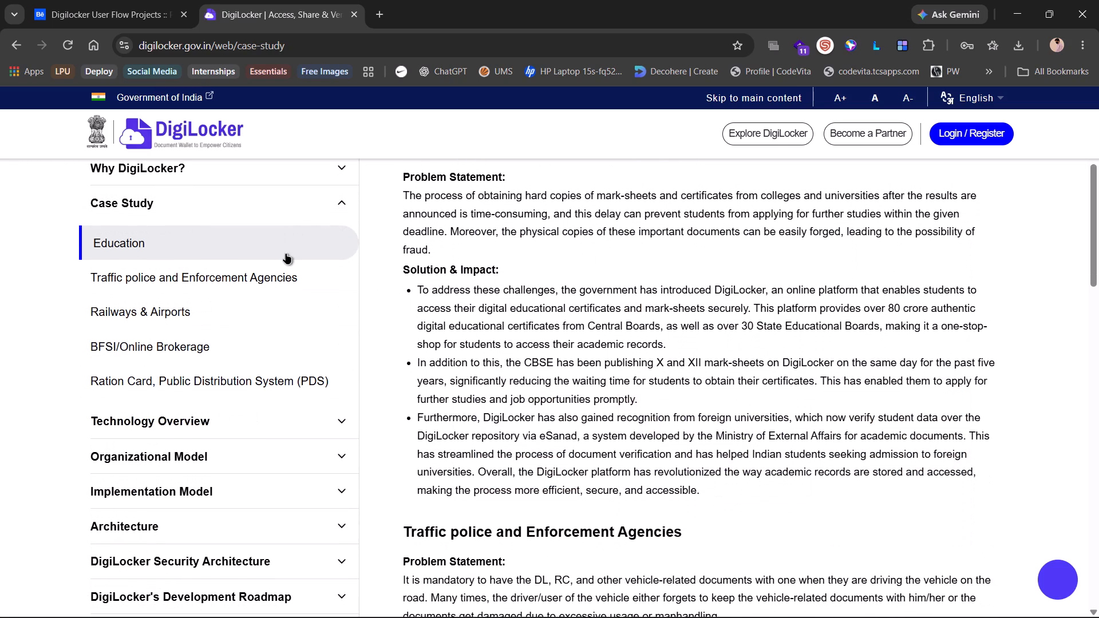
{"action": "scroll", "coordinate": [286, 253], "scroll_direction": "down", "scroll_amount": 2}
{"action": "scroll", "coordinate": [250, 446], "scroll_direction": "down", "scroll_amount": 1}
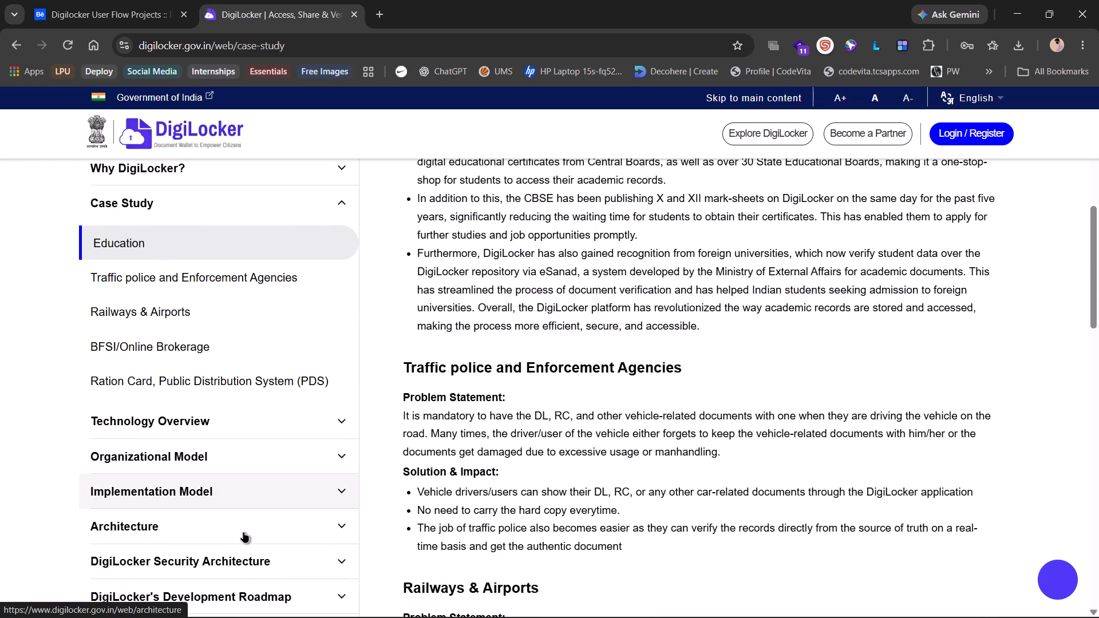
Go back to the Architecture section and examine its platform diagram, authentication, document storage and API gateway content.
{"action": "left_click", "coordinate": [254, 532]}
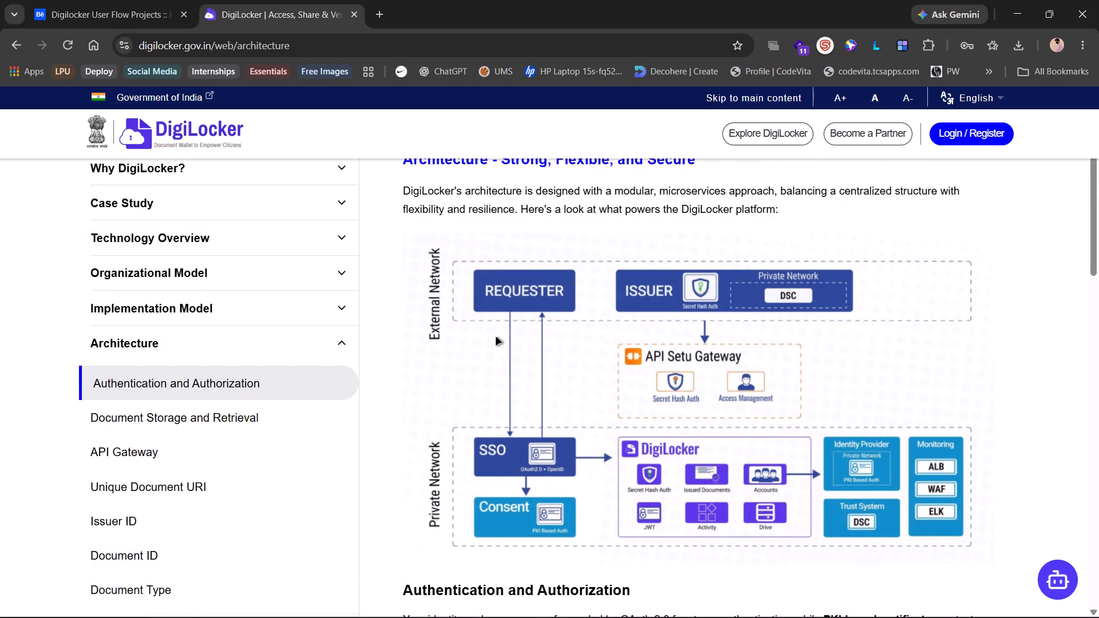
{"action": "scroll", "coordinate": [627, 302], "scroll_direction": "up", "scroll_amount": 2}
{"action": "scroll", "coordinate": [627, 302], "scroll_direction": "down", "scroll_amount": 4}
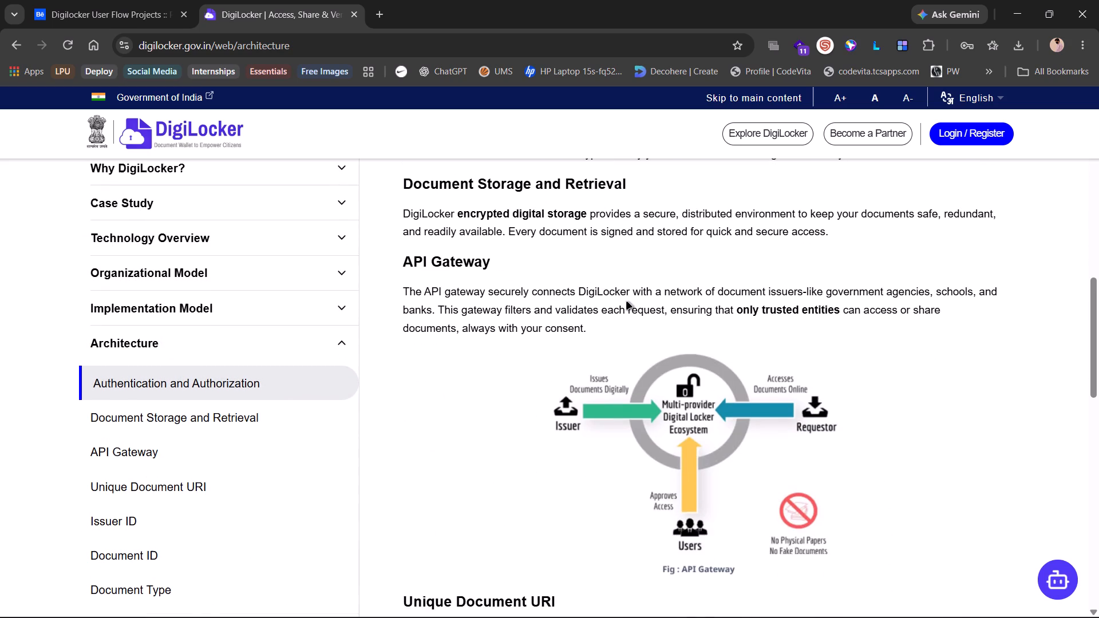
{"action": "scroll", "coordinate": [627, 302], "scroll_direction": "down", "scroll_amount": 7}
{"action": "scroll", "coordinate": [627, 302], "scroll_direction": "up", "scroll_amount": 10}
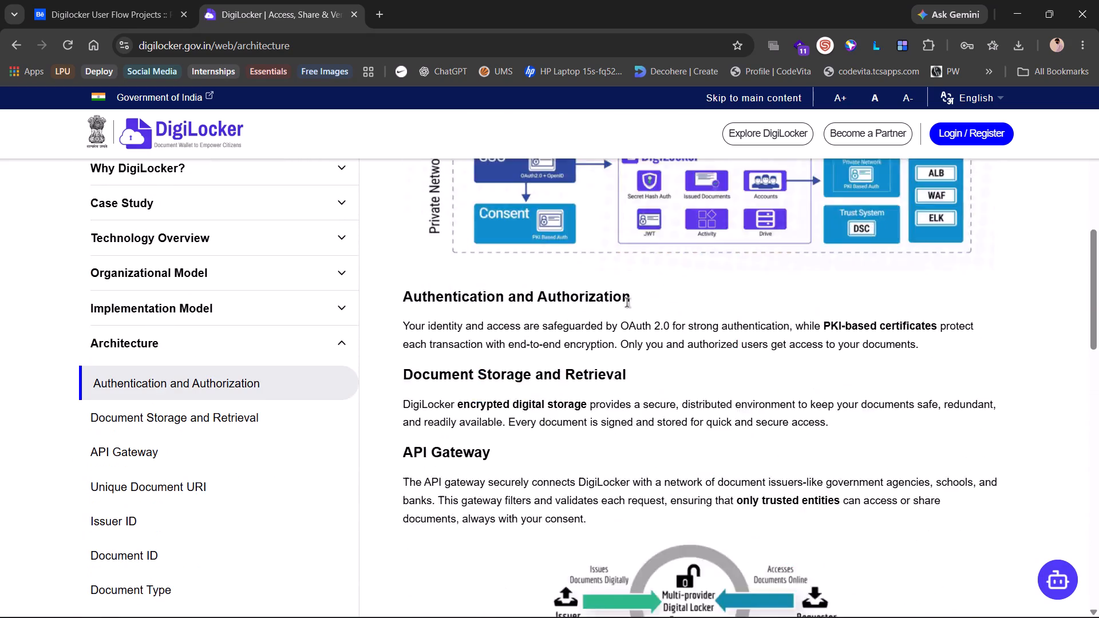
Return to the Google results for "digilocker user flow".
{"action": "left_click", "coordinate": [19, 49]}
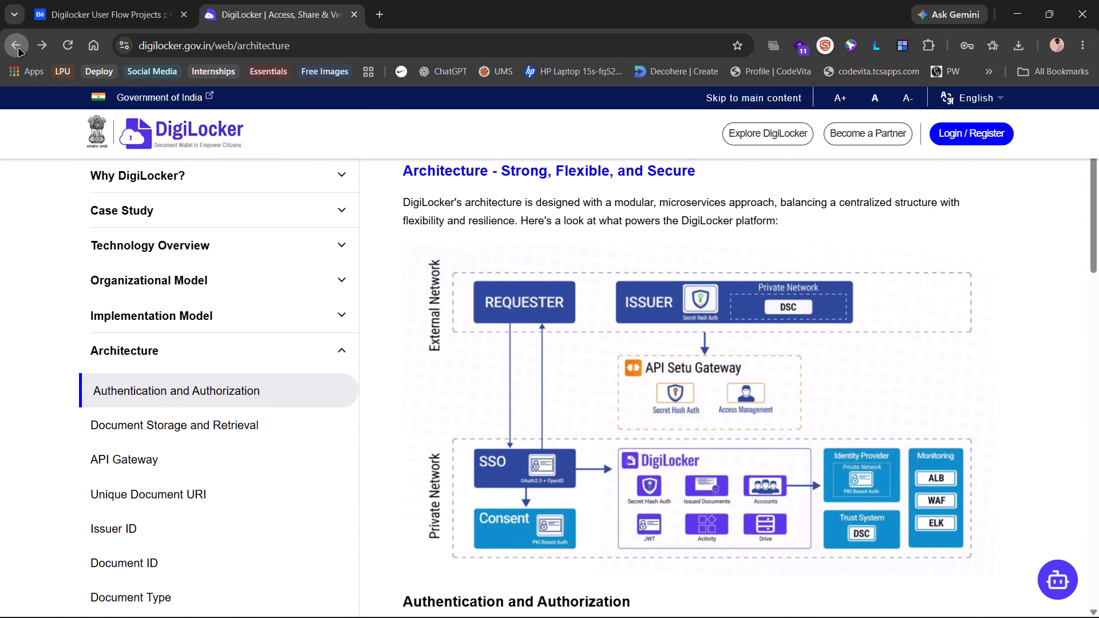
{"action": "left_click", "coordinate": [6, 45]}
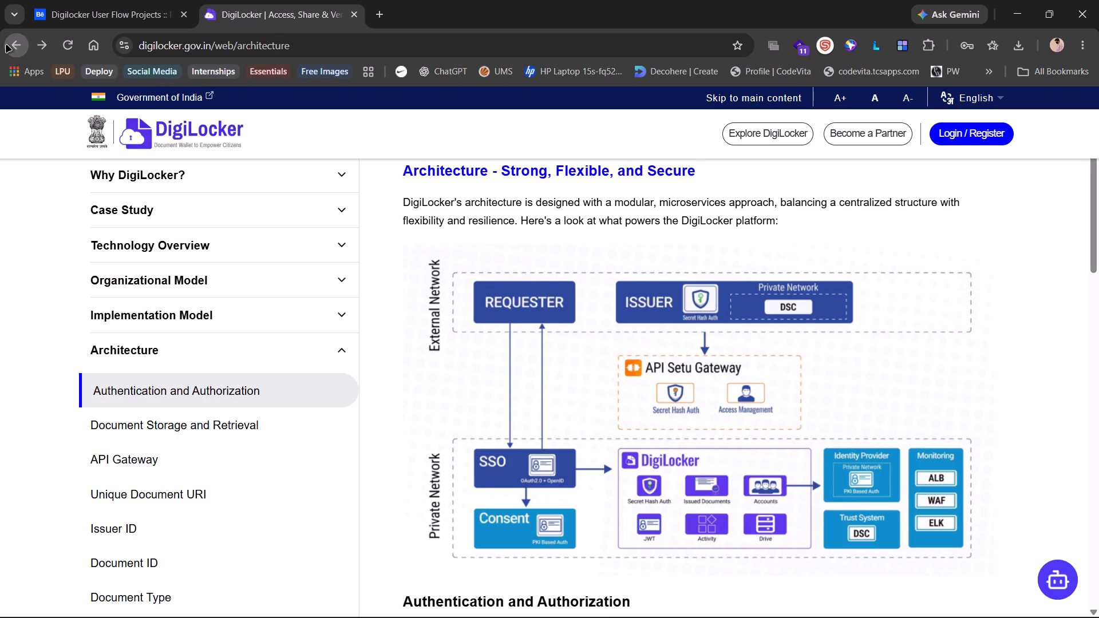
{"action": "left_click", "coordinate": [18, 46]}
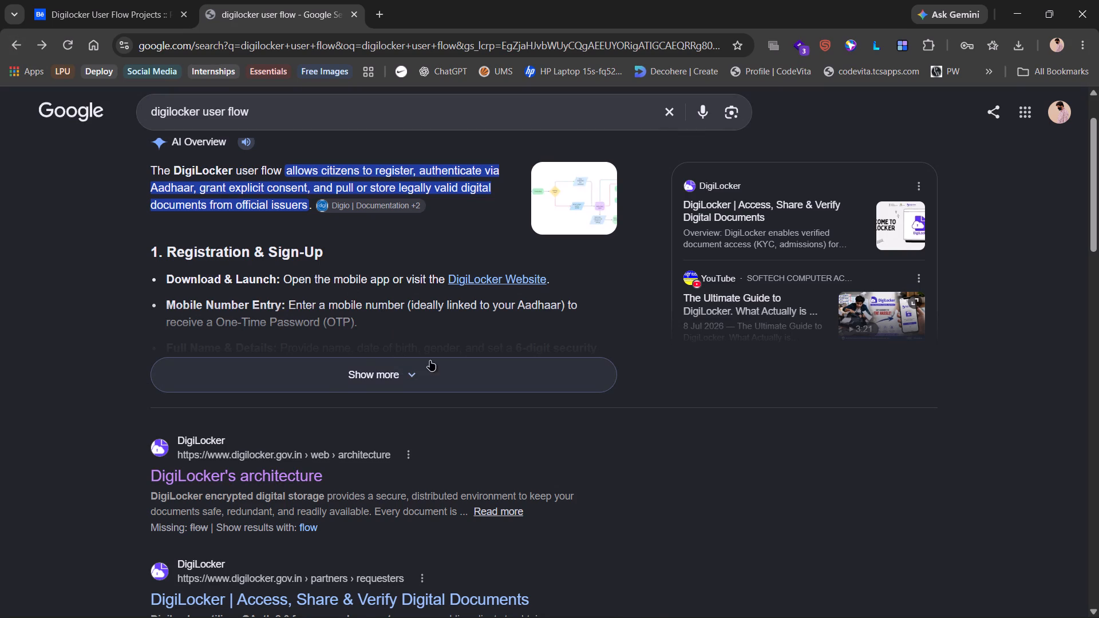
Expand the full AI Overview on the DigiLocker user flow and read its registration and Aadhaar authentication sections.
{"action": "scroll", "coordinate": [330, 381], "scroll_direction": "down", "scroll_amount": 1}
{"action": "left_click", "coordinate": [380, 363]}
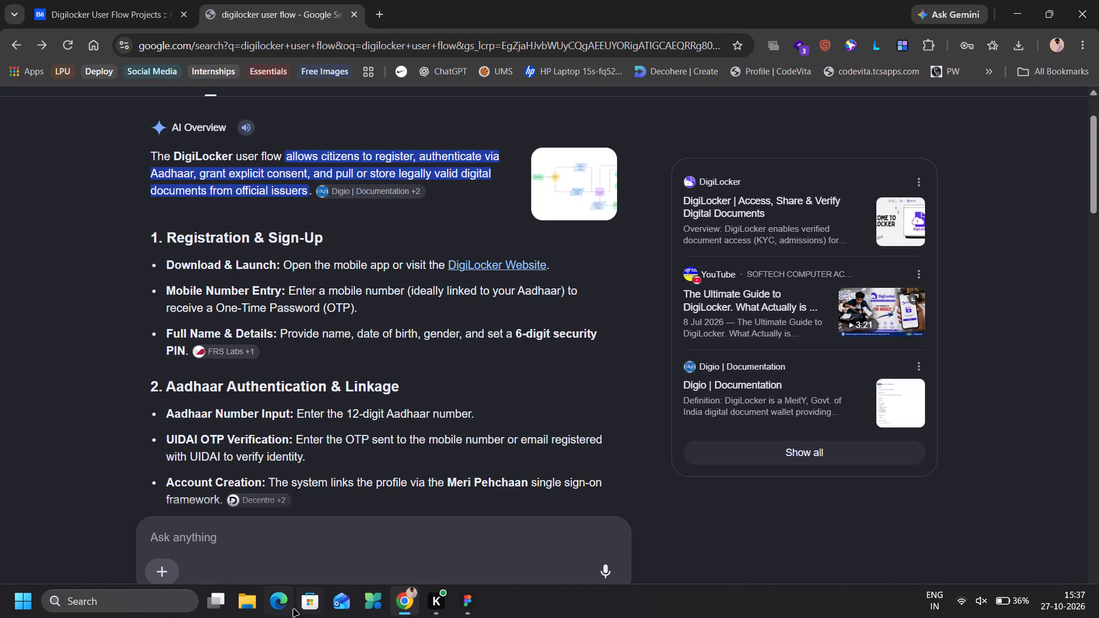
Switch to Microsoft Edge and look up WhatsApp Web.
{"action": "left_click", "coordinate": [294, 609]}
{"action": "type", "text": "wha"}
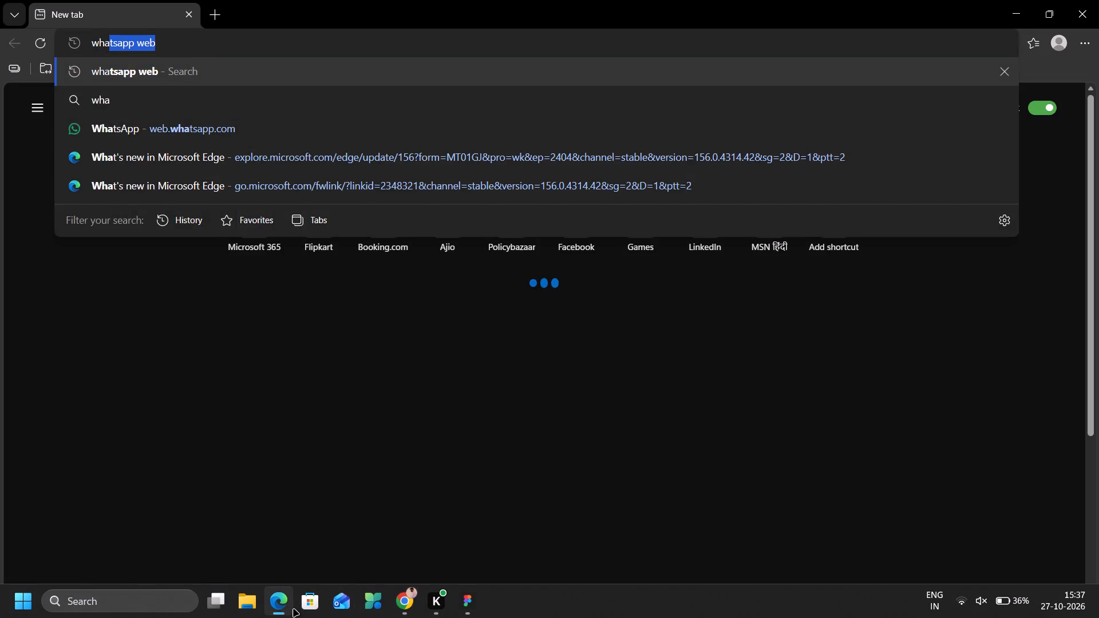
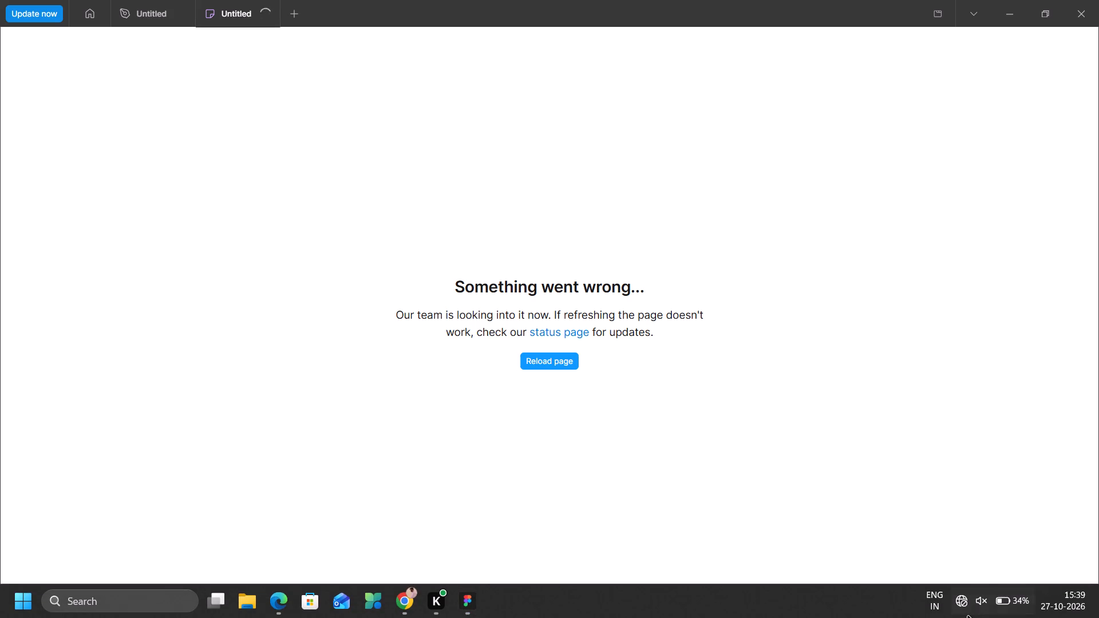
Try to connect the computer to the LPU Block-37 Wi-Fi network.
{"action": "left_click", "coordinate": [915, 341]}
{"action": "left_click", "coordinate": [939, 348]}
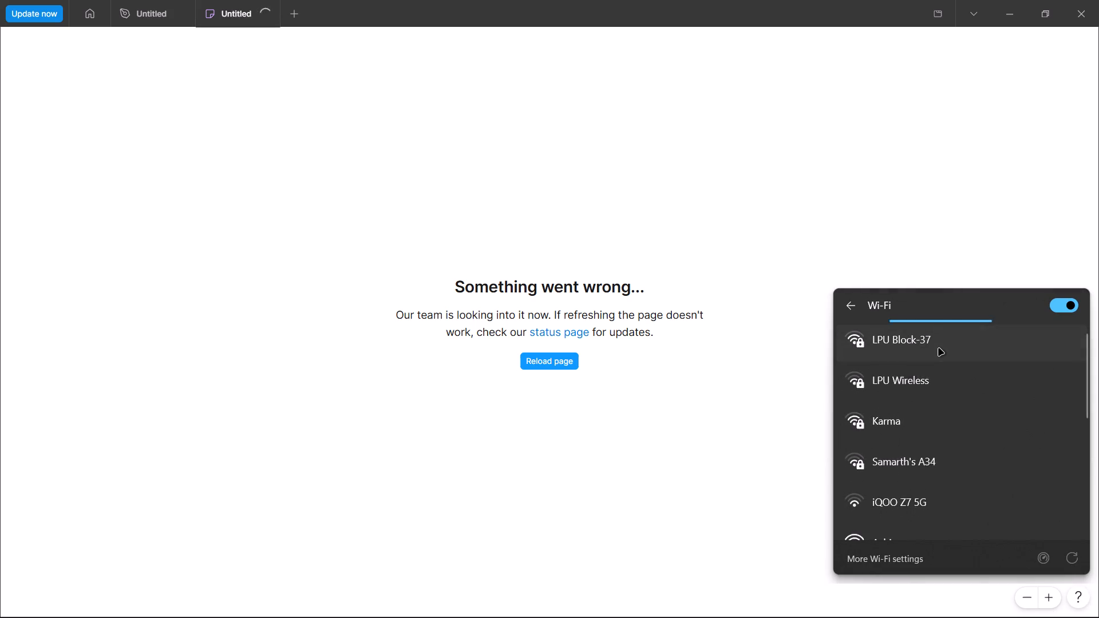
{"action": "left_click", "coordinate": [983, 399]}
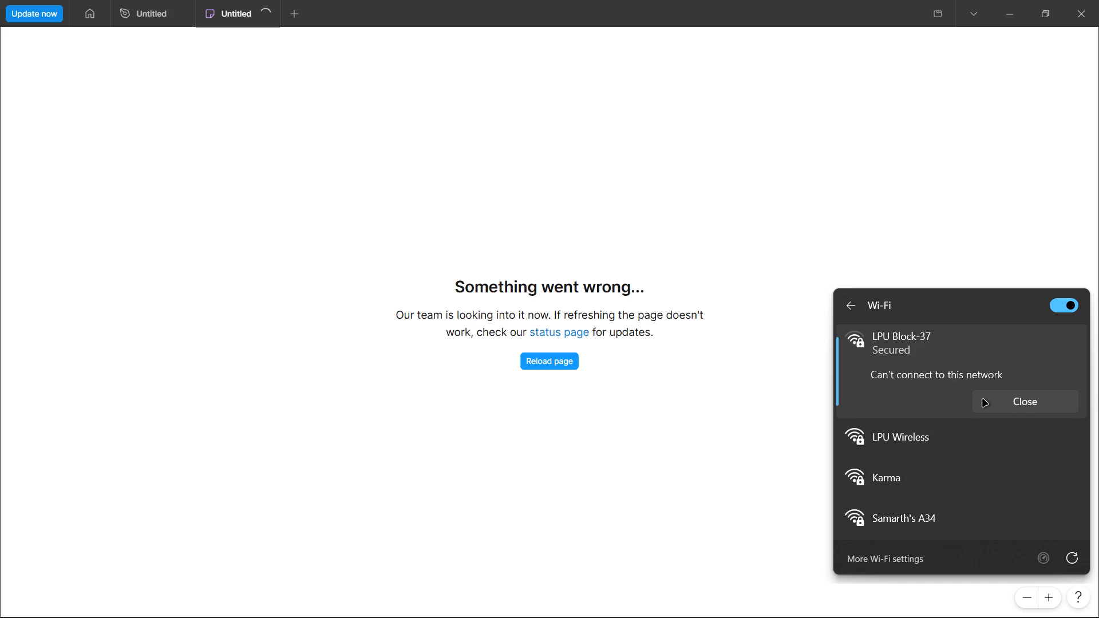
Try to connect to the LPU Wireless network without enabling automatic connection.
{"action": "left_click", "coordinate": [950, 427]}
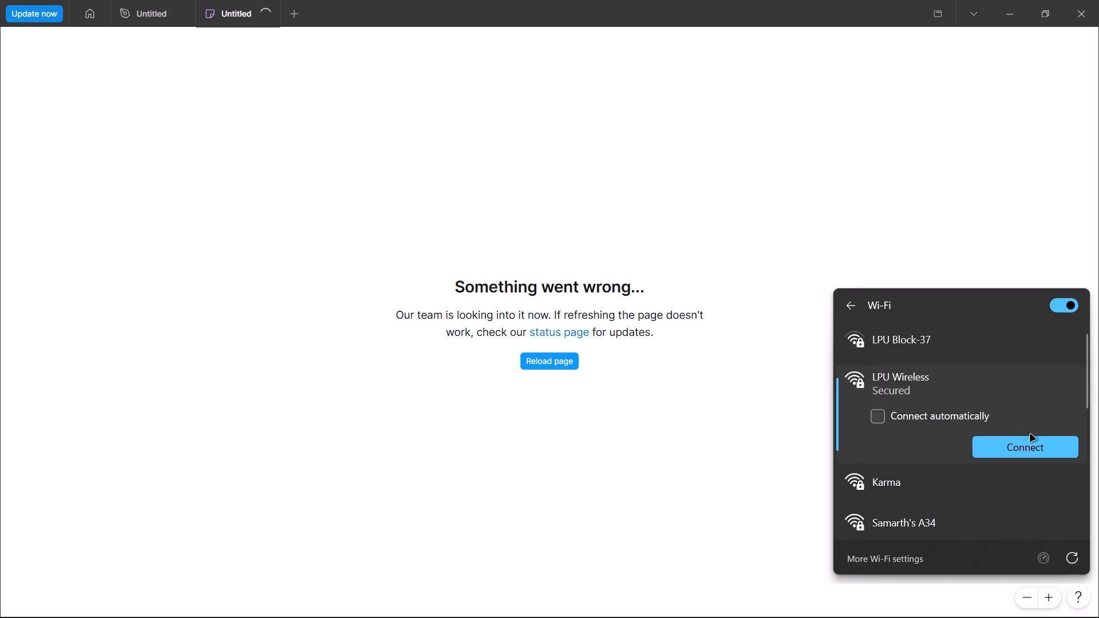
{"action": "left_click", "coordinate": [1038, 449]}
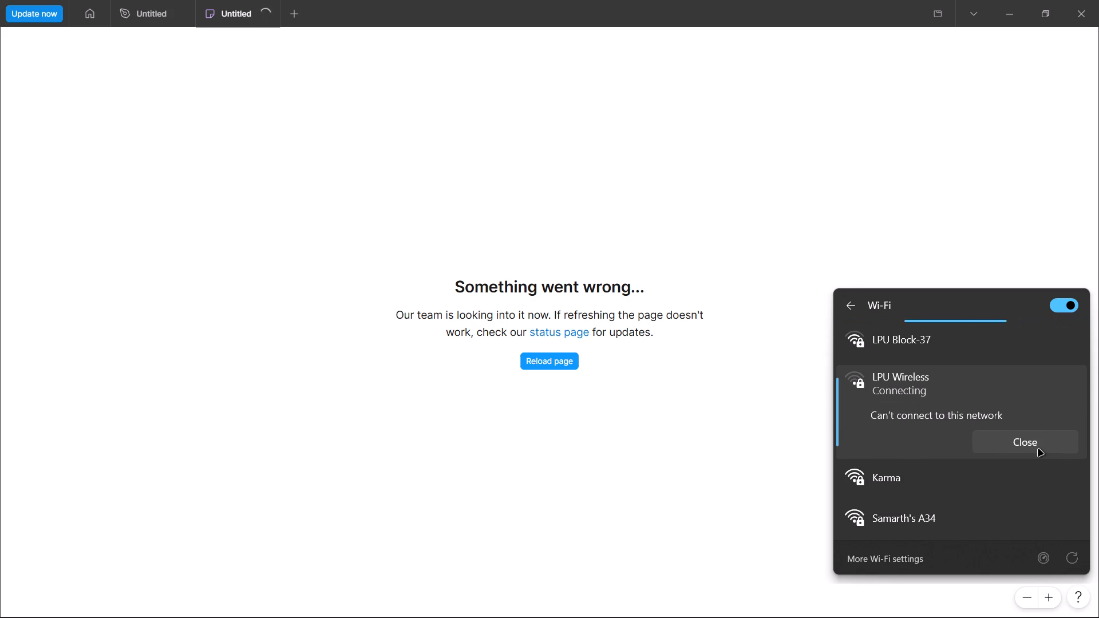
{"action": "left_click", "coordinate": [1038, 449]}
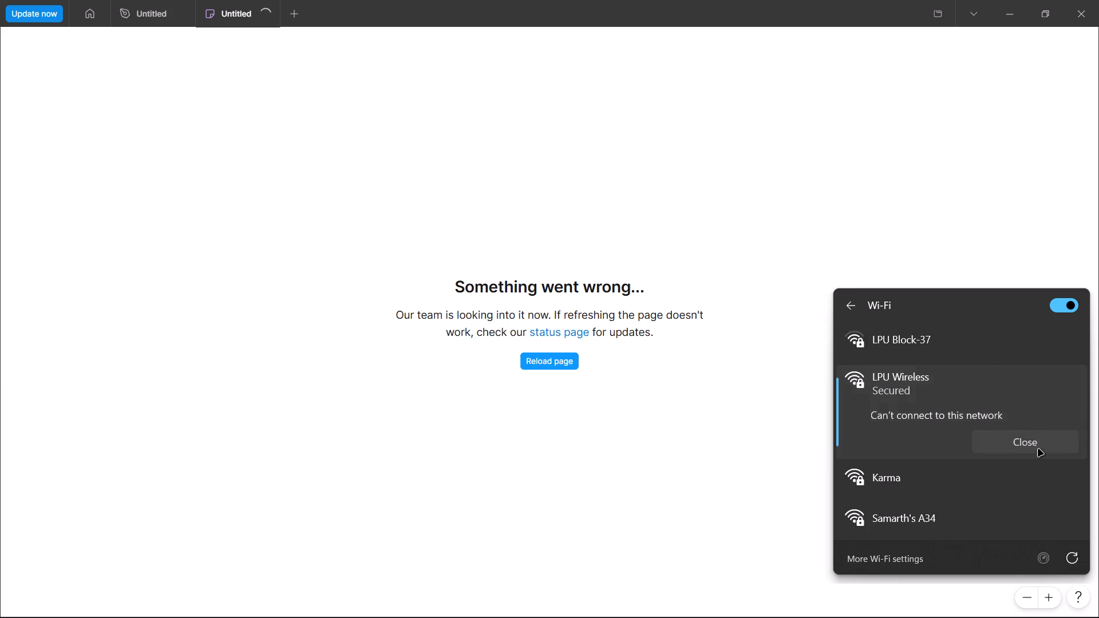
Retry the connection to the LPU Wireless network, leaving automatic connection off.
{"action": "left_click", "coordinate": [963, 359]}
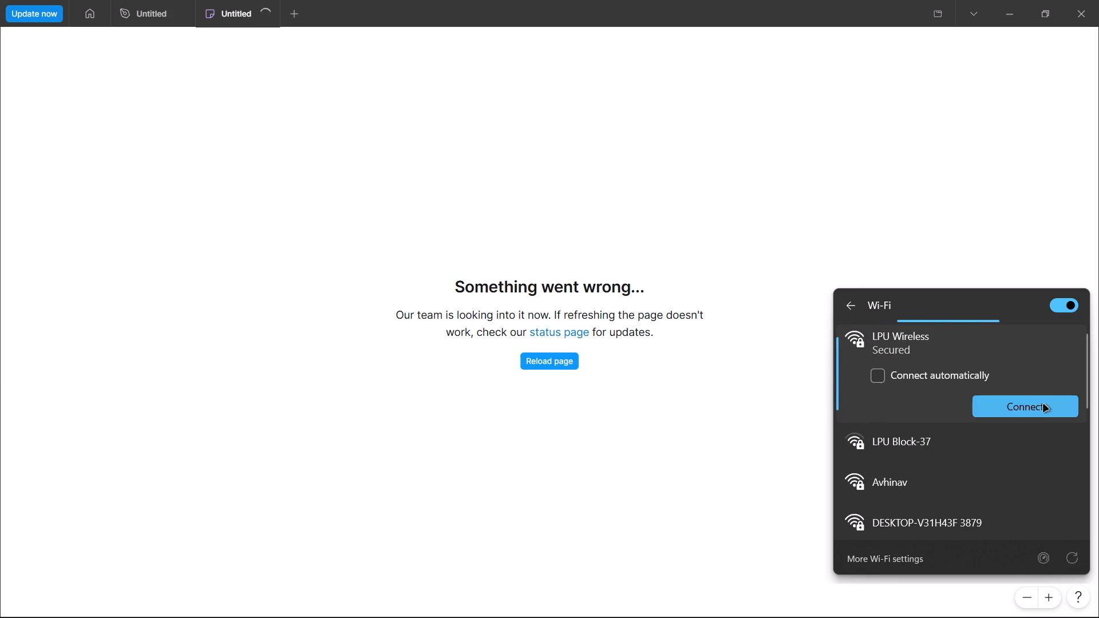
{"action": "left_click", "coordinate": [1043, 405]}
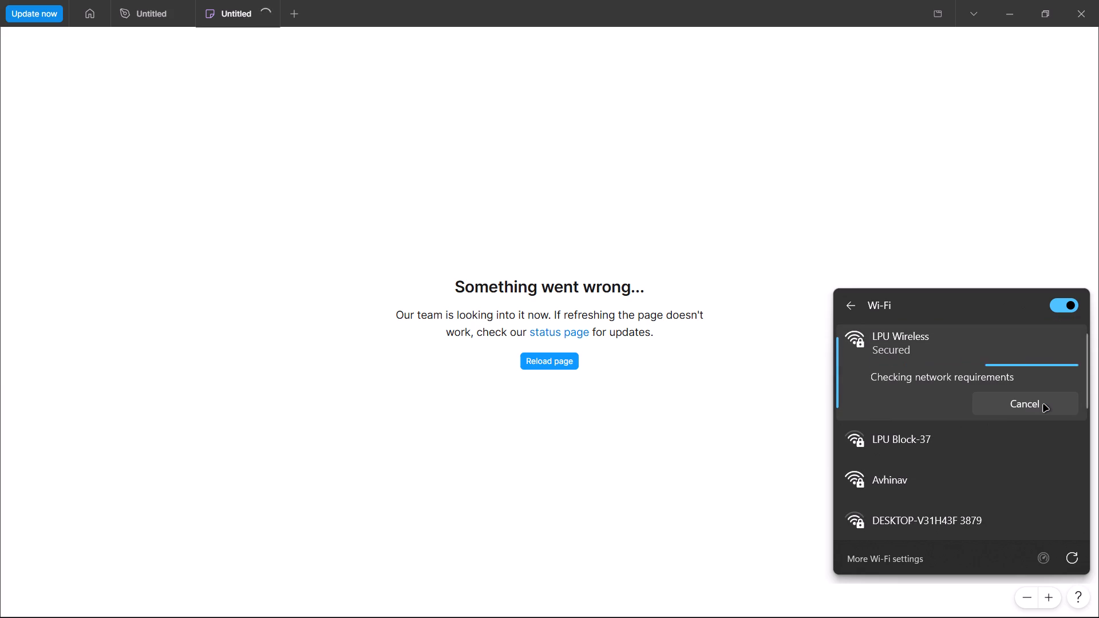
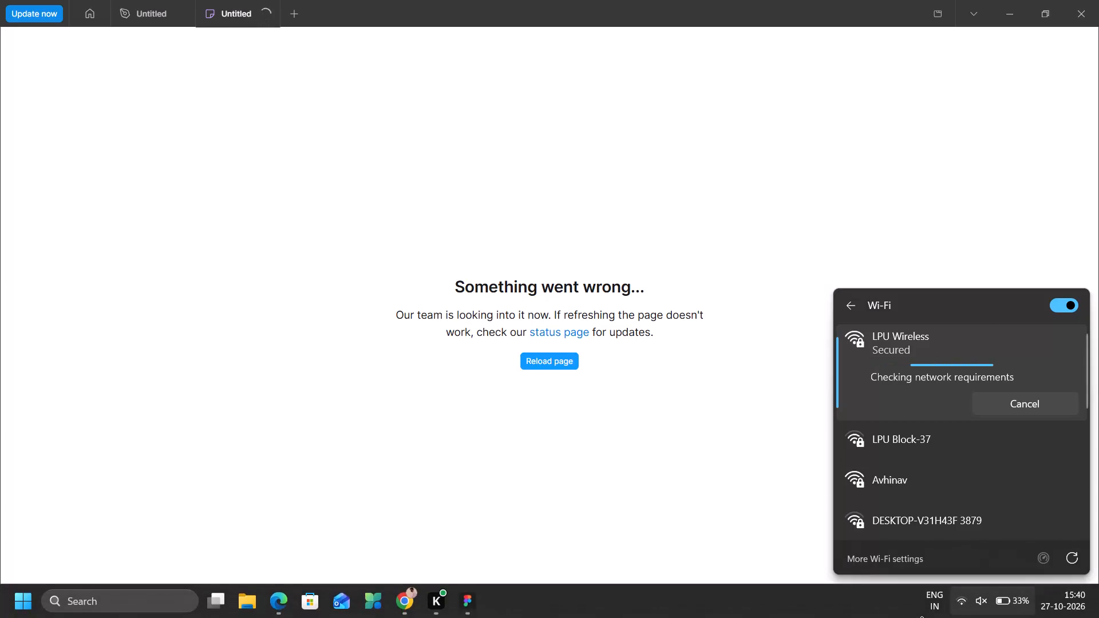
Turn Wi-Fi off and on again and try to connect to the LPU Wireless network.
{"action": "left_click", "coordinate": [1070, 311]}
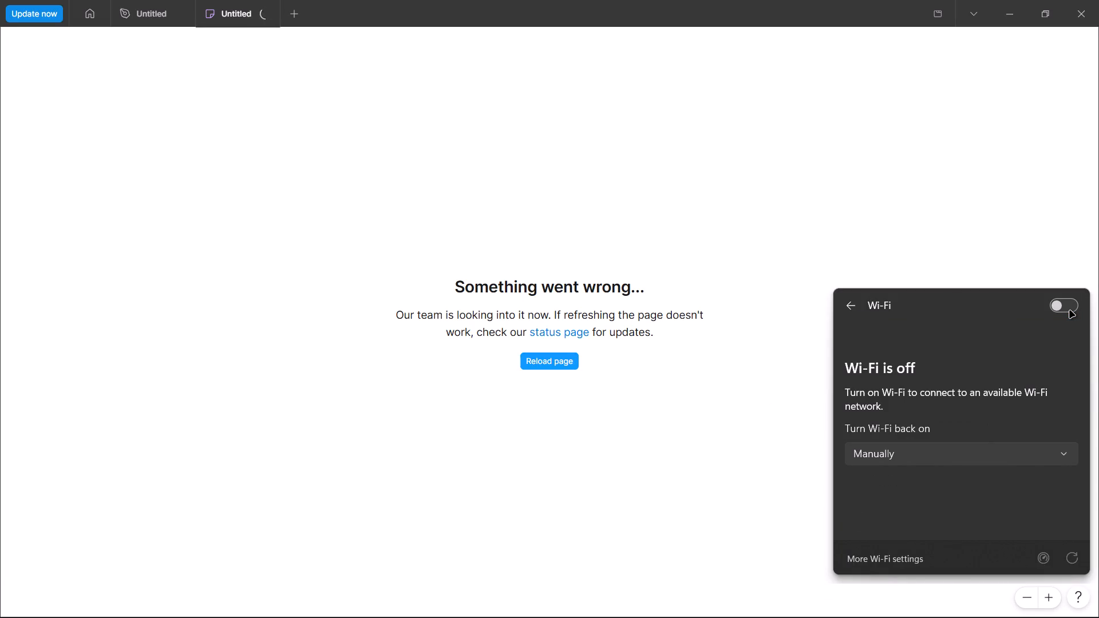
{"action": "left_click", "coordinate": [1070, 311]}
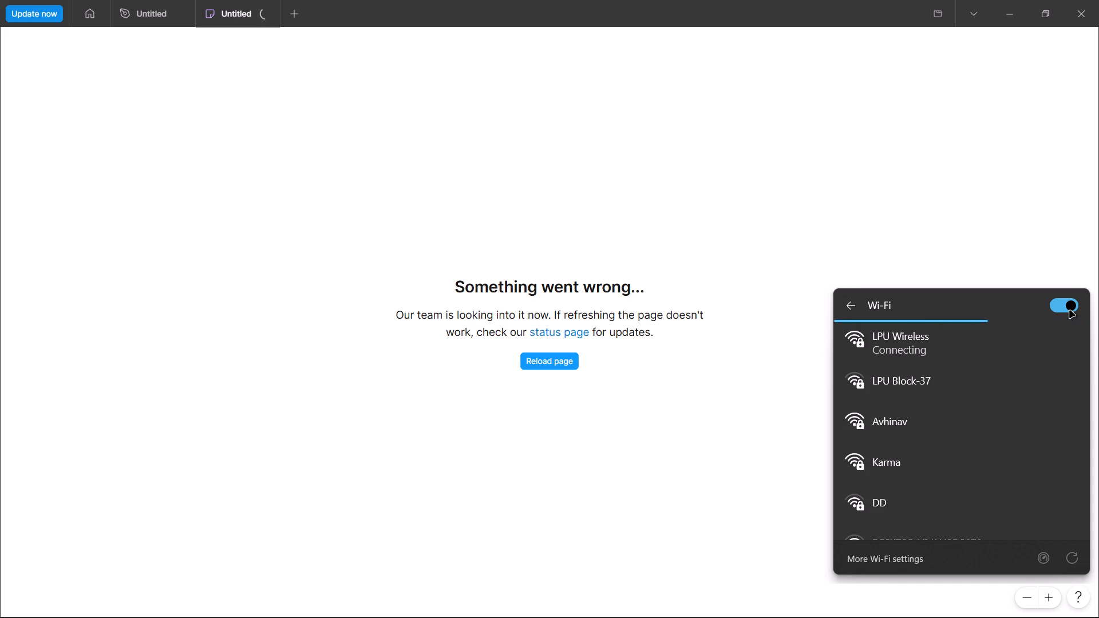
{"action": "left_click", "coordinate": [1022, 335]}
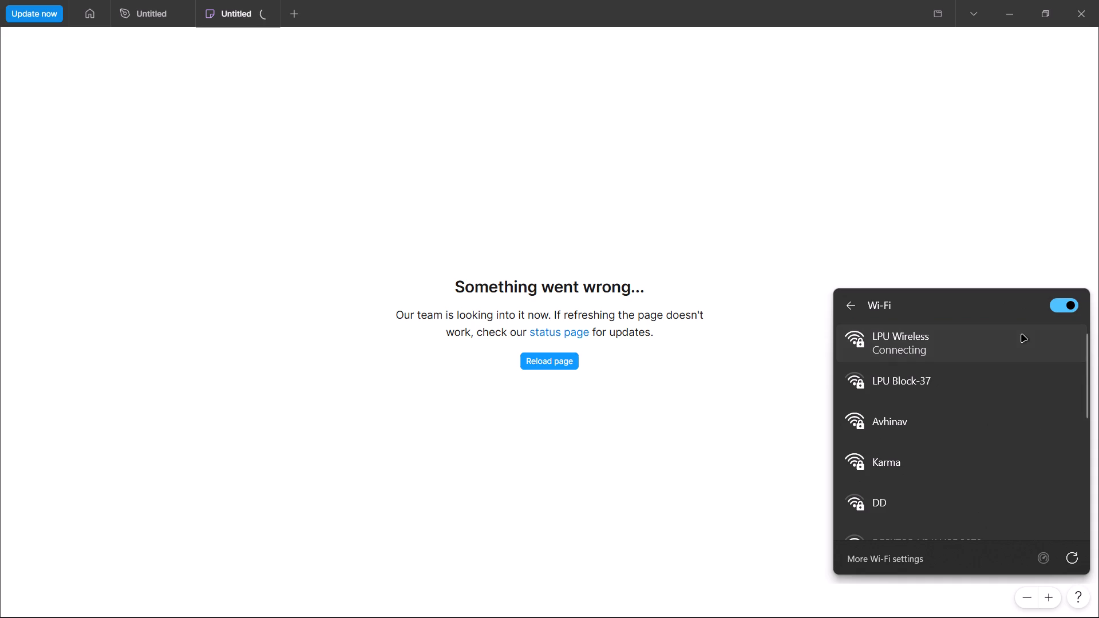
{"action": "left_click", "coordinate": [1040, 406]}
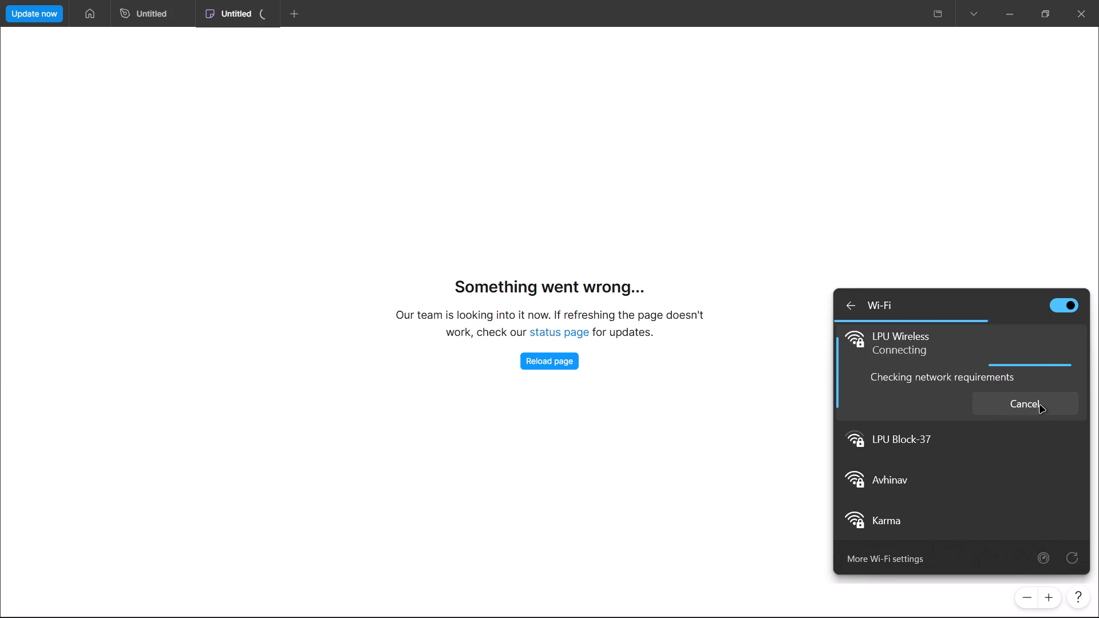
Search Windows for "device" and open Device Manager to get to the network adapters.
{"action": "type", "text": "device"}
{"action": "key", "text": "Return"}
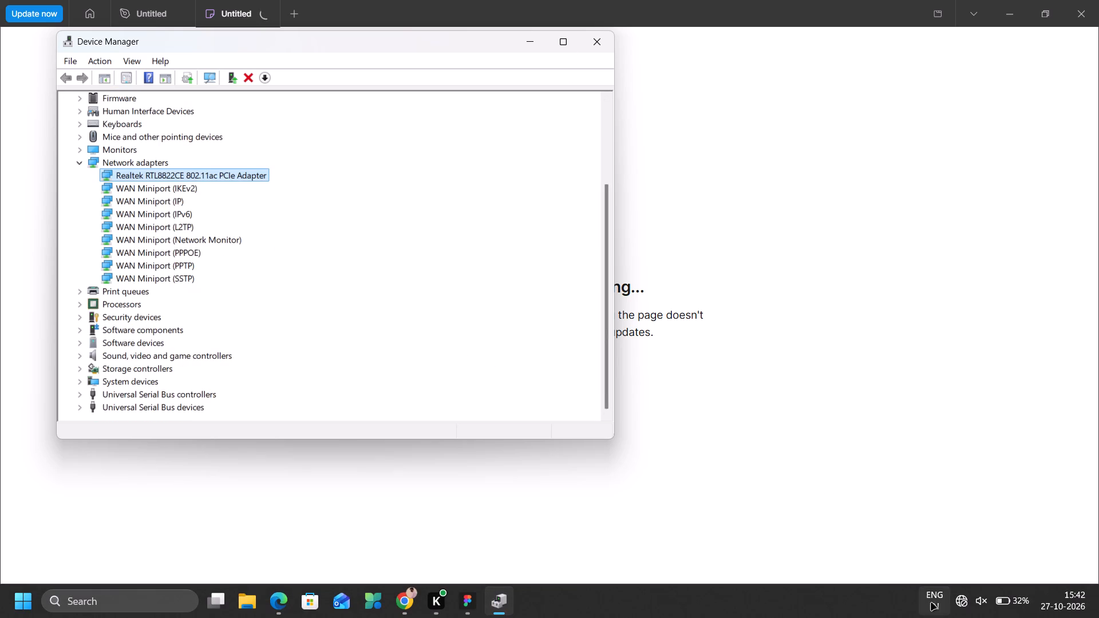
Connect to the LPU Wireless network from the available Wi-Fi networks and dismiss the network list.
{"action": "left_click", "coordinate": [986, 608]}
{"action": "left_click", "coordinate": [888, 334]}
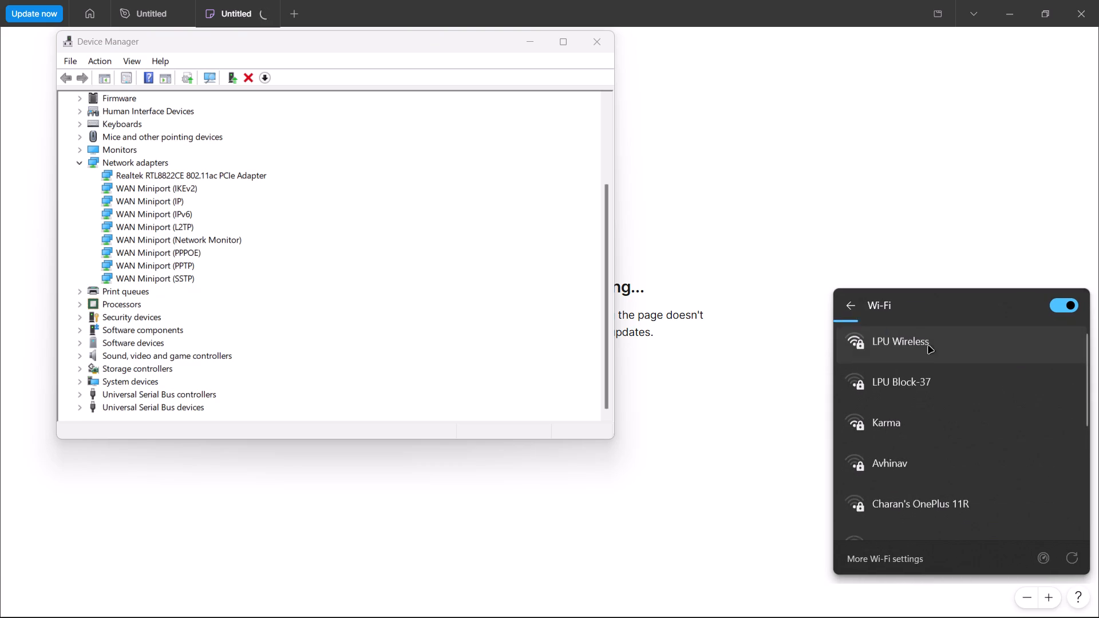
{"action": "left_click", "coordinate": [939, 352]}
{"action": "left_click", "coordinate": [1004, 401]}
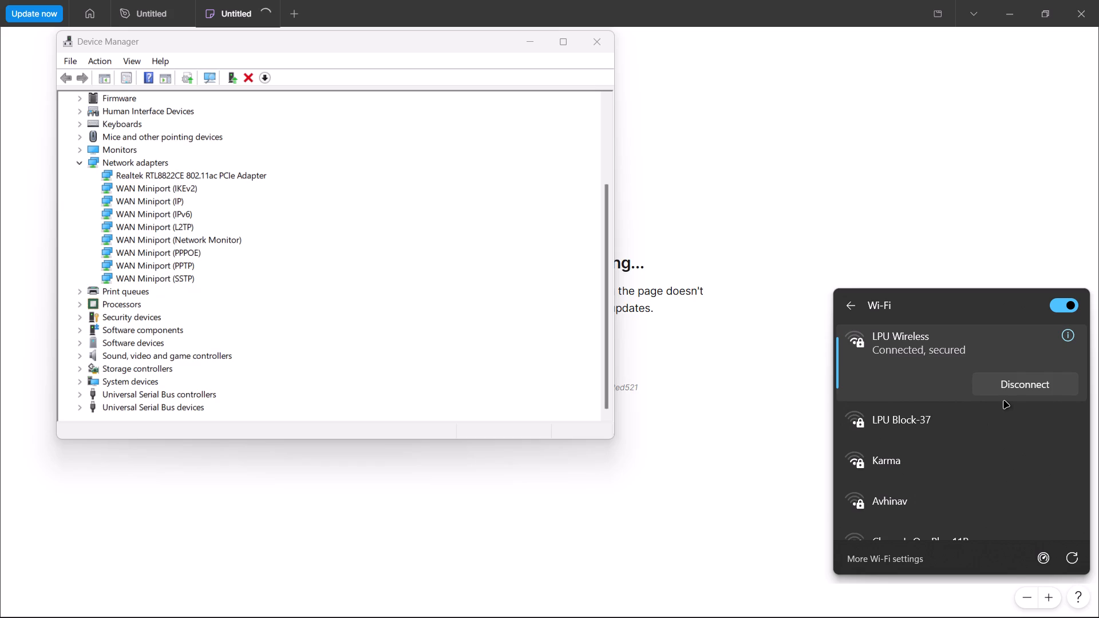
{"action": "left_click", "coordinate": [807, 86]}
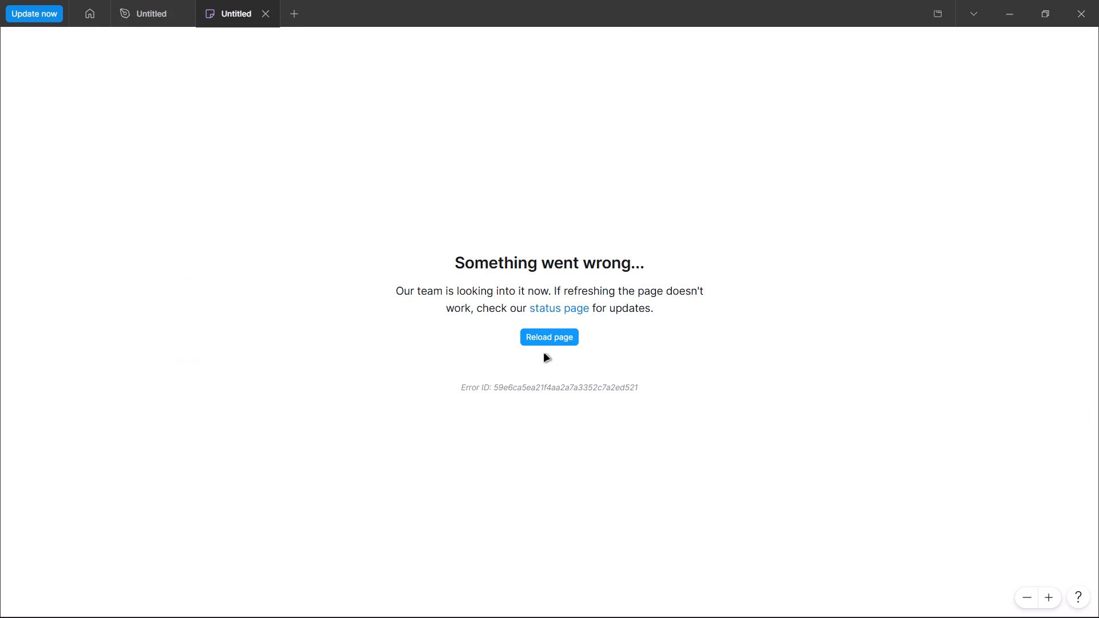
Reload the untitled FigJam board in Figma and dismiss the AI template and diagram prompt.
{"action": "left_click", "coordinate": [562, 332]}
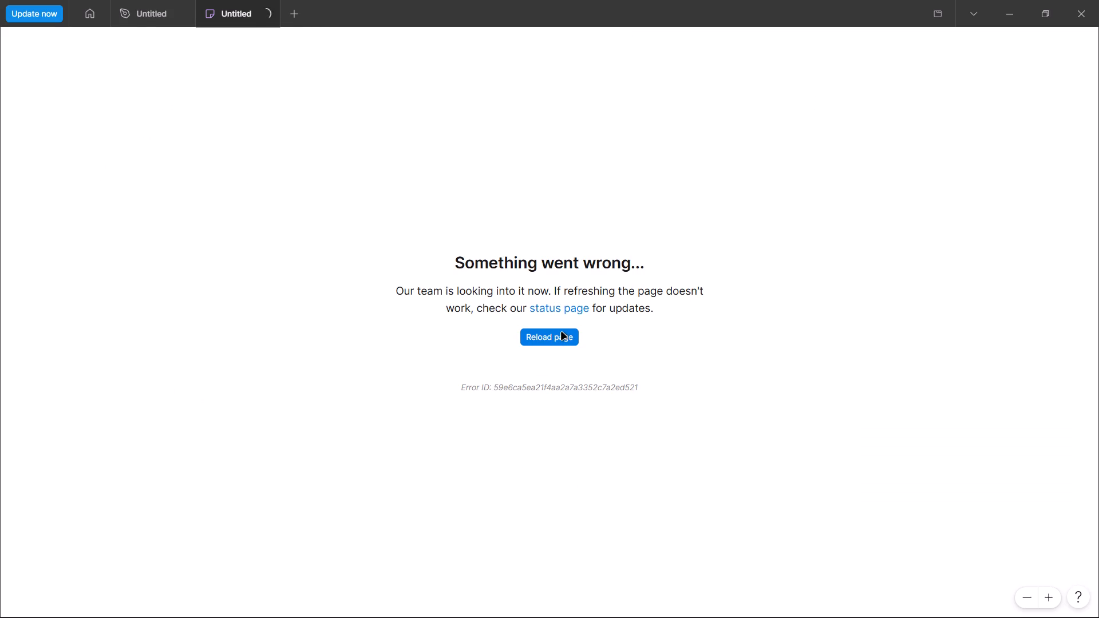
{"action": "left_click", "coordinate": [558, 339]}
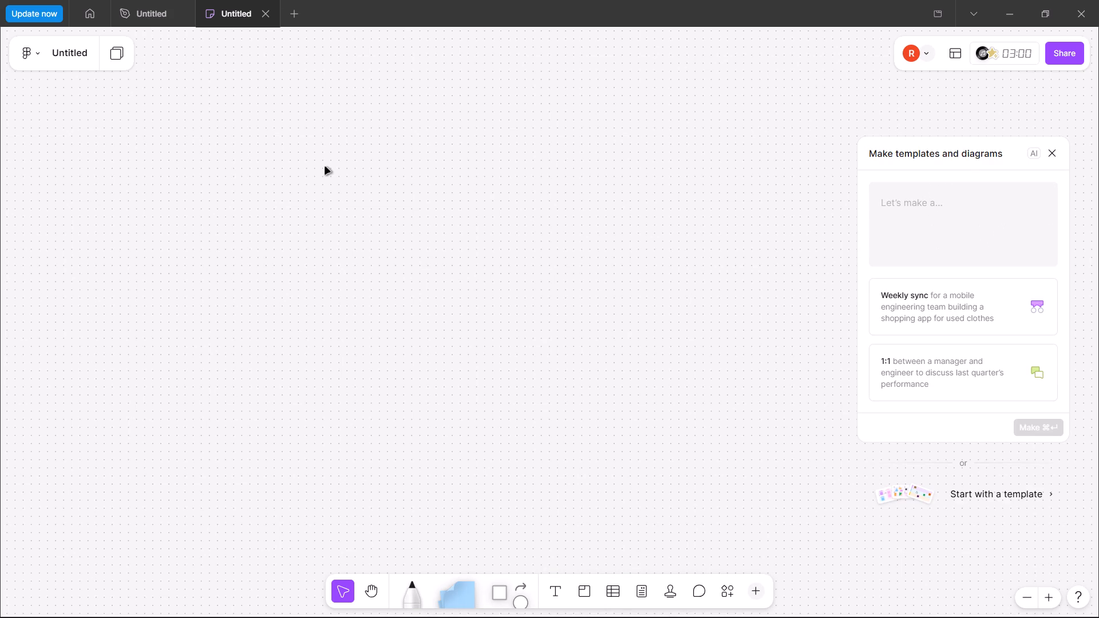
{"action": "left_click", "coordinate": [1052, 148]}
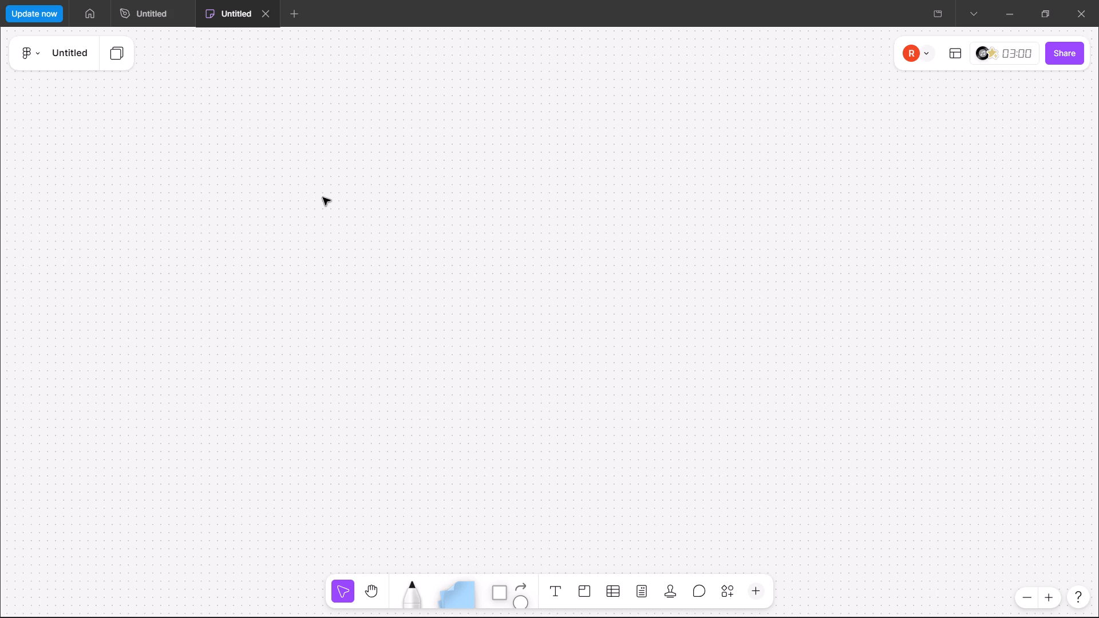
Switch from the FigJam board back to the Device Manager window.
{"action": "key", "text": "alt+Tab"}
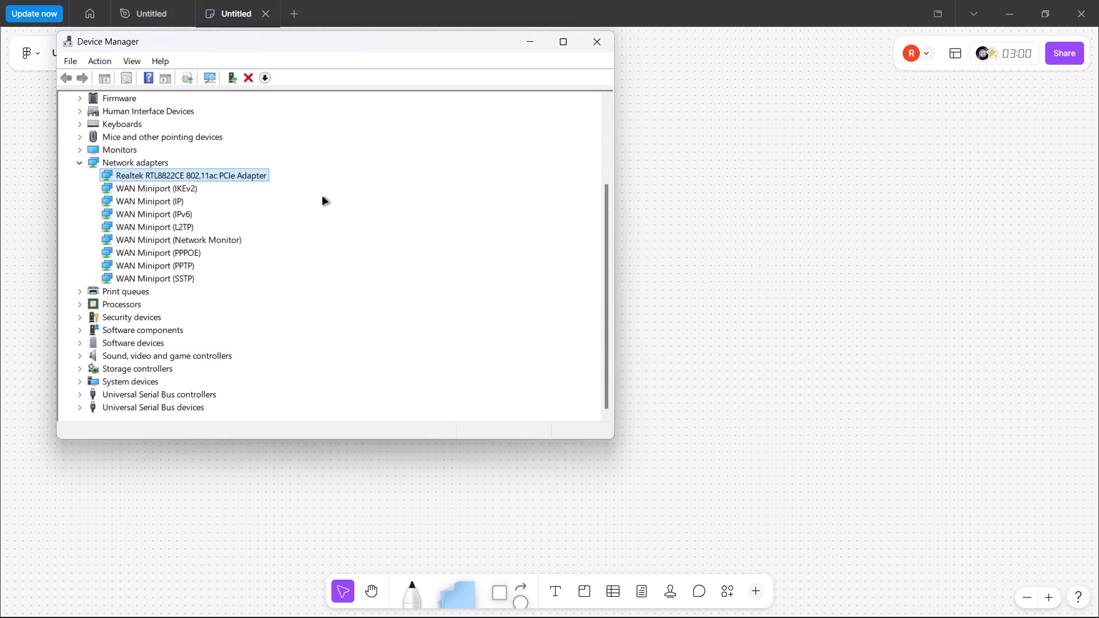
Switch to the browser and open the Medium result "Design Thinking: UX Case Study for Digi-Locker" in a new tab.
{"action": "key", "text": "Tab"}
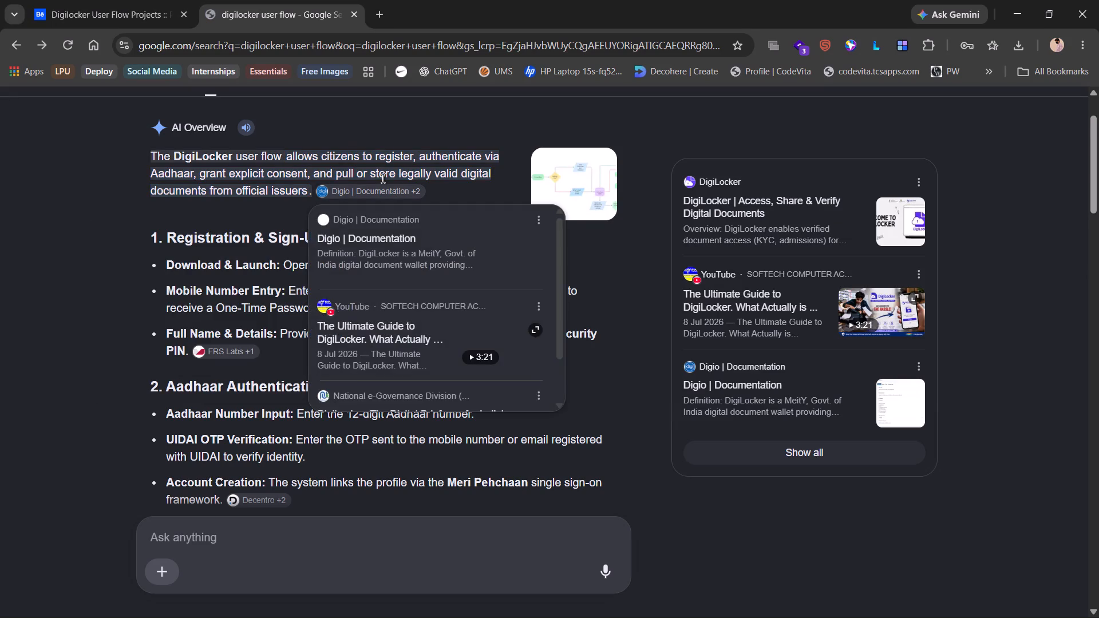
{"action": "scroll", "coordinate": [383, 178], "scroll_direction": "down", "scroll_amount": 1}
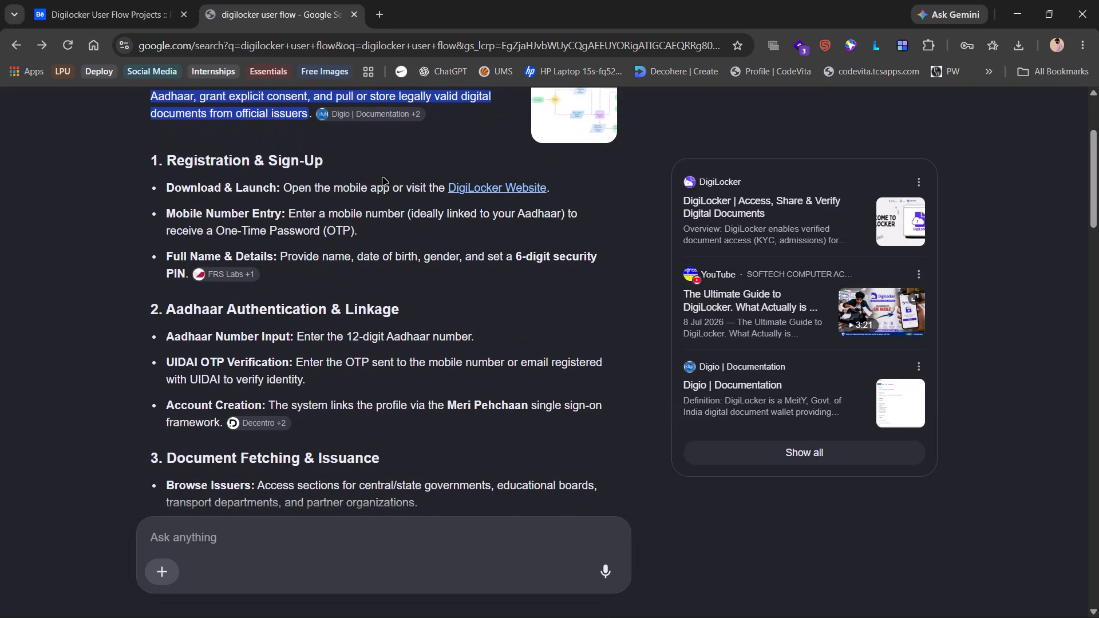
{"action": "scroll", "coordinate": [383, 178], "scroll_direction": "down", "scroll_amount": 8}
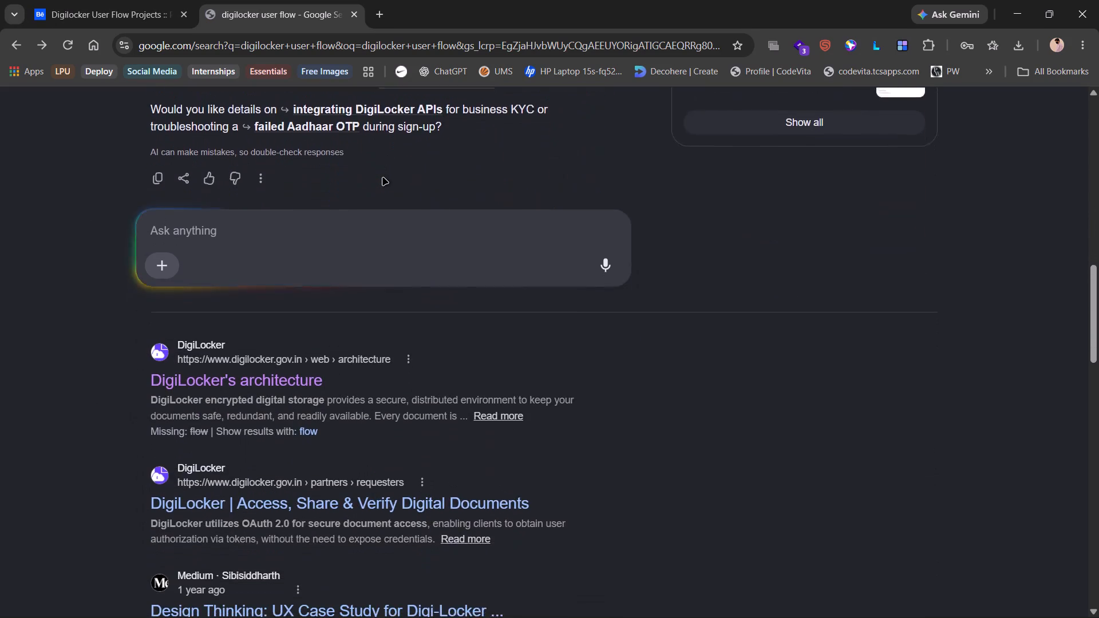
{"action": "scroll", "coordinate": [383, 178], "scroll_direction": "down", "scroll_amount": 1}
{"action": "scroll", "coordinate": [344, 275], "scroll_direction": "down", "scroll_amount": 1}
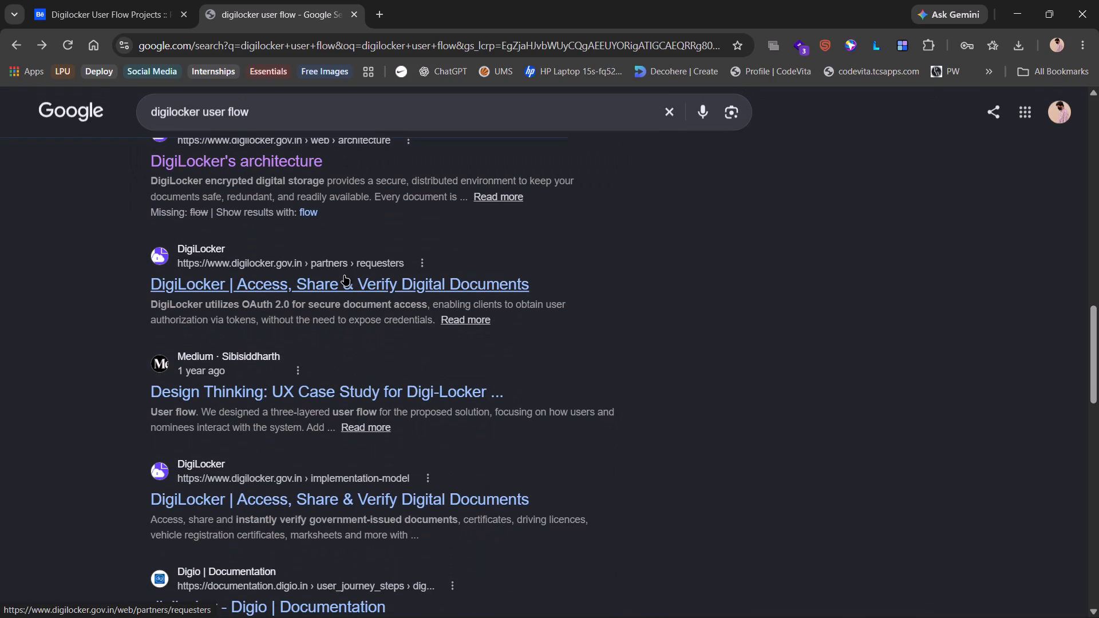
{"action": "right_click", "coordinate": [342, 395]}
{"action": "left_click", "coordinate": [463, 136]}
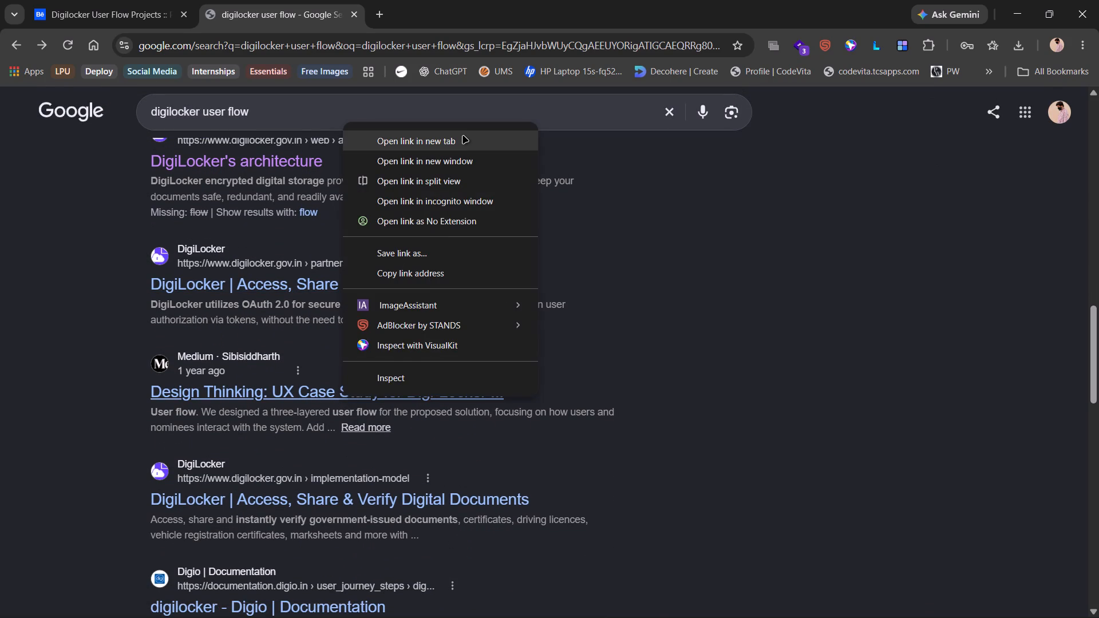
{"action": "scroll", "coordinate": [377, 348], "scroll_direction": "down", "scroll_amount": 1}
{"action": "scroll", "coordinate": [388, 299], "scroll_direction": "down", "scroll_amount": 1}
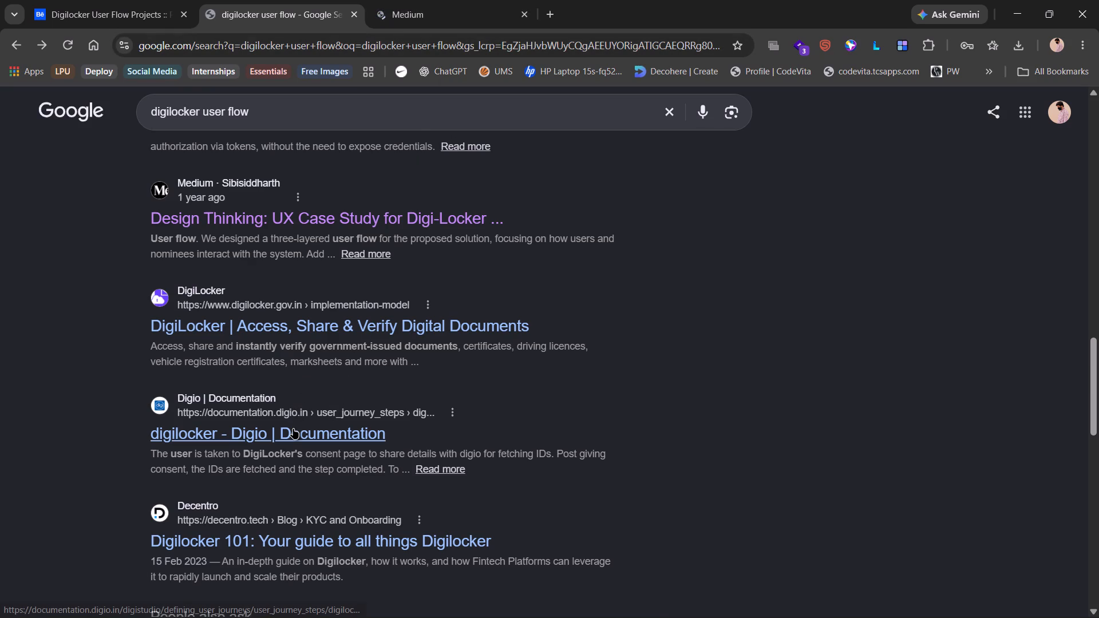
{"action": "scroll", "coordinate": [293, 429], "scroll_direction": "down", "scroll_amount": 1}
{"action": "left_click", "coordinate": [471, 12]}
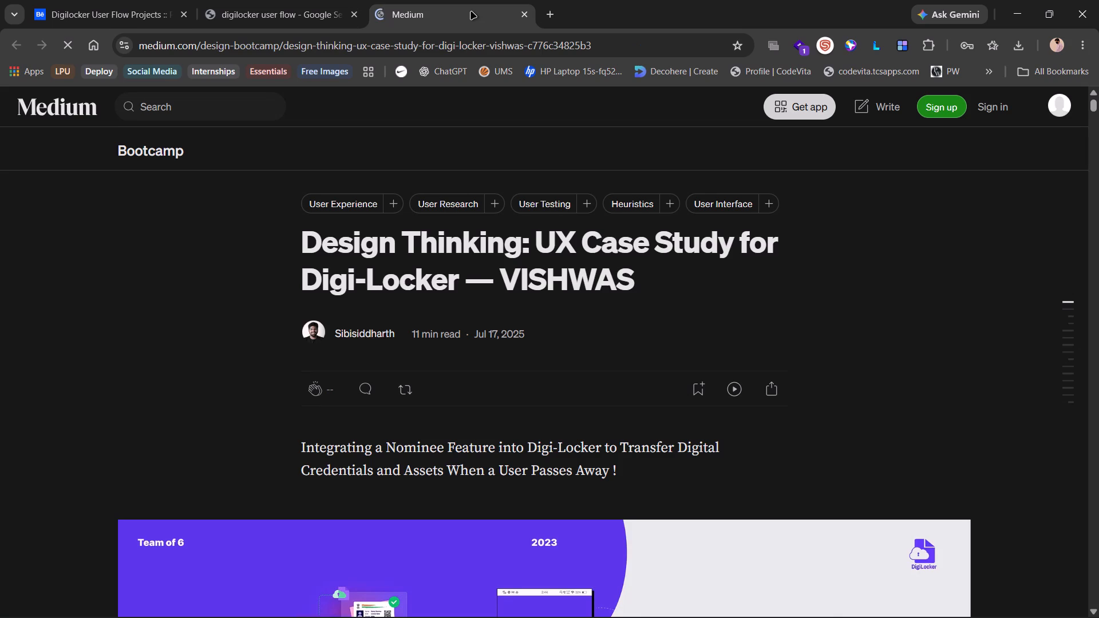
Skim the Medium case study's introduction, Week 01 section and design challenge brief.
{"action": "scroll", "coordinate": [442, 268], "scroll_direction": "down", "scroll_amount": 3}
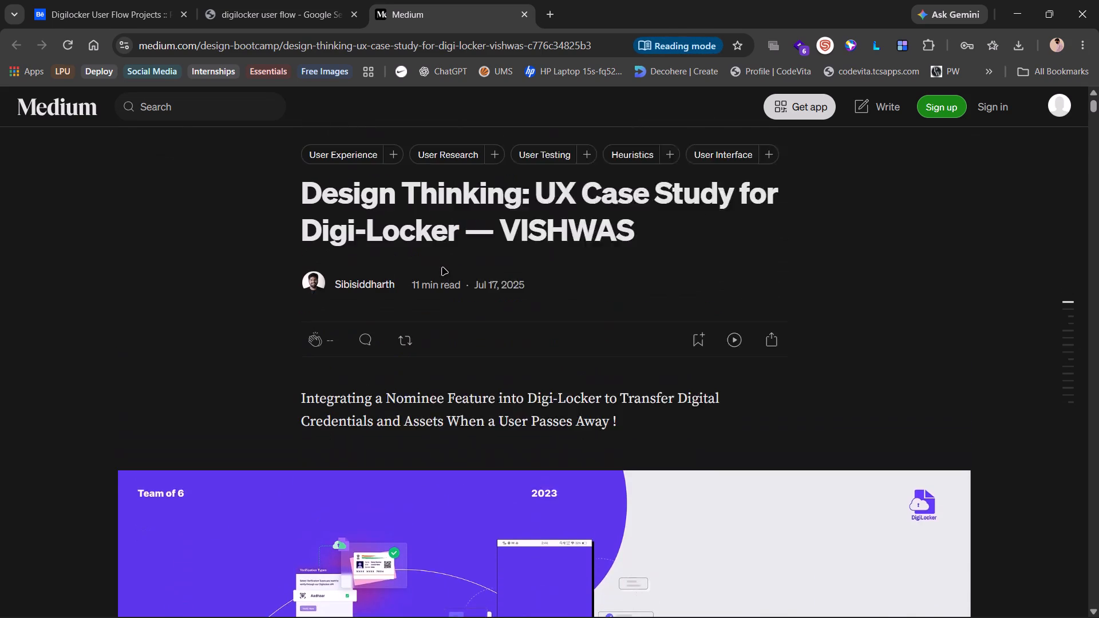
{"action": "scroll", "coordinate": [442, 268], "scroll_direction": "down", "scroll_amount": 3}
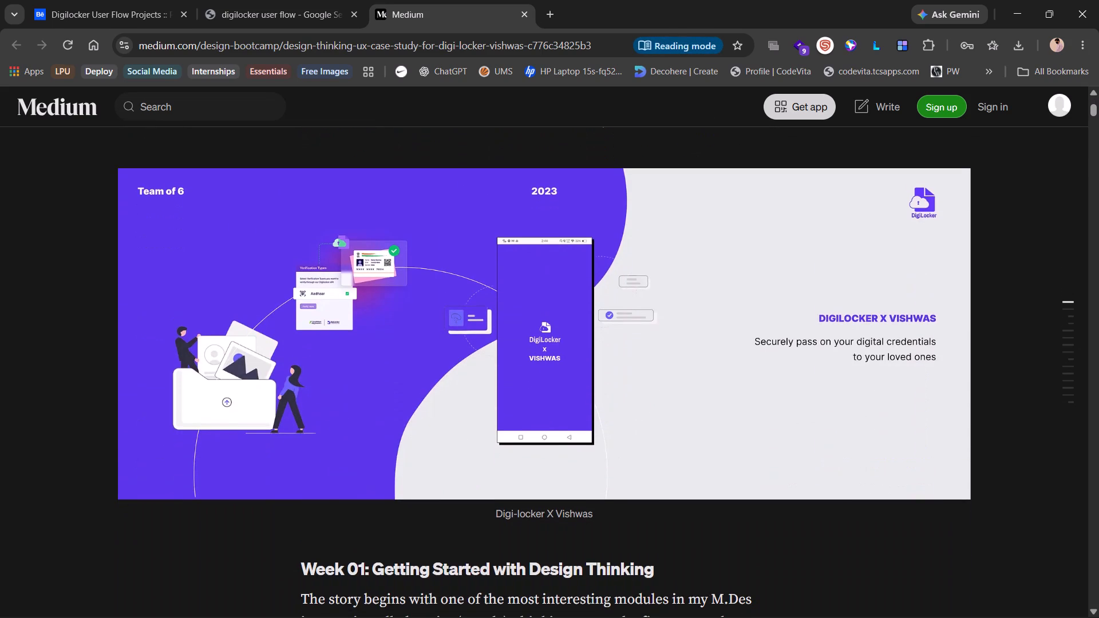
{"action": "scroll", "coordinate": [442, 268], "scroll_direction": "down", "scroll_amount": 2}
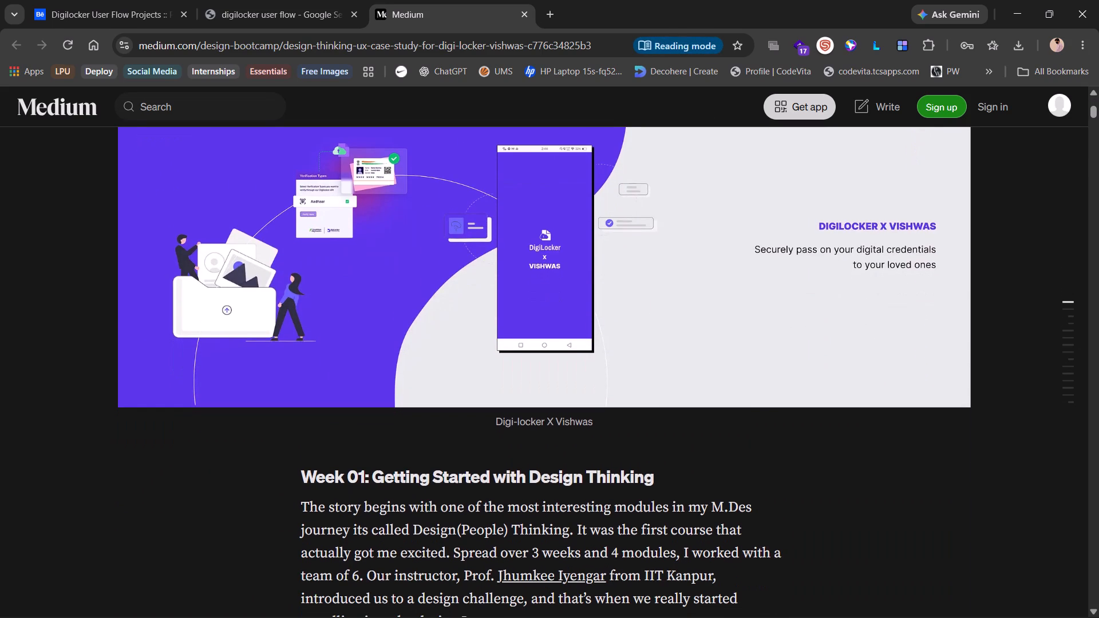
{"action": "scroll", "coordinate": [442, 268], "scroll_direction": "down", "scroll_amount": 4}
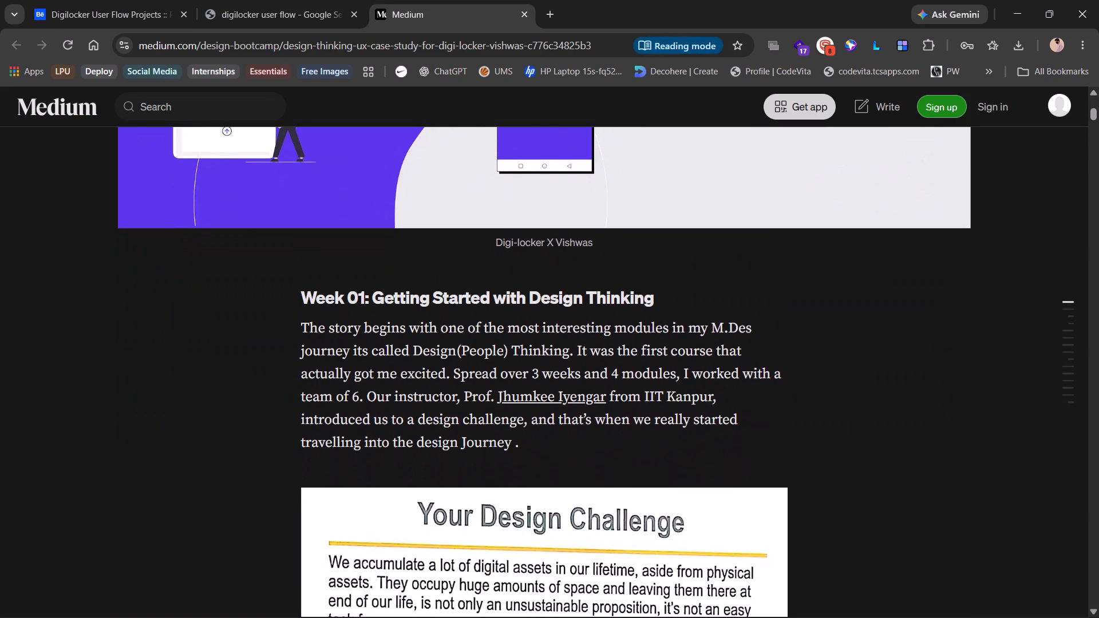
{"action": "scroll", "coordinate": [442, 268], "scroll_direction": "down", "scroll_amount": 4}
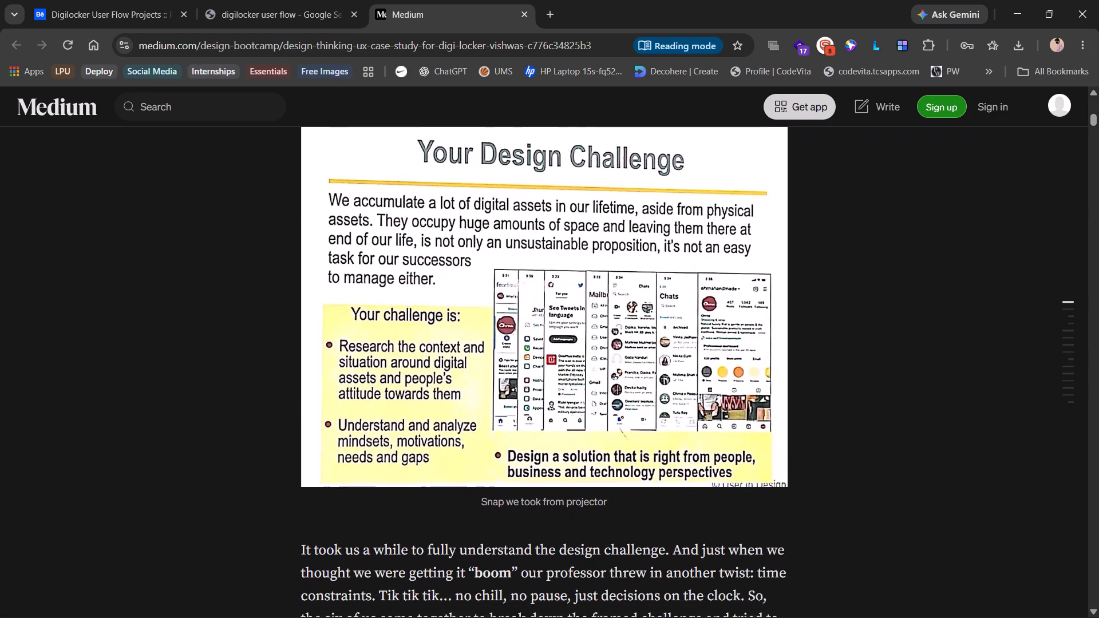
{"action": "scroll", "coordinate": [442, 268], "scroll_direction": "down", "scroll_amount": 7}
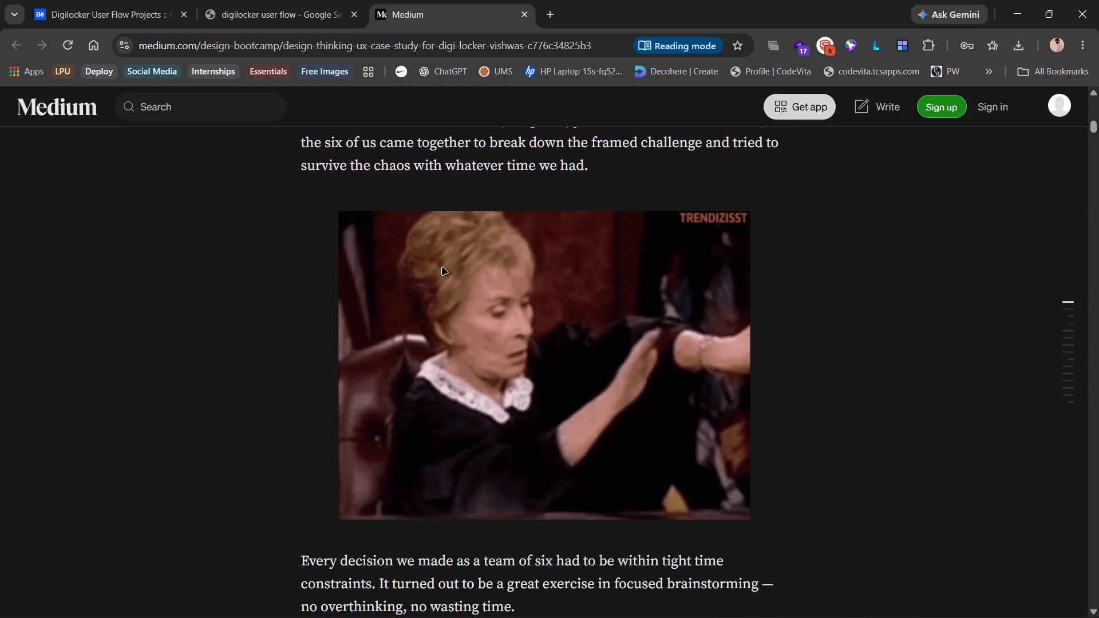
{"action": "scroll", "coordinate": [442, 268], "scroll_direction": "down", "scroll_amount": 2}
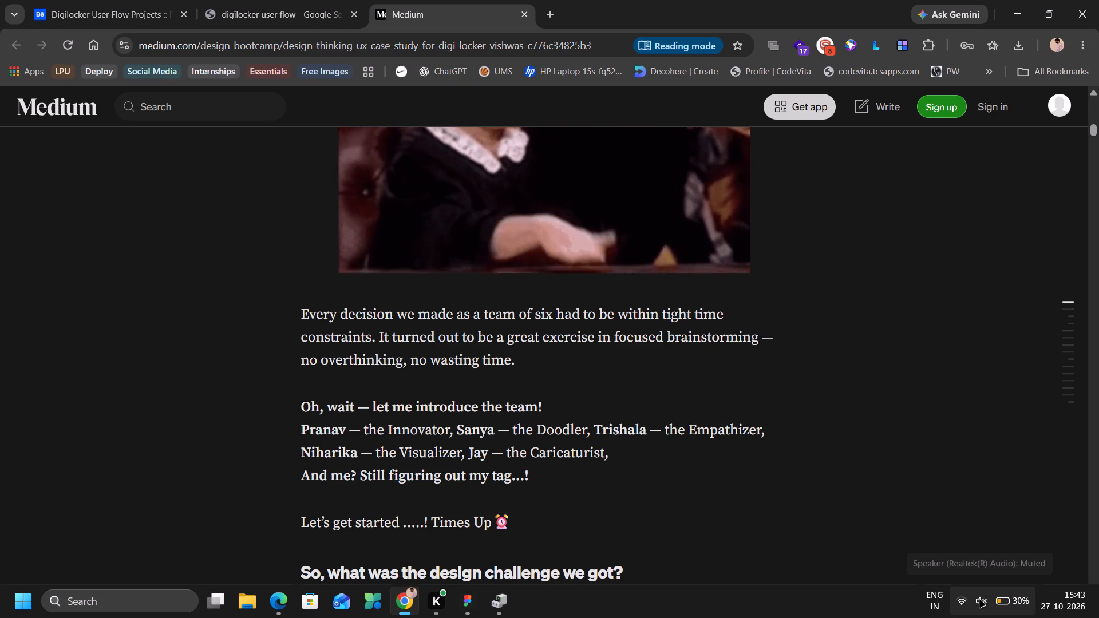
Read the case study's framed design challenge, initial problem statements, possible solutions and design process diagram.
{"action": "left_click", "coordinate": [757, 334]}
{"action": "scroll", "coordinate": [757, 334], "scroll_direction": "down", "scroll_amount": 1}
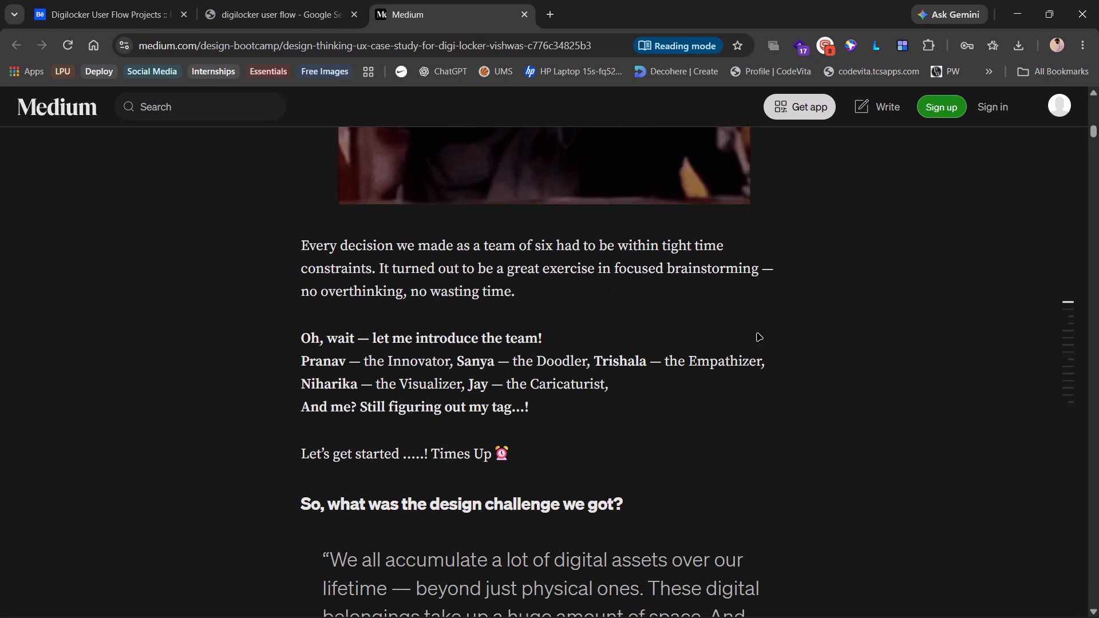
{"action": "scroll", "coordinate": [757, 334], "scroll_direction": "down", "scroll_amount": 5}
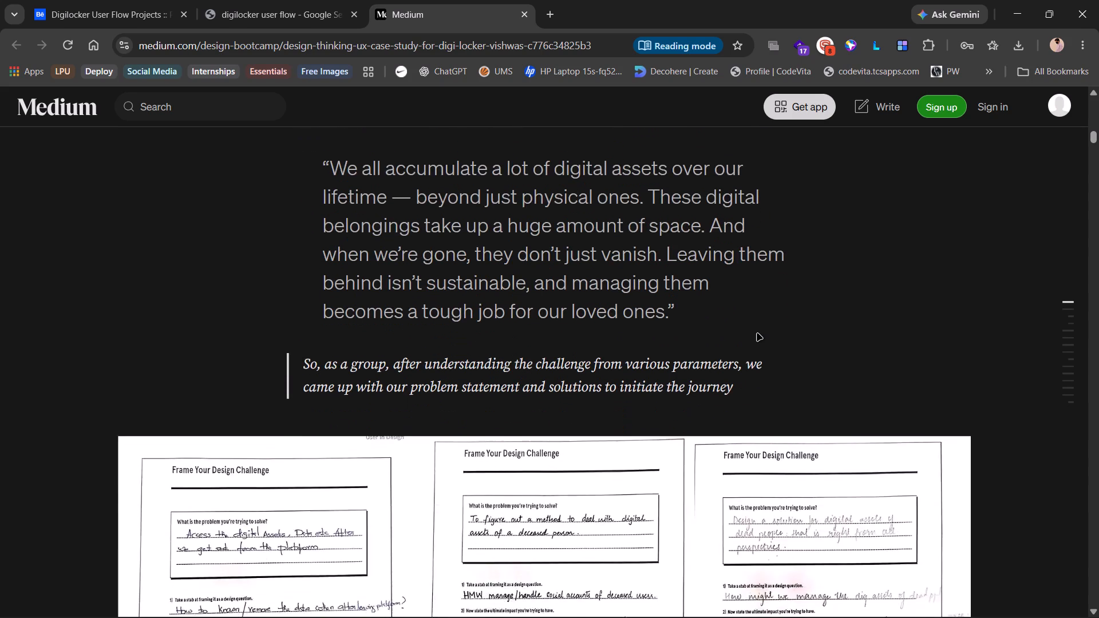
{"action": "scroll", "coordinate": [757, 334], "scroll_direction": "down", "scroll_amount": 3}
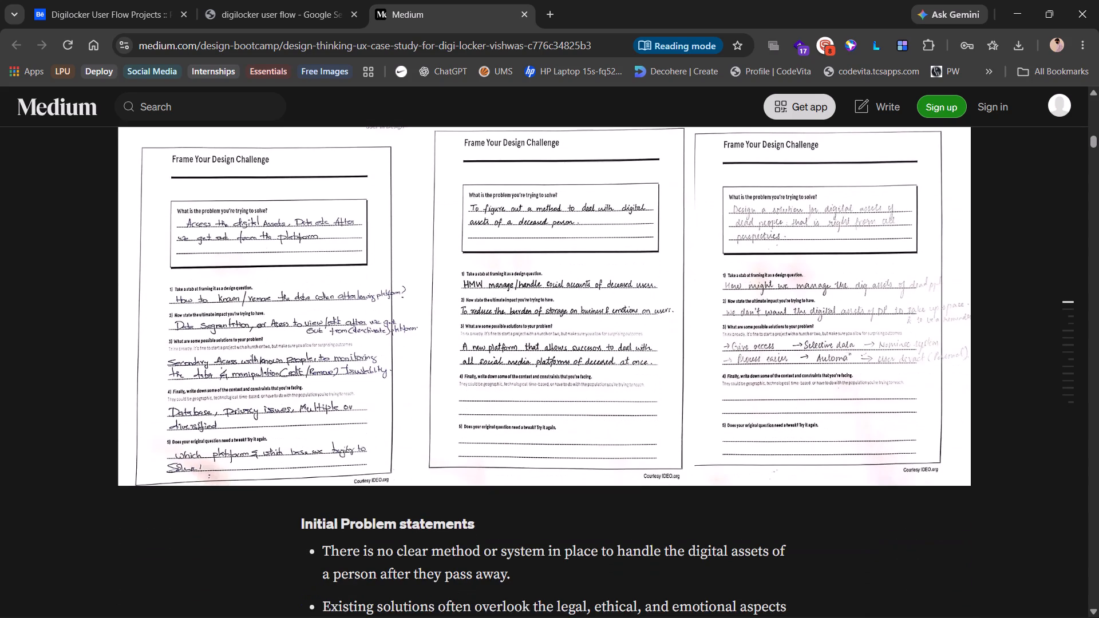
{"action": "scroll", "coordinate": [757, 334], "scroll_direction": "down", "scroll_amount": 5}
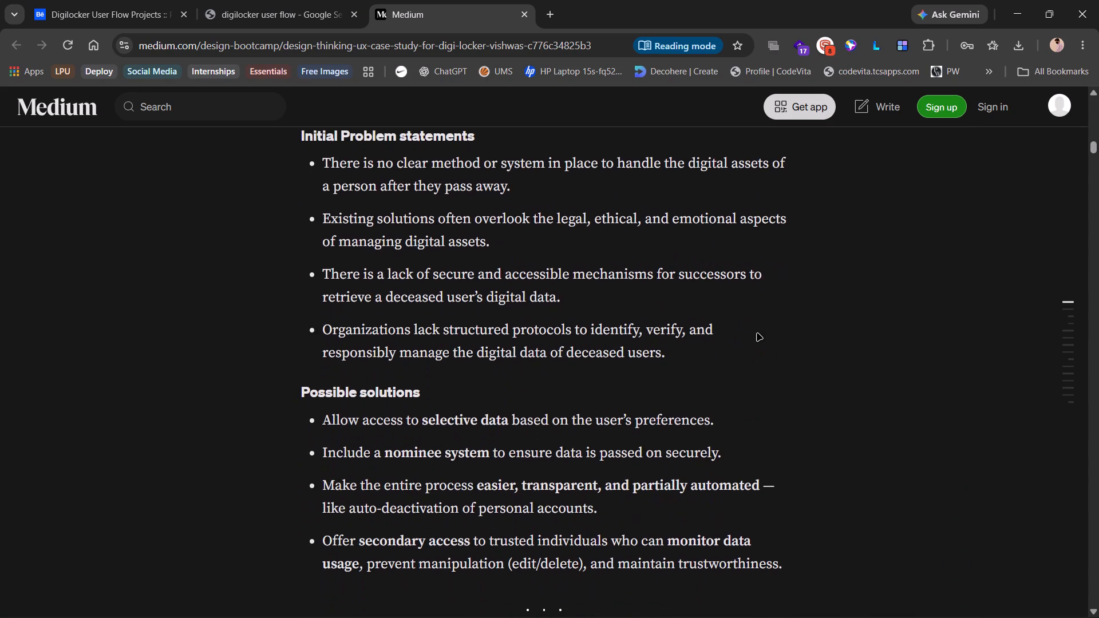
{"action": "scroll", "coordinate": [757, 334], "scroll_direction": "down", "scroll_amount": 5}
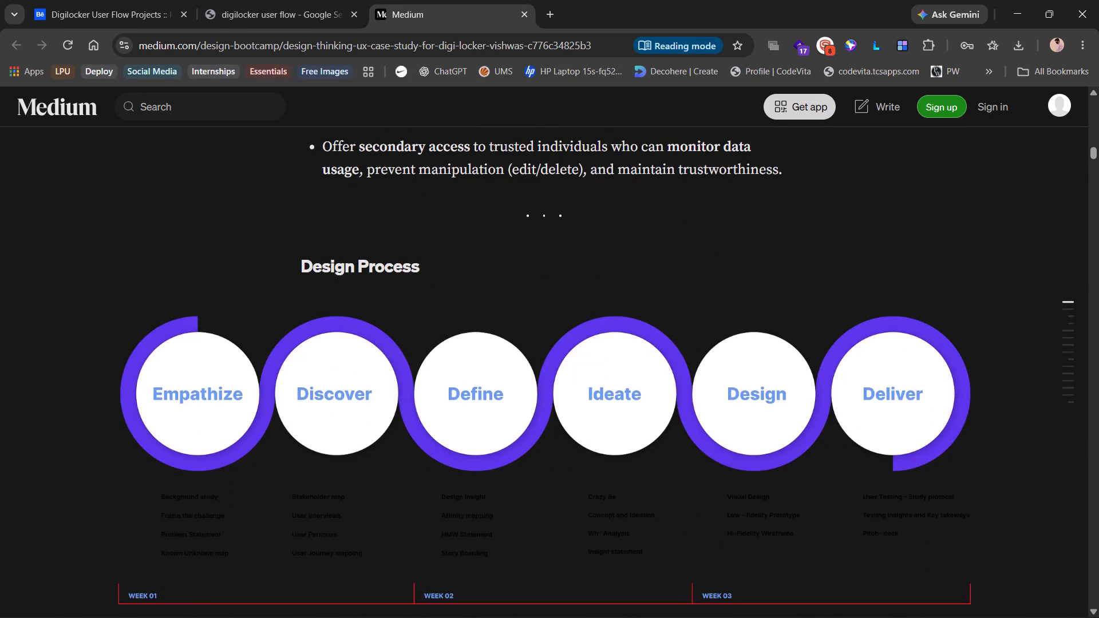
{"action": "scroll", "coordinate": [757, 334], "scroll_direction": "down", "scroll_amount": 1}
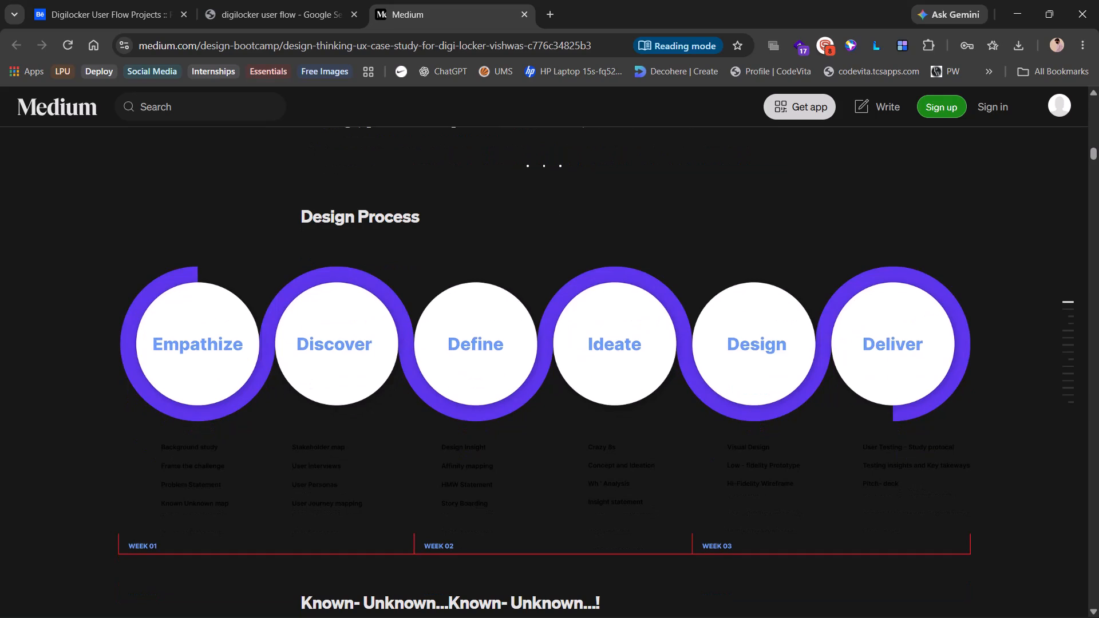
{"action": "scroll", "coordinate": [757, 334], "scroll_direction": "down", "scroll_amount": 1}
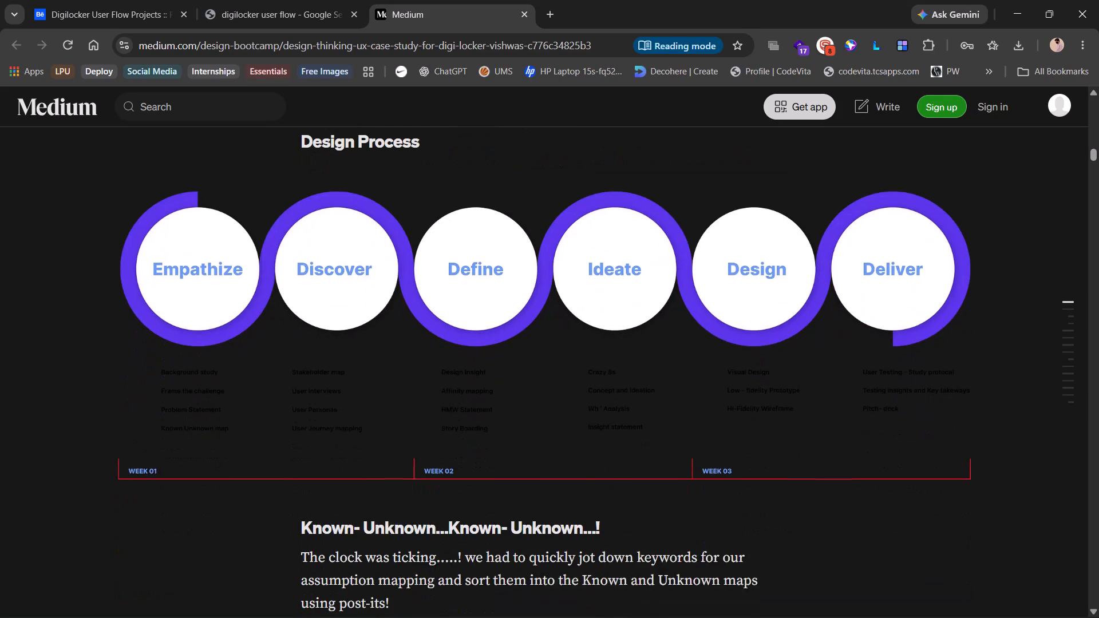
Examine the case study's Known-Unknown assumption mapping, stakeholder mapping and common interview keywords.
{"action": "scroll", "coordinate": [757, 334], "scroll_direction": "down", "scroll_amount": 2}
{"action": "scroll", "coordinate": [685, 359], "scroll_direction": "down", "scroll_amount": 2}
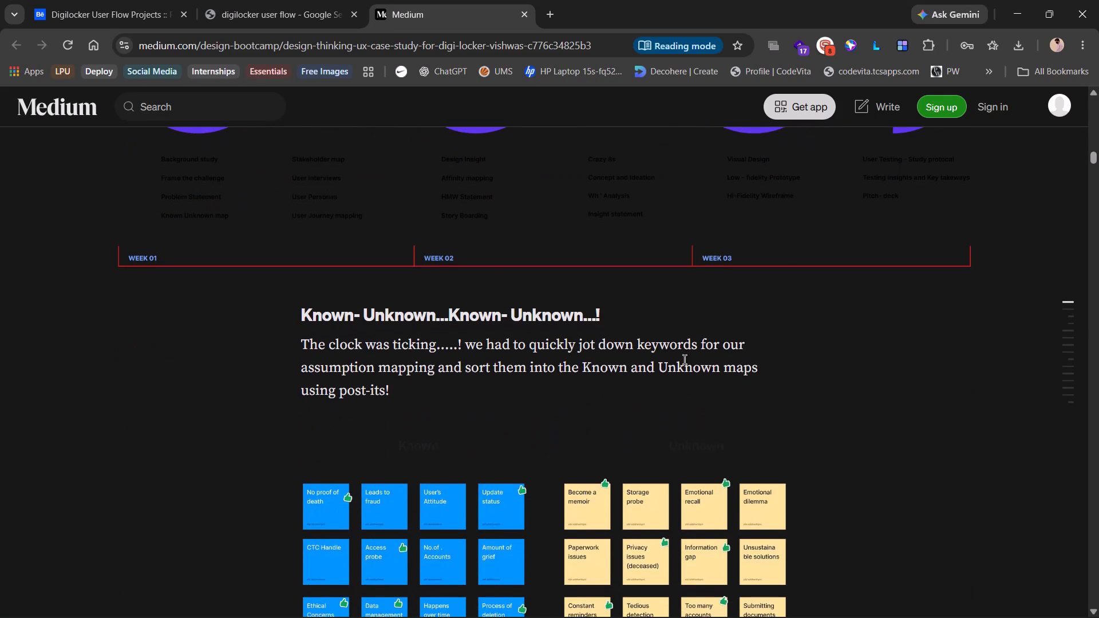
{"action": "scroll", "coordinate": [685, 359], "scroll_direction": "down", "scroll_amount": 1}
{"action": "scroll", "coordinate": [557, 393], "scroll_direction": "down", "scroll_amount": 4}
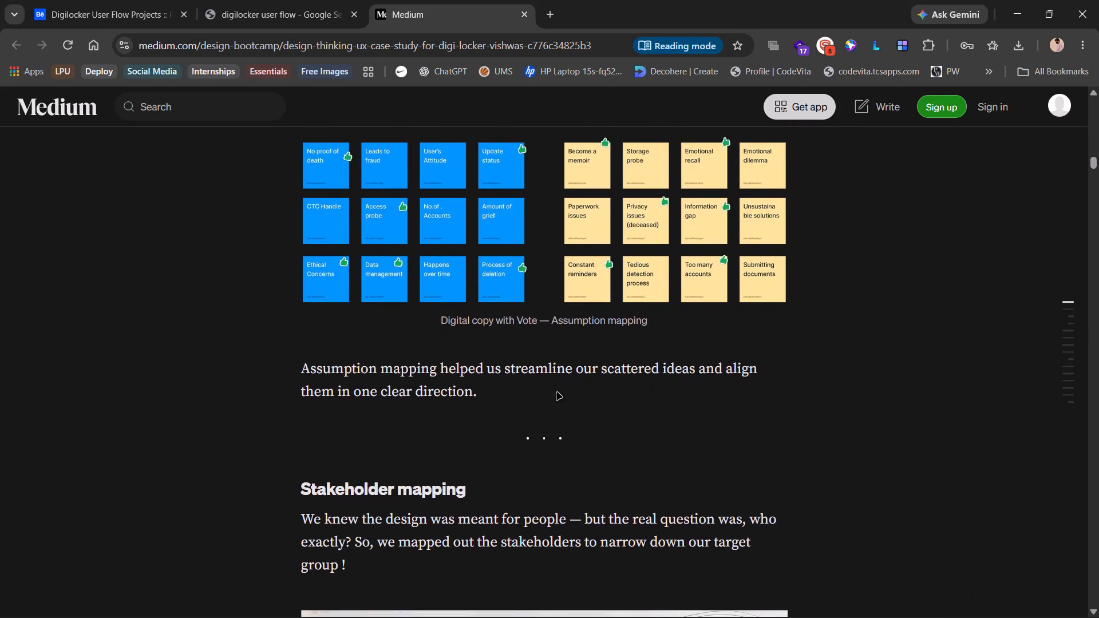
{"action": "scroll", "coordinate": [557, 393], "scroll_direction": "down", "scroll_amount": 4}
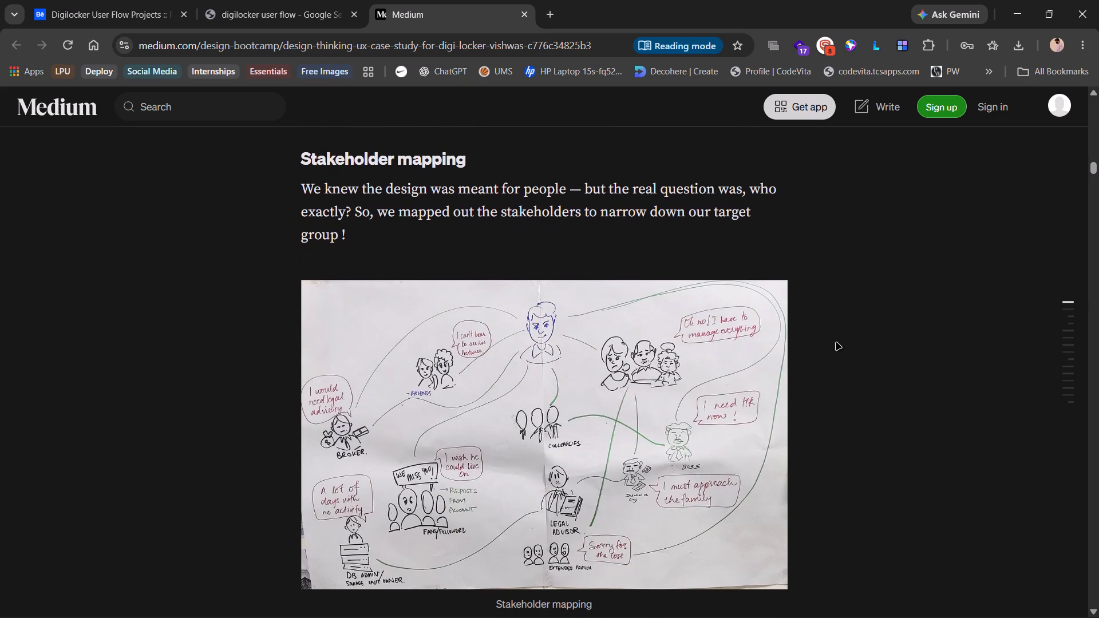
{"action": "scroll", "coordinate": [836, 343], "scroll_direction": "down", "scroll_amount": 2}
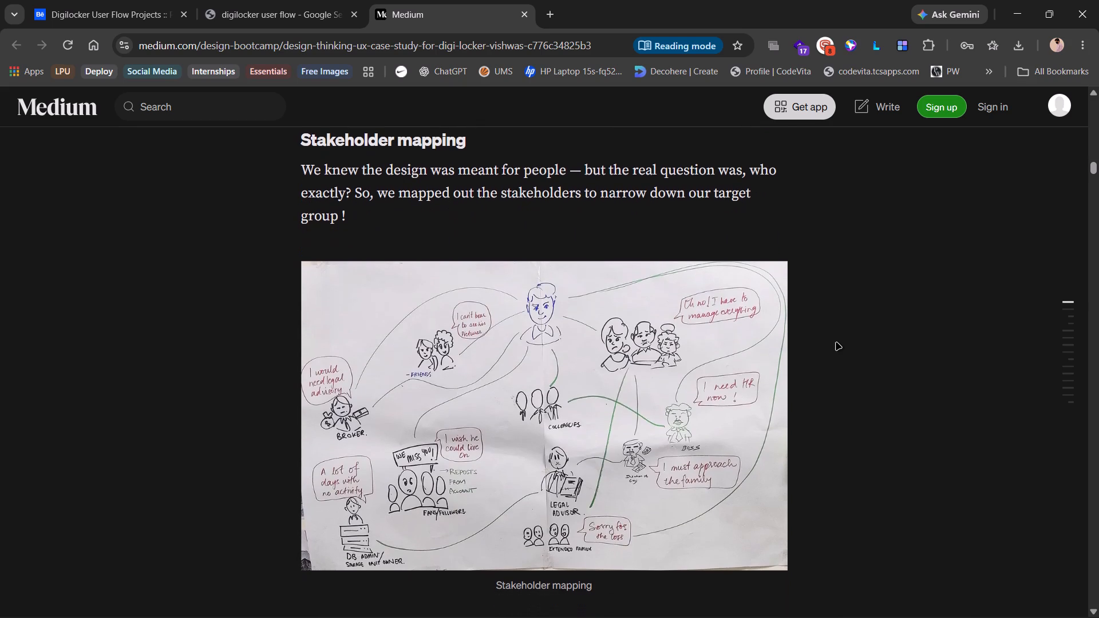
{"action": "scroll", "coordinate": [836, 343], "scroll_direction": "down", "scroll_amount": 2}
{"action": "scroll", "coordinate": [579, 279], "scroll_direction": "down", "scroll_amount": 2}
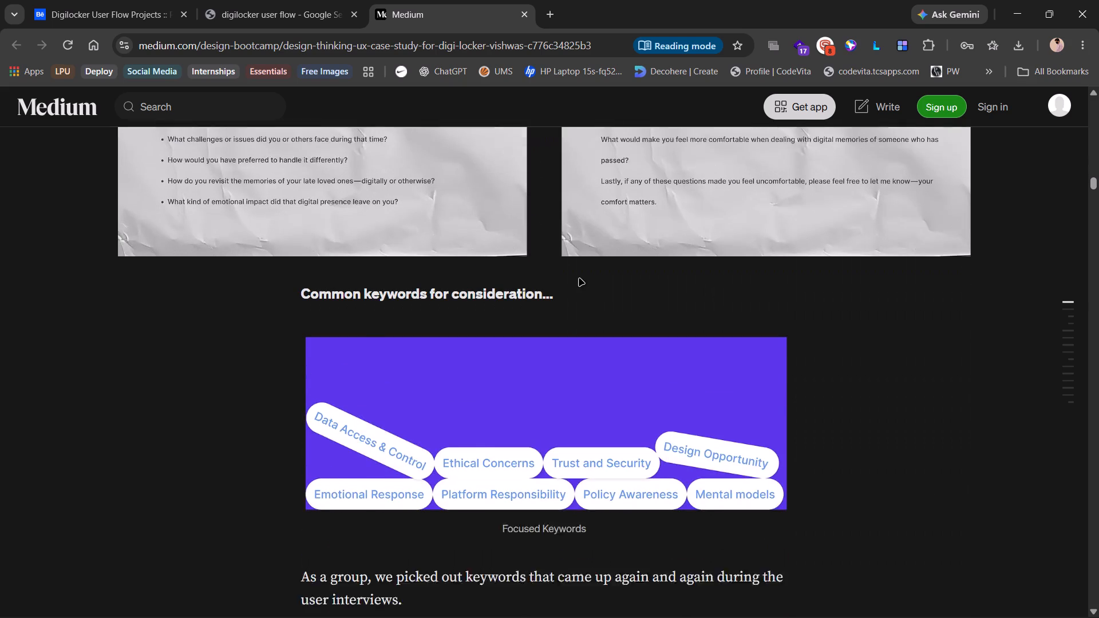
Skim the case study's affinity mapping, insight themes, findings and user personas.
{"action": "scroll", "coordinate": [579, 279], "scroll_direction": "down", "scroll_amount": 5}
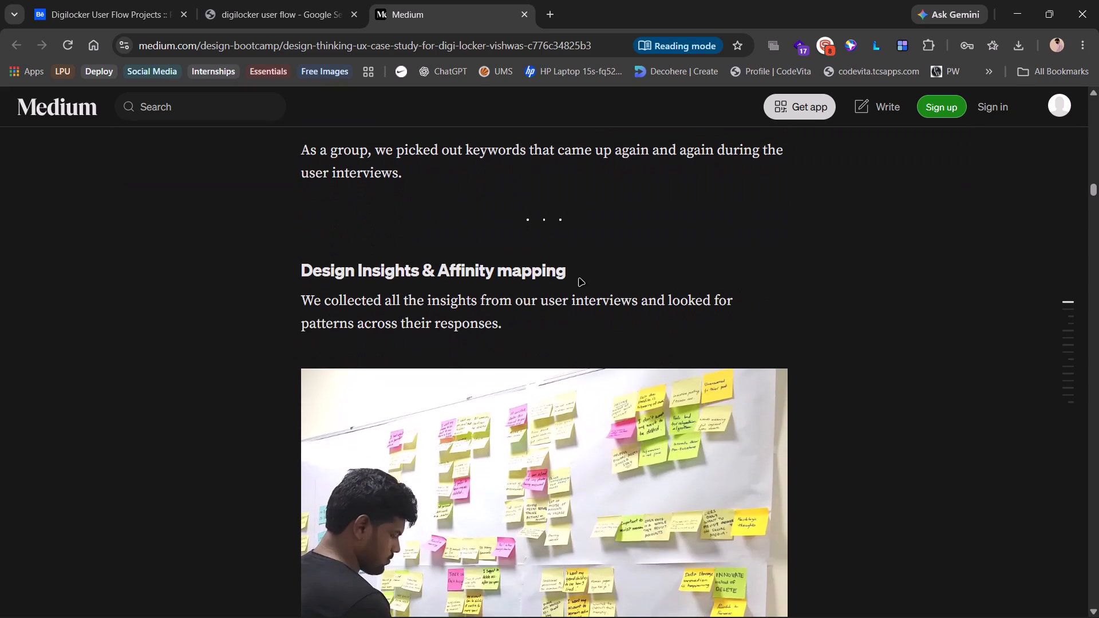
{"action": "scroll", "coordinate": [579, 279], "scroll_direction": "down", "scroll_amount": 6}
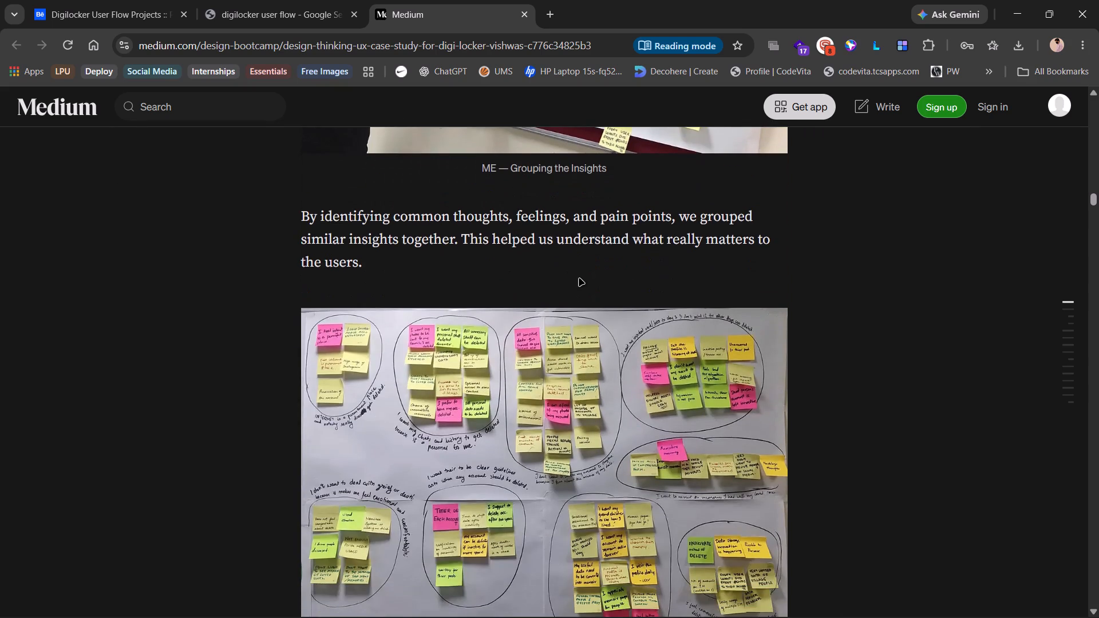
{"action": "scroll", "coordinate": [579, 279], "scroll_direction": "down", "scroll_amount": 8}
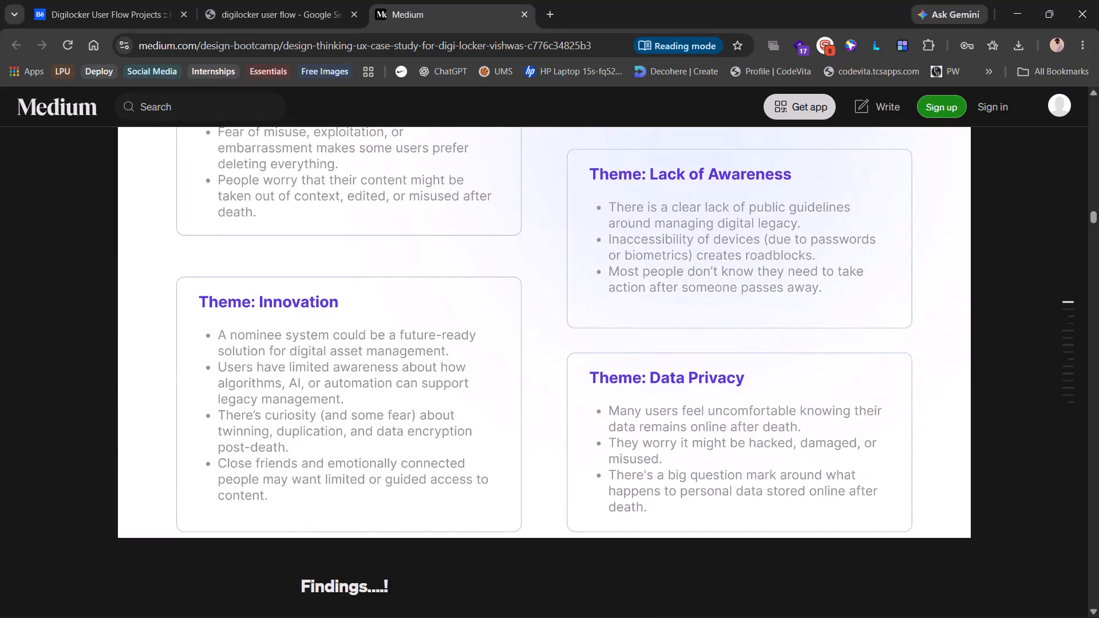
{"action": "scroll", "coordinate": [579, 279], "scroll_direction": "down", "scroll_amount": 7}
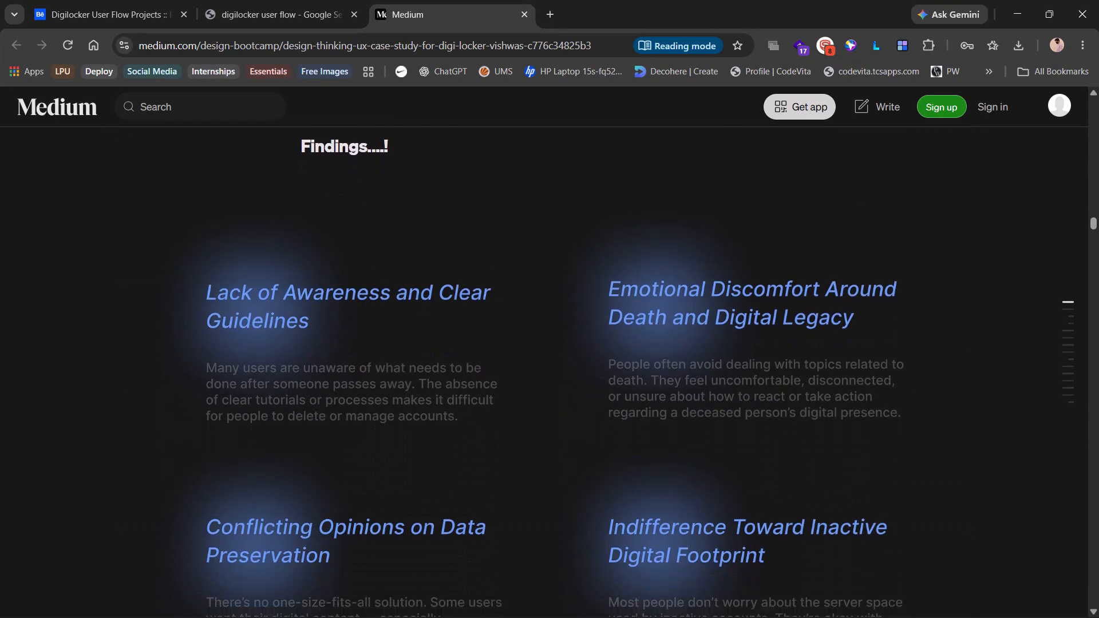
{"action": "scroll", "coordinate": [579, 279], "scroll_direction": "down", "scroll_amount": 9}
{"action": "scroll", "coordinate": [579, 279], "scroll_direction": "up", "scroll_amount": 1}
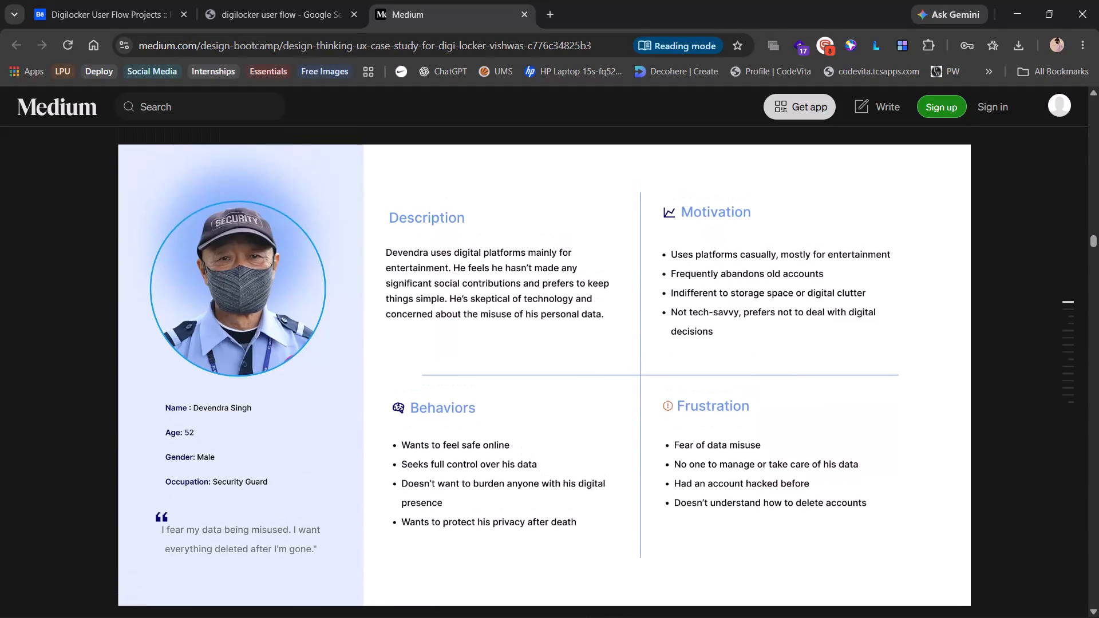
{"action": "scroll", "coordinate": [579, 279], "scroll_direction": "up", "scroll_amount": 4}
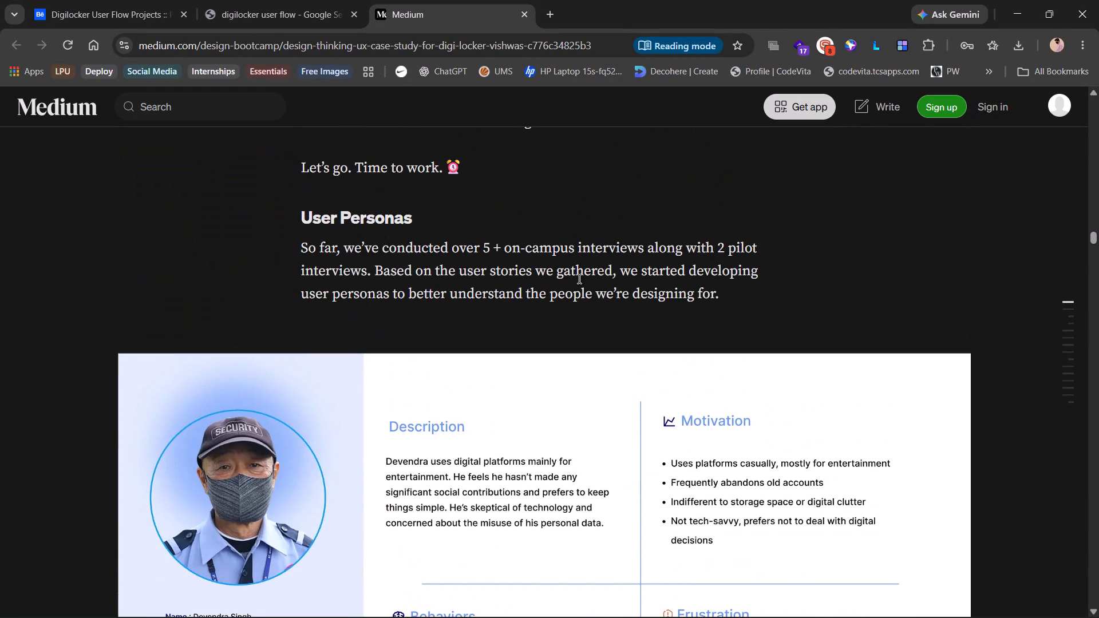
Search within the case study page for "user flow".
{"action": "key", "text": "ctrl+f"}
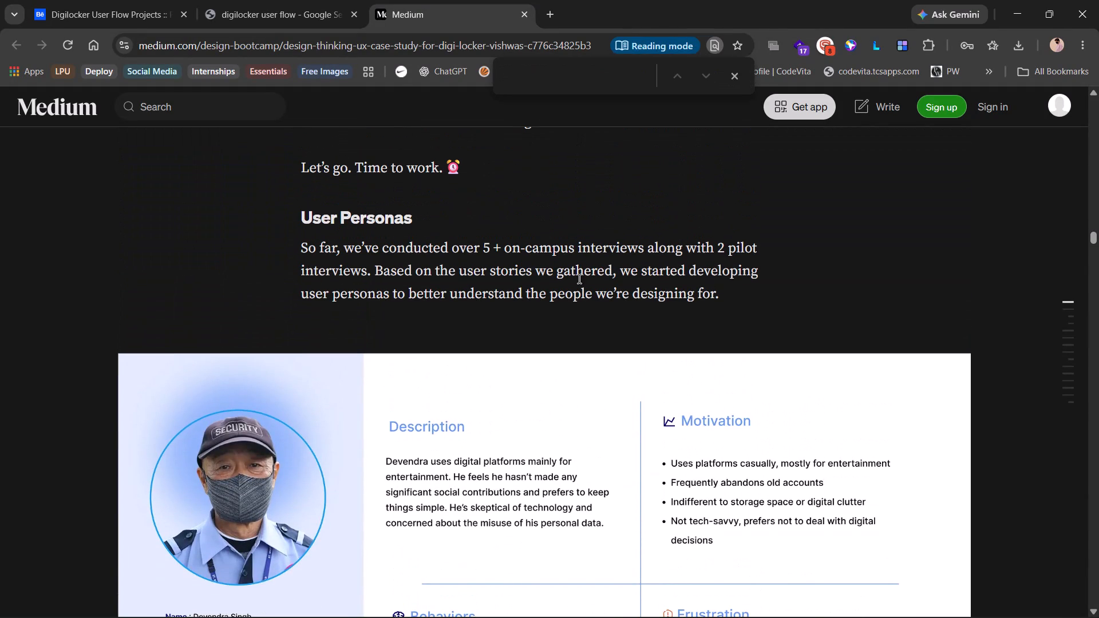
{"action": "type", "text": "user"}
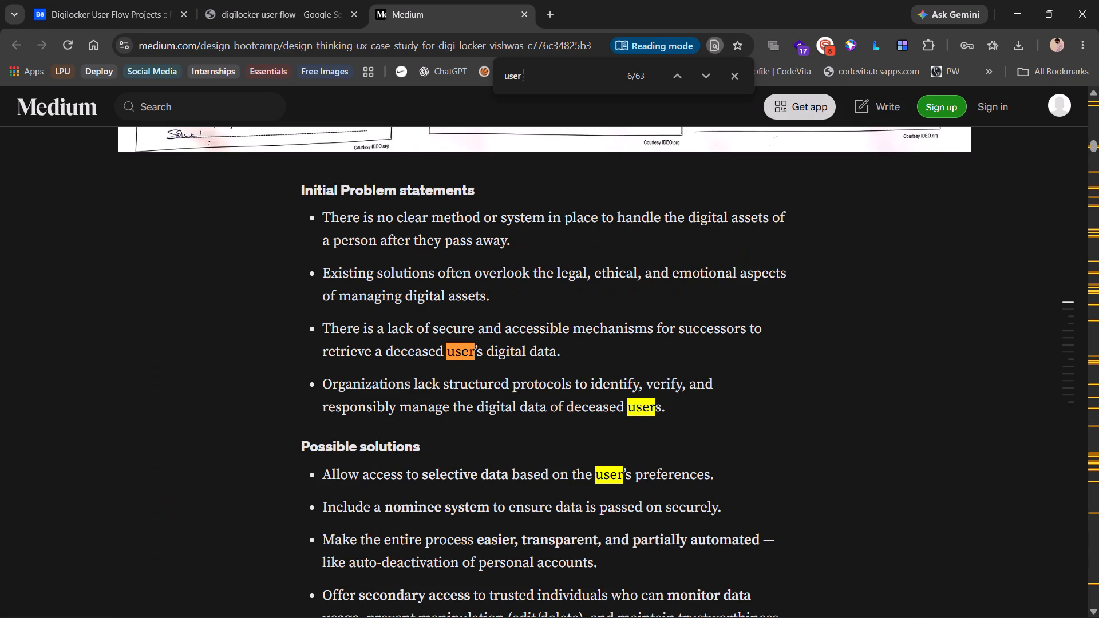
{"action": "key", "text": "space"}
{"action": "type", "text": "flow"}
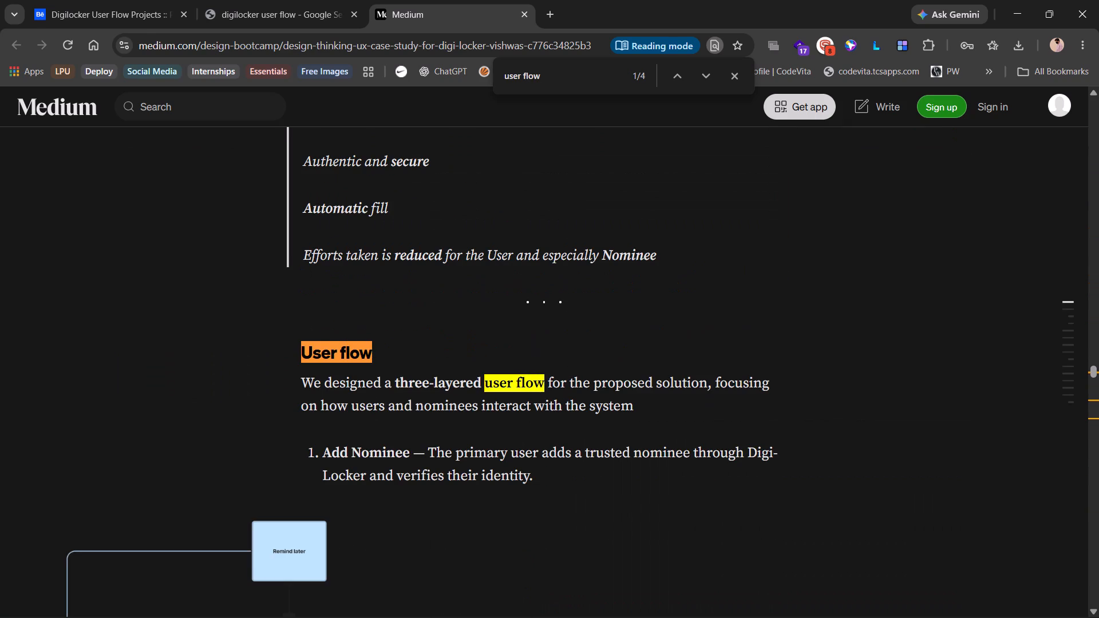
Examine the case study's three-layered user flow introduction and the Add Nominee flow diagram.
{"action": "scroll", "coordinate": [578, 534], "scroll_direction": "down", "scroll_amount": 3}
{"action": "scroll", "coordinate": [421, 402], "scroll_direction": "down", "scroll_amount": 1}
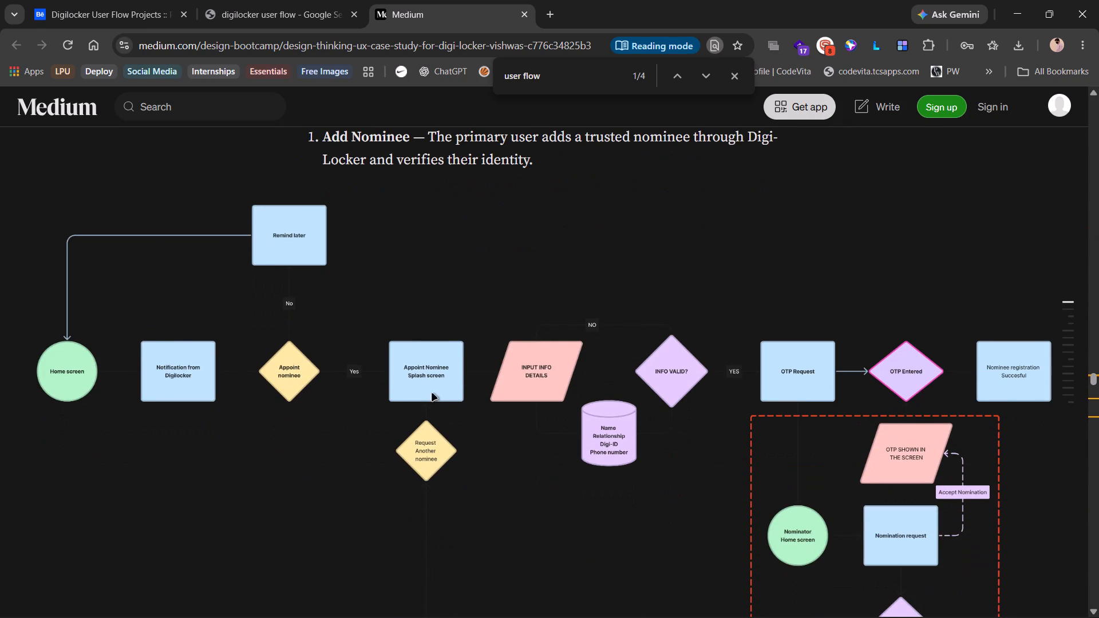
{"action": "scroll", "coordinate": [279, 277], "scroll_direction": "right", "scroll_amount": 1}
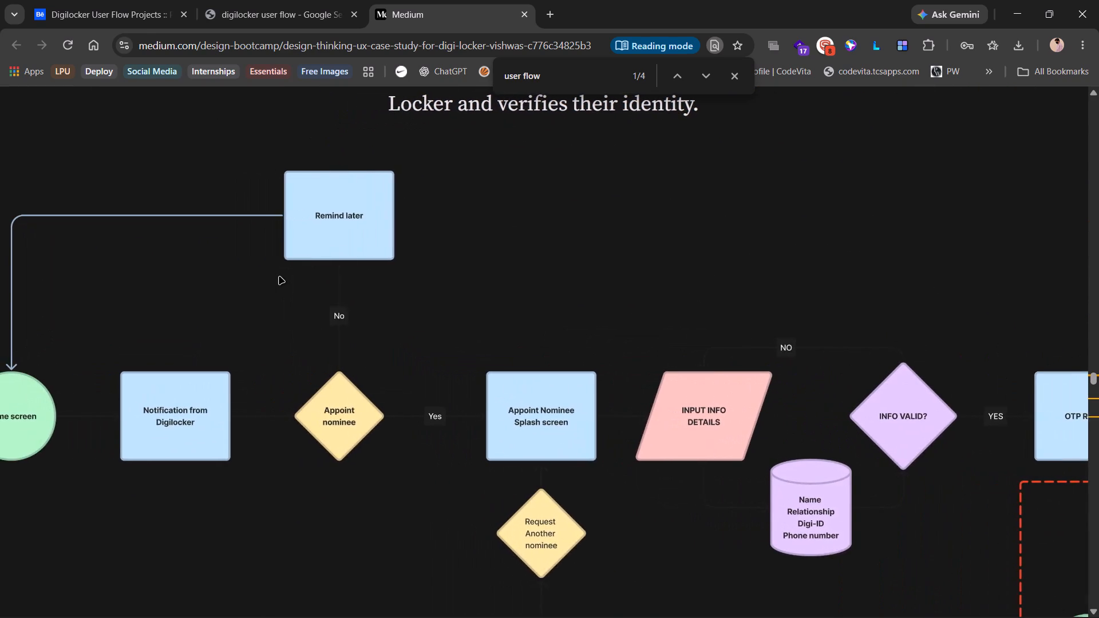
{"action": "scroll", "coordinate": [279, 277], "scroll_direction": "right", "scroll_amount": 1}
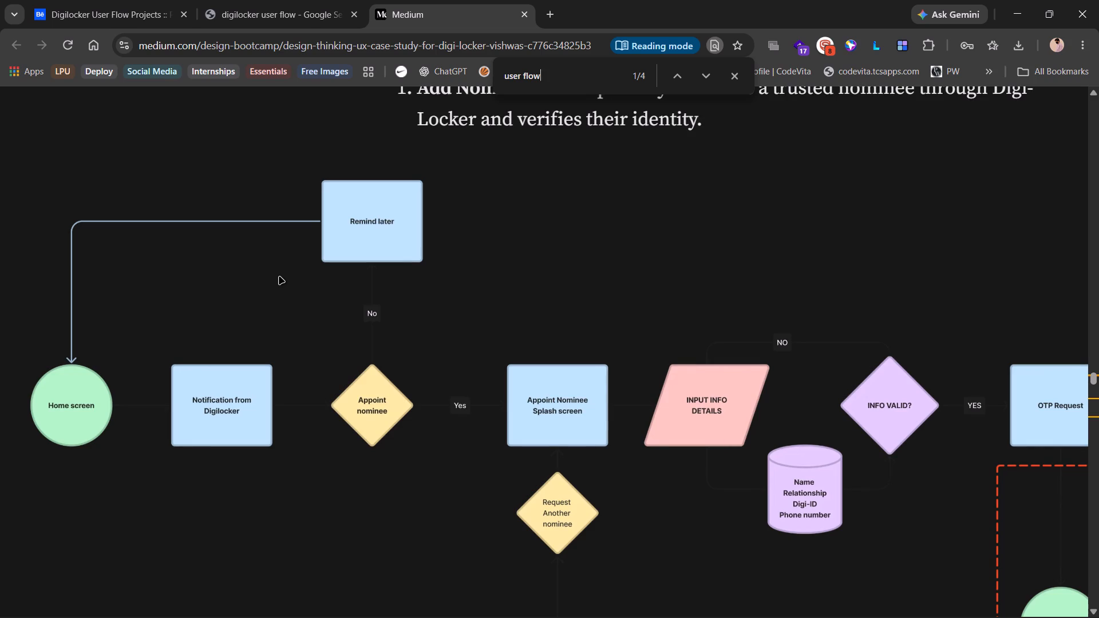
{"action": "scroll", "coordinate": [398, 324], "scroll_direction": "up", "scroll_amount": 1}
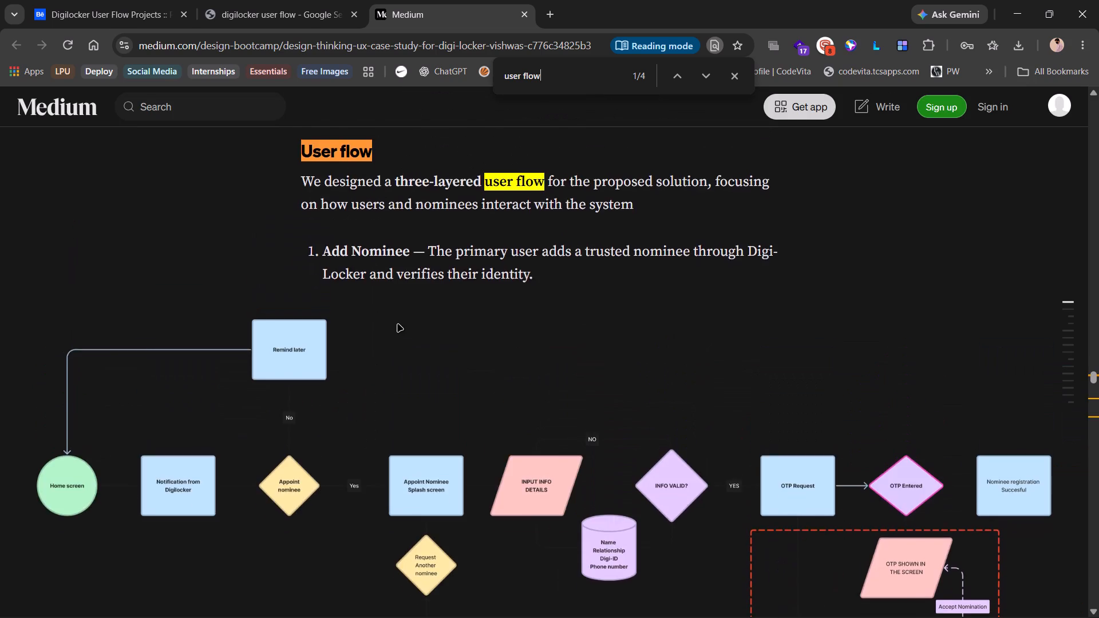
{"action": "scroll", "coordinate": [398, 324], "scroll_direction": "up", "scroll_amount": 1}
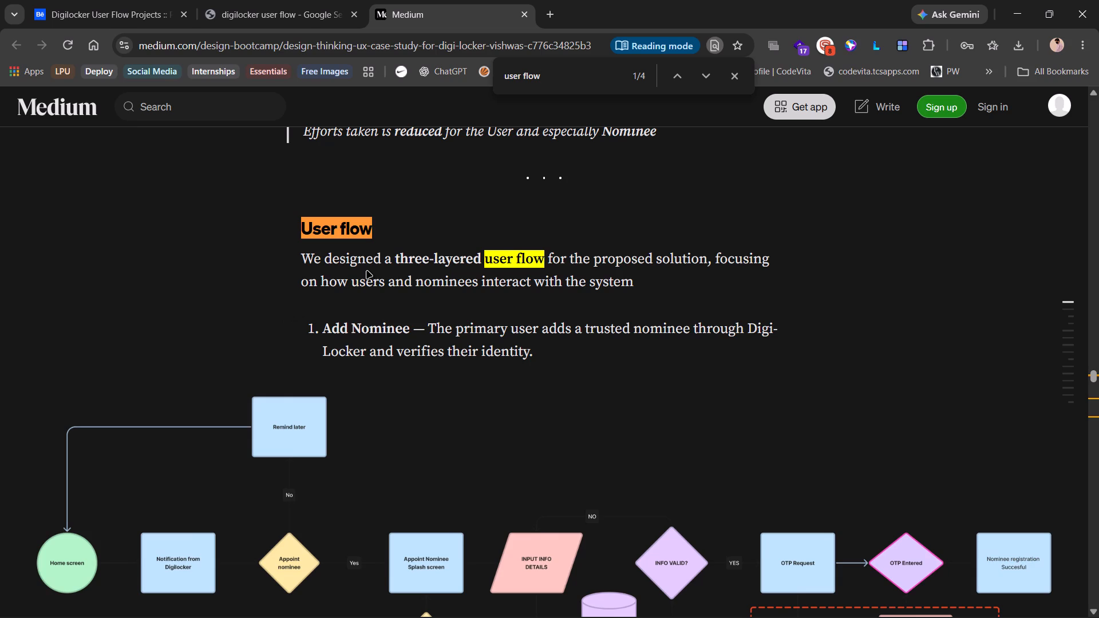
{"action": "scroll", "coordinate": [396, 299], "scroll_direction": "down", "scroll_amount": 1}
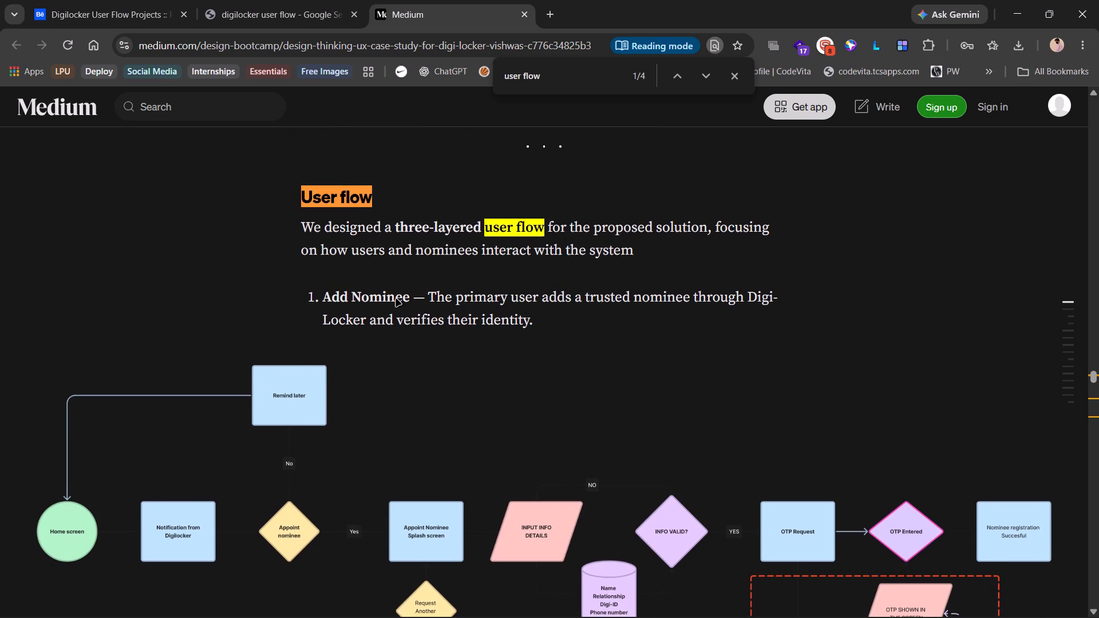
{"action": "scroll", "coordinate": [396, 299], "scroll_direction": "down", "scroll_amount": 8}
{"action": "scroll", "coordinate": [396, 299], "scroll_direction": "up", "scroll_amount": 1}
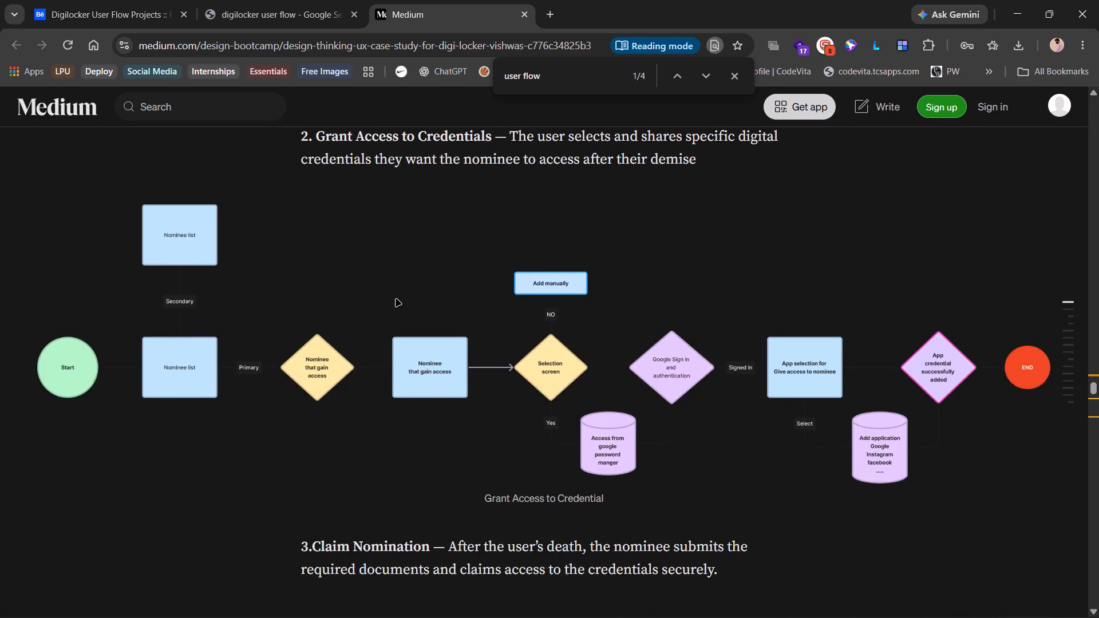
{"action": "scroll", "coordinate": [396, 299], "scroll_direction": "up", "scroll_amount": 6}
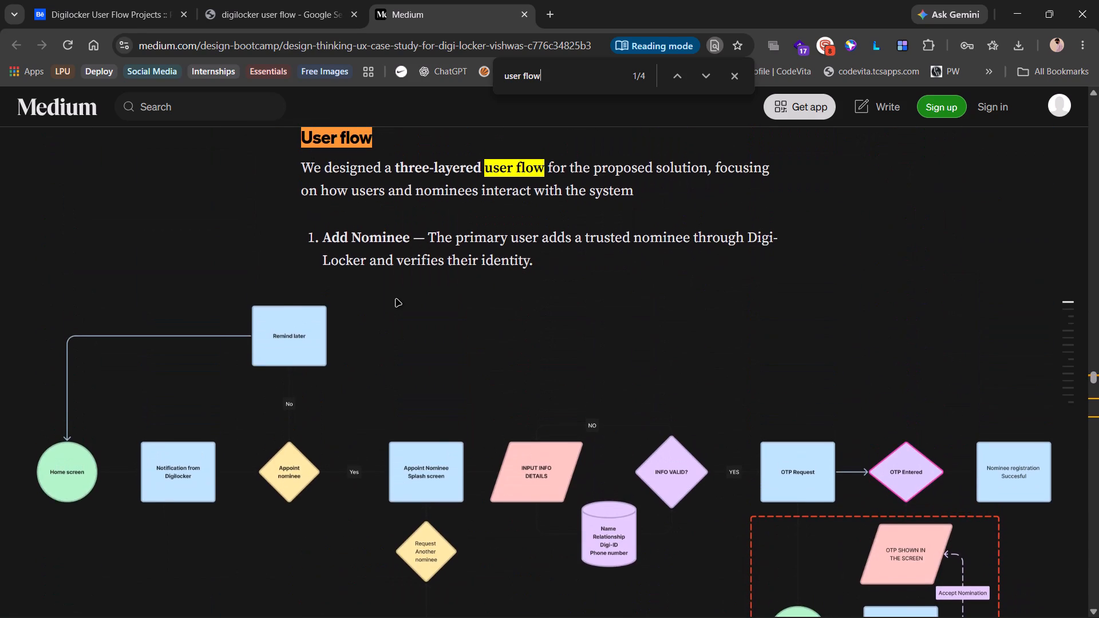
Examine the case study's Grant Access to Credentials and Claim Nomination flow diagrams.
{"action": "scroll", "coordinate": [396, 299], "scroll_direction": "down", "scroll_amount": 6}
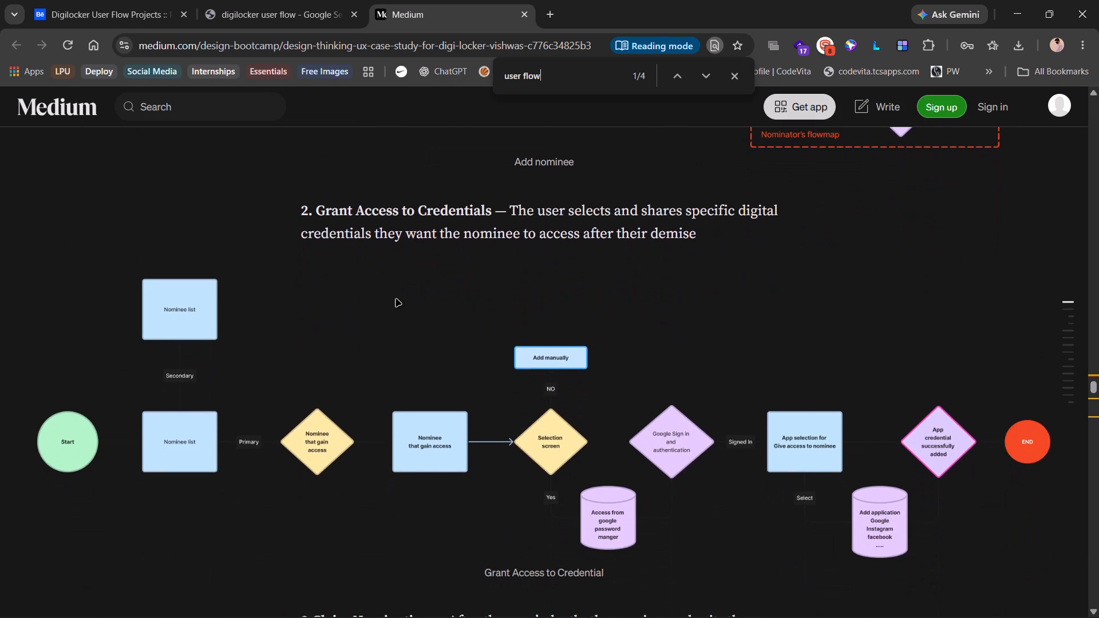
{"action": "scroll", "coordinate": [396, 299], "scroll_direction": "down", "scroll_amount": 1}
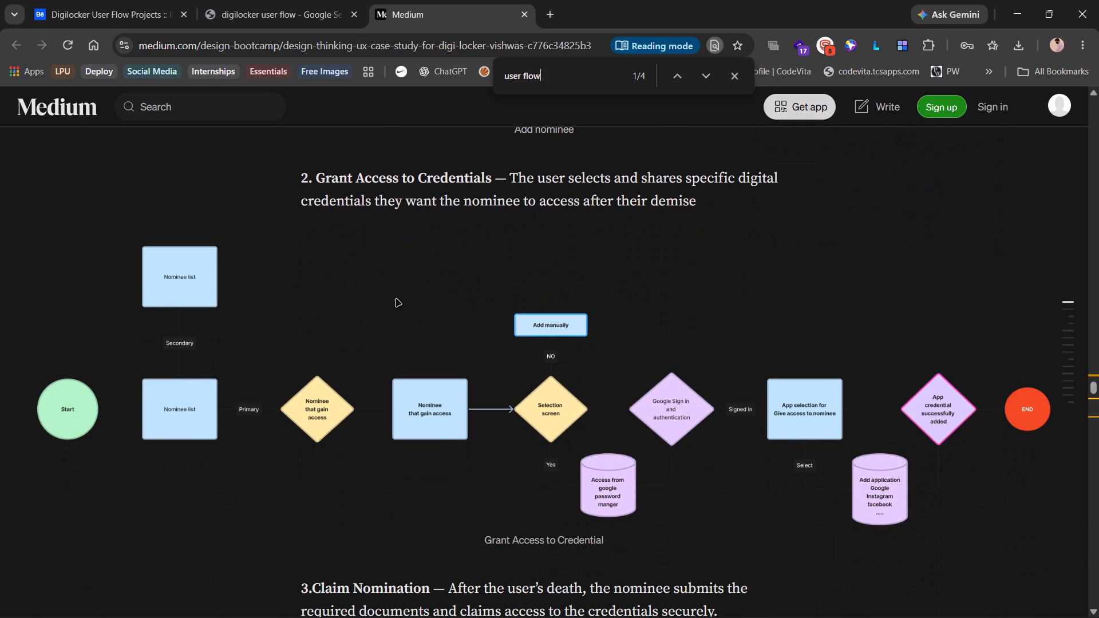
{"action": "scroll", "coordinate": [396, 299], "scroll_direction": "down", "scroll_amount": 4}
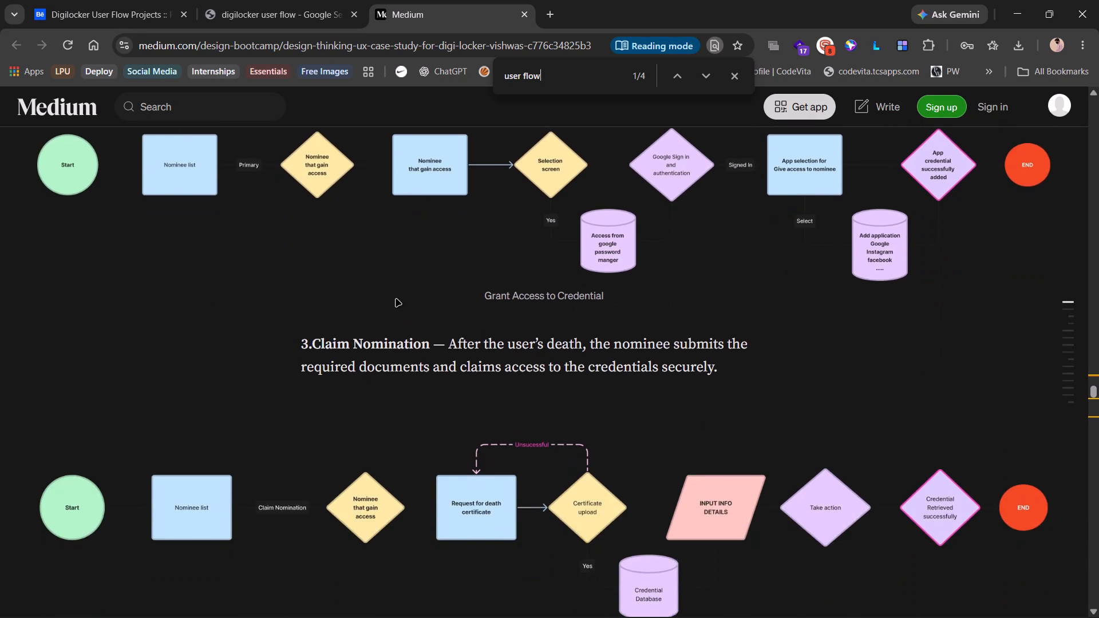
Skim the case study's information architecture diagram and the wireframes for adding nominees and claiming nominations.
{"action": "scroll", "coordinate": [396, 299], "scroll_direction": "down", "scroll_amount": 6}
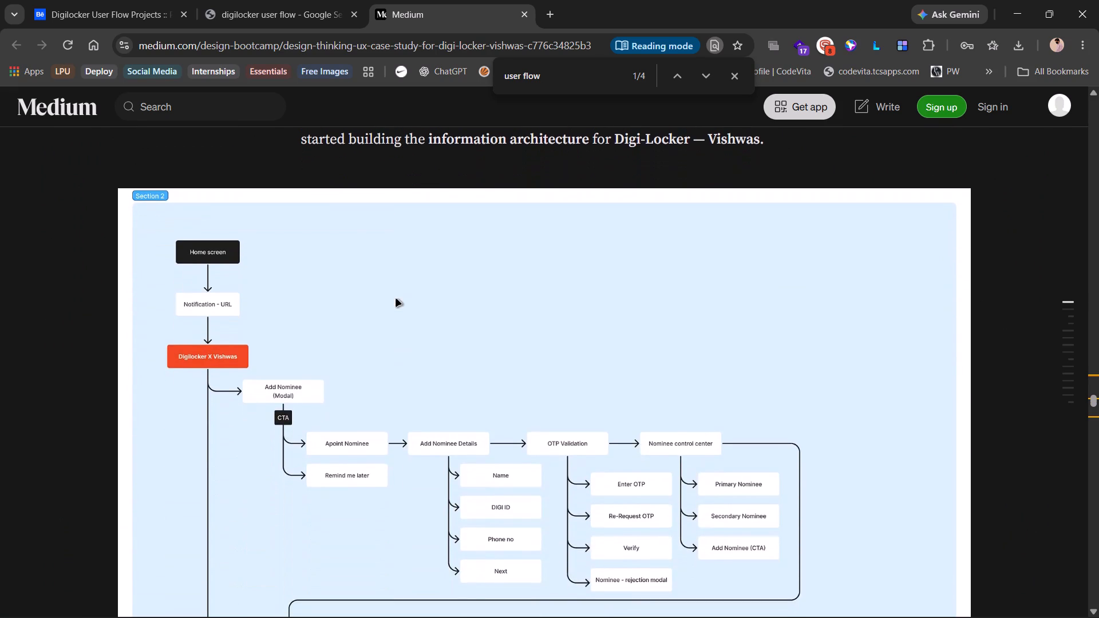
{"action": "scroll", "coordinate": [396, 299], "scroll_direction": "down", "scroll_amount": 1}
{"action": "scroll", "coordinate": [431, 380], "scroll_direction": "down", "scroll_amount": 1}
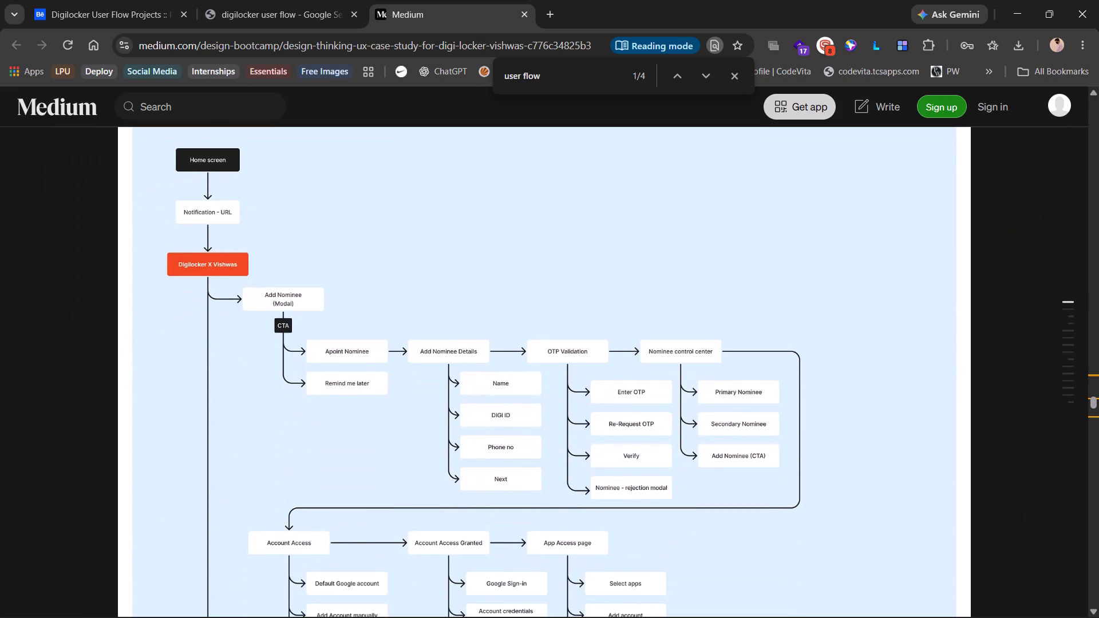
{"action": "scroll", "coordinate": [431, 380], "scroll_direction": "down", "scroll_amount": 5}
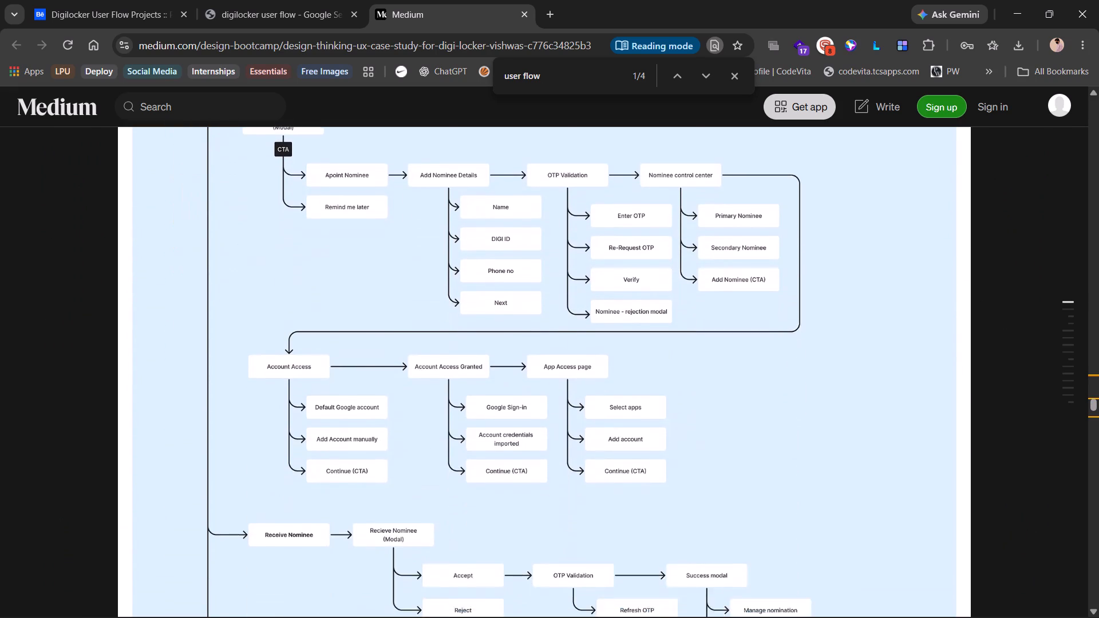
{"action": "scroll", "coordinate": [431, 380], "scroll_direction": "down", "scroll_amount": 8}
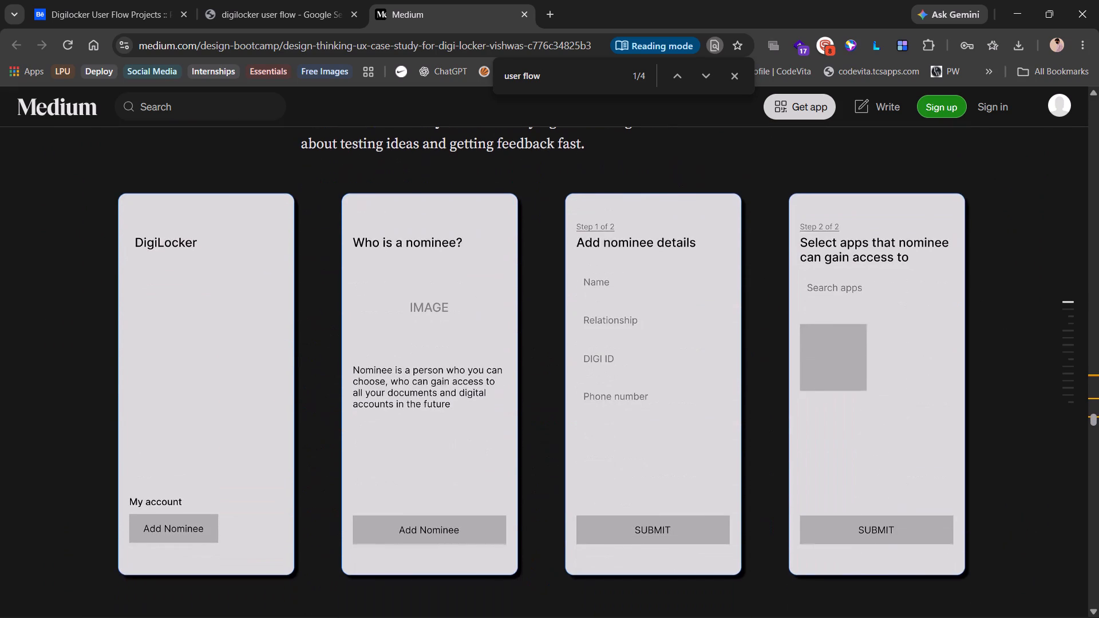
{"action": "scroll", "coordinate": [431, 380], "scroll_direction": "down", "scroll_amount": 6}
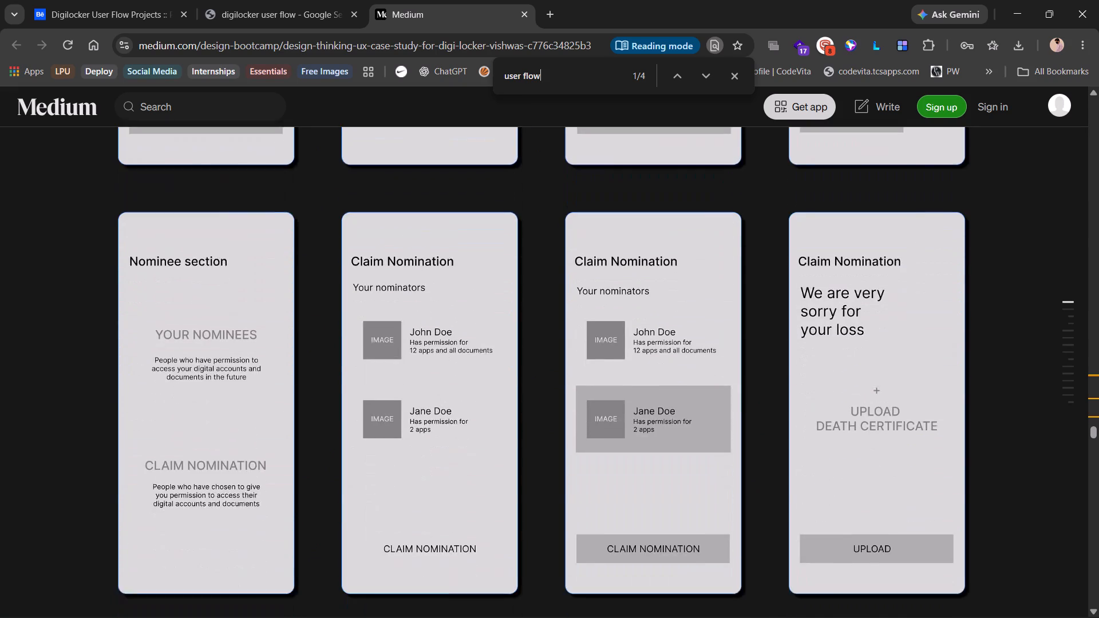
{"action": "scroll", "coordinate": [431, 380], "scroll_direction": "down", "scroll_amount": 2}
Open the Digio DigiLocker documentation from the Google results in a new tab and close the Medium case study.
{"action": "left_click", "coordinate": [300, 0]}
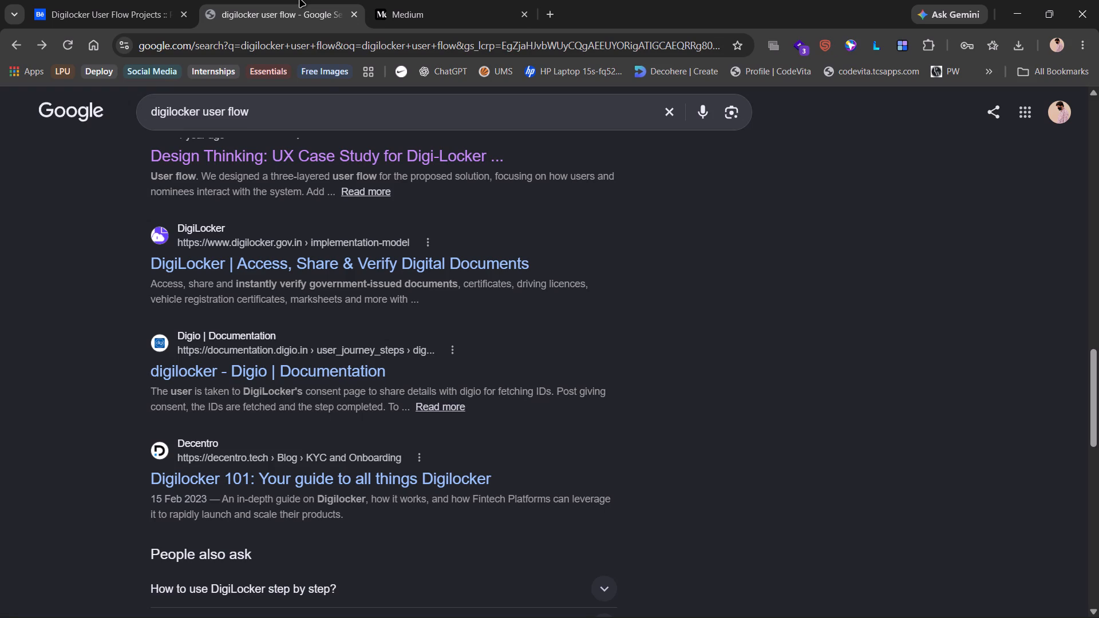
{"action": "right_click", "coordinate": [310, 368]}
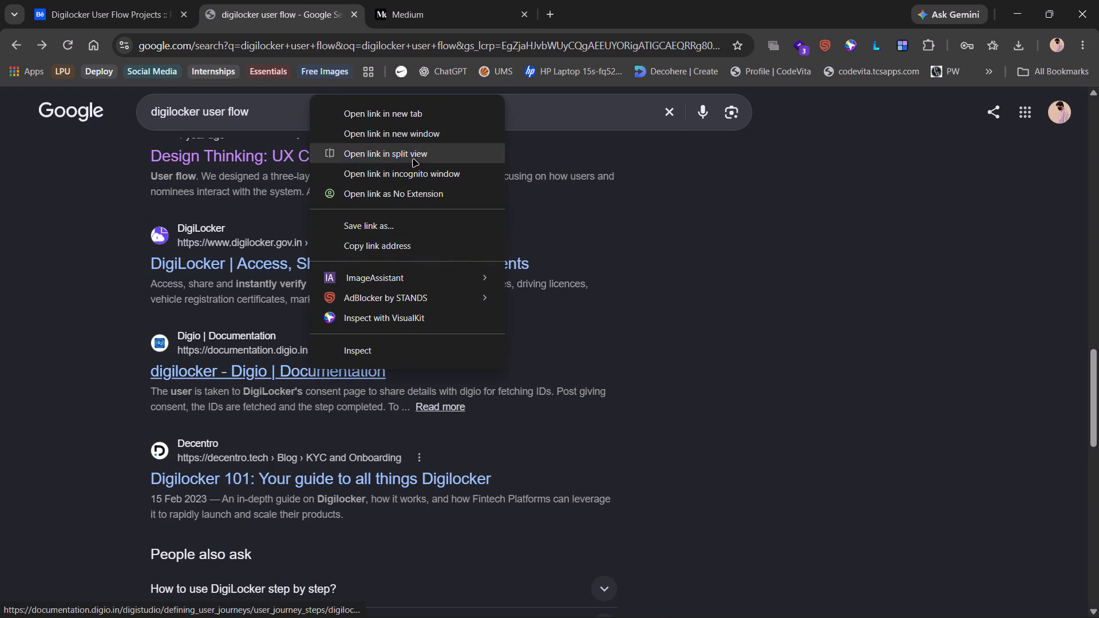
{"action": "left_click", "coordinate": [422, 114]}
{"action": "left_click", "coordinate": [626, 0]}
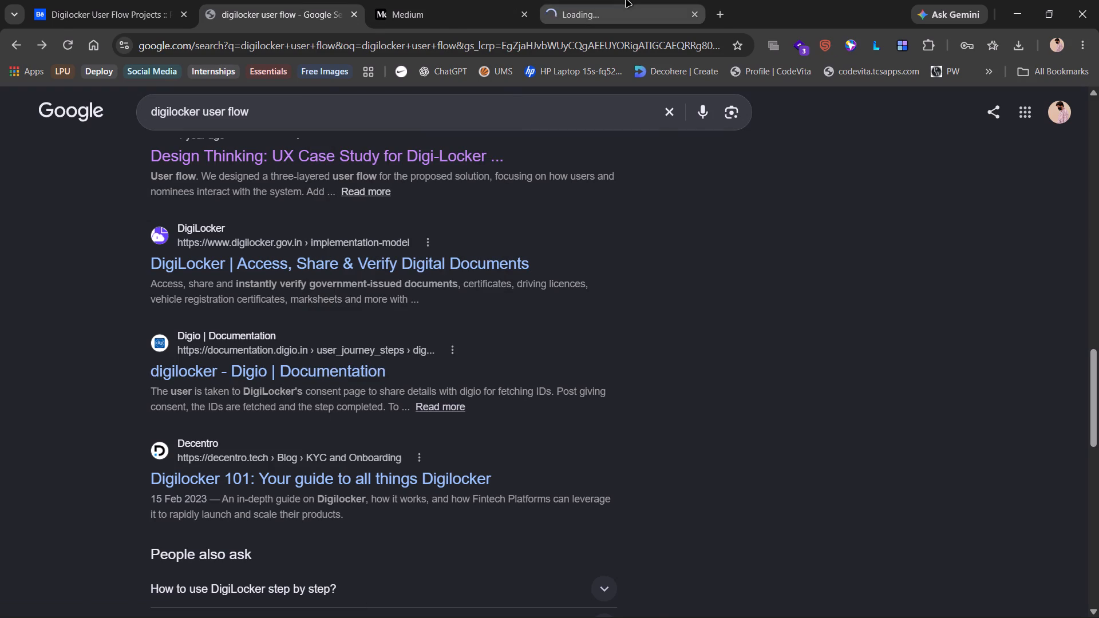
{"action": "left_click", "coordinate": [526, 14]}
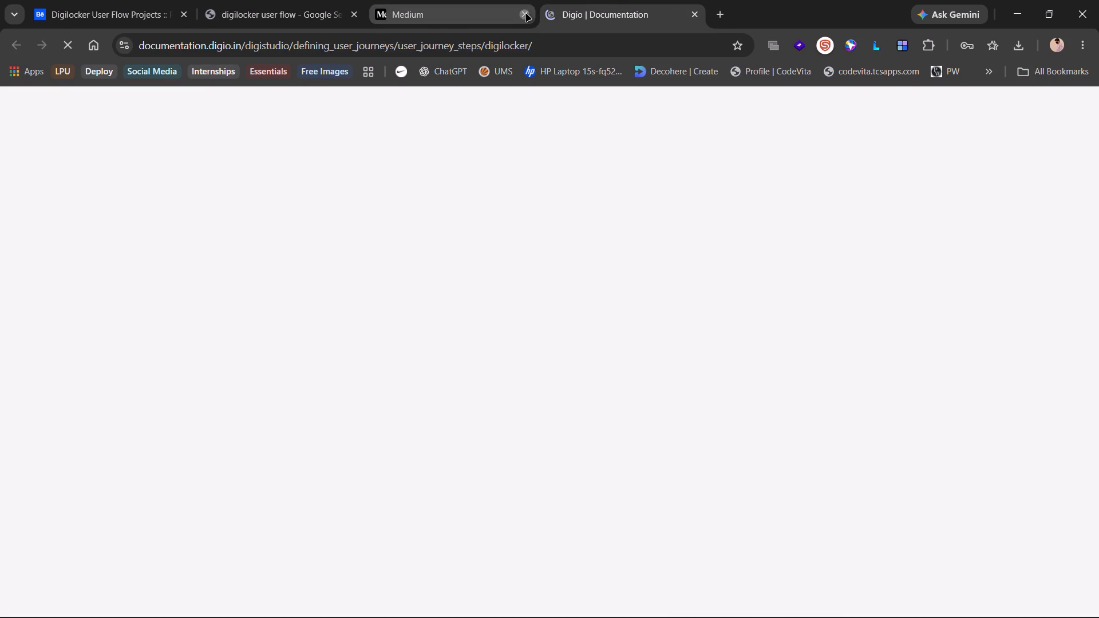
Read the Digio documentation's DigiLocker introduction and the instructions for enabling the step in the workflow builder.
{"action": "scroll", "coordinate": [361, 321], "scroll_direction": "down", "scroll_amount": 1}
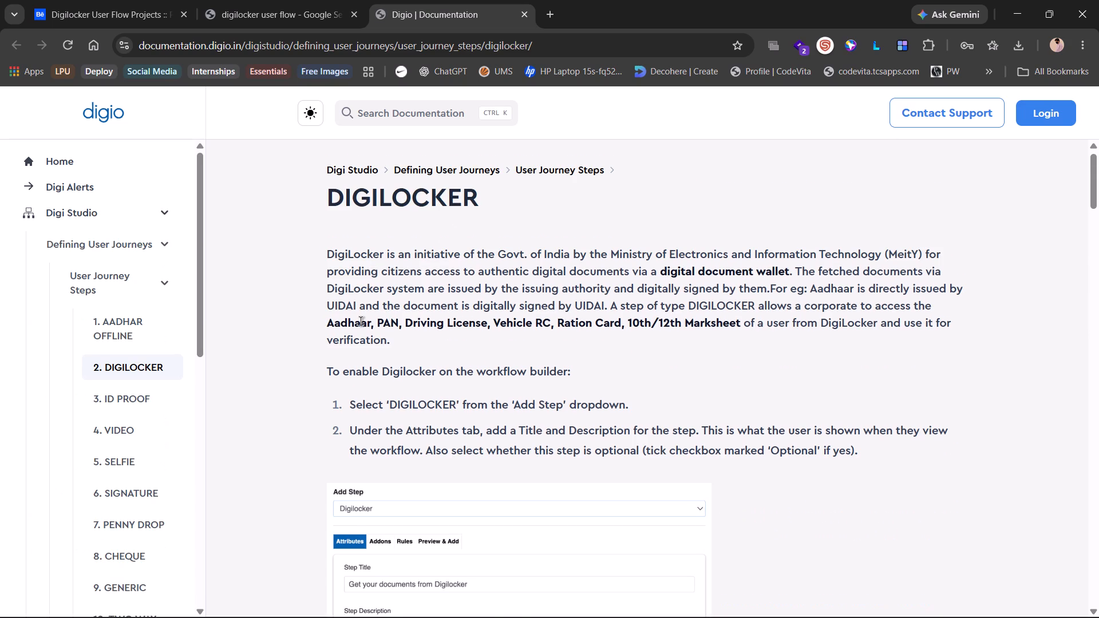
{"action": "scroll", "coordinate": [361, 321], "scroll_direction": "down", "scroll_amount": 2}
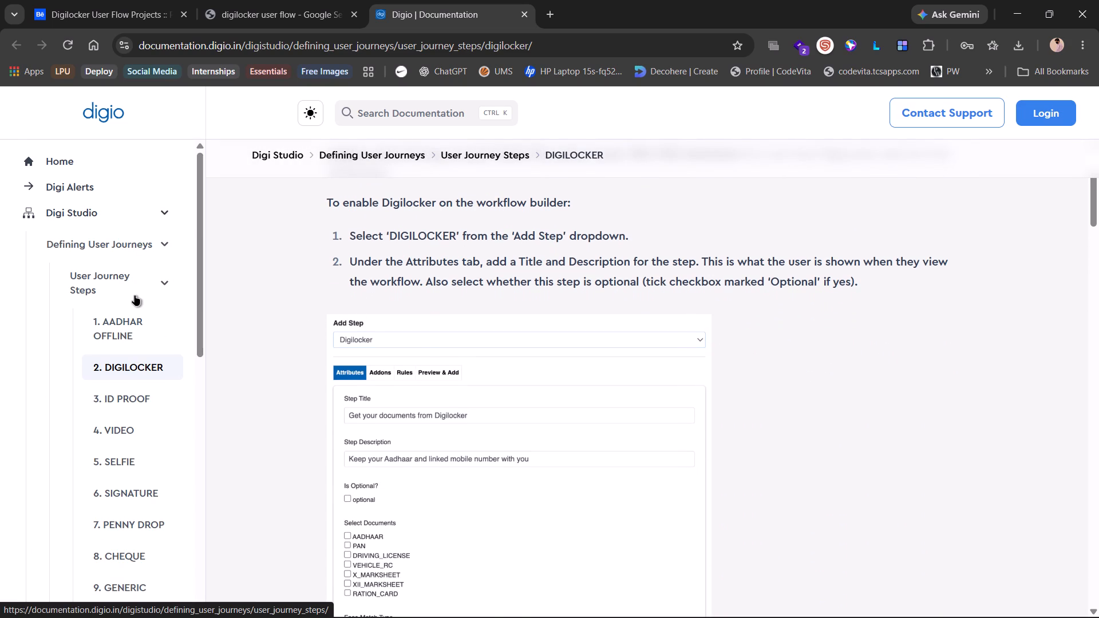
{"action": "scroll", "coordinate": [135, 295], "scroll_direction": "down", "scroll_amount": 1}
{"action": "left_click", "coordinate": [145, 335]}
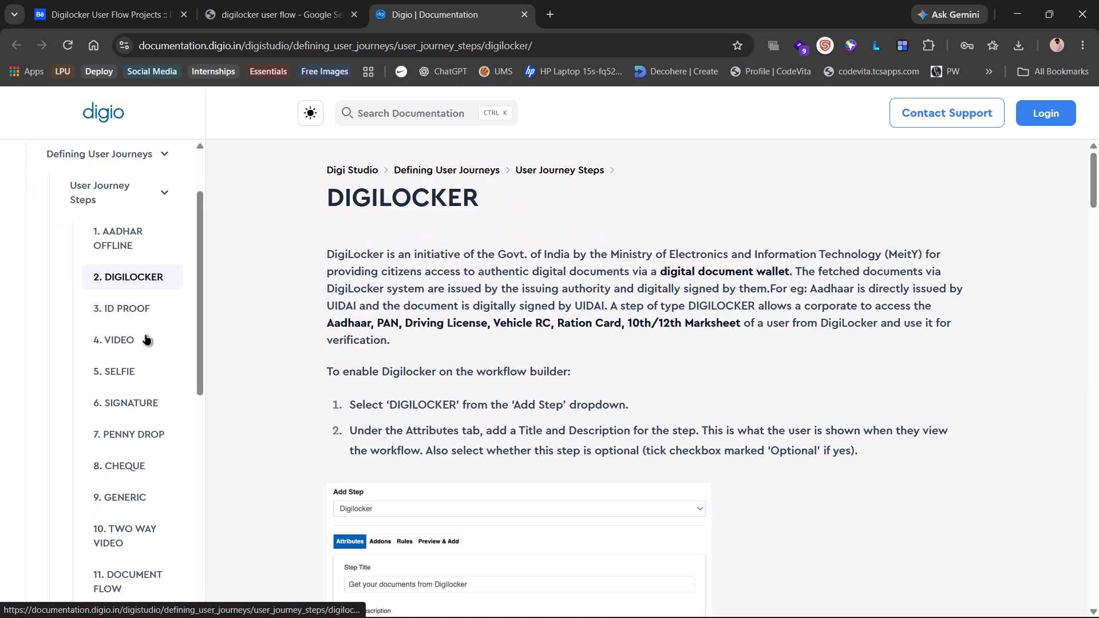
{"action": "scroll", "coordinate": [336, 287], "scroll_direction": "down", "scroll_amount": 1}
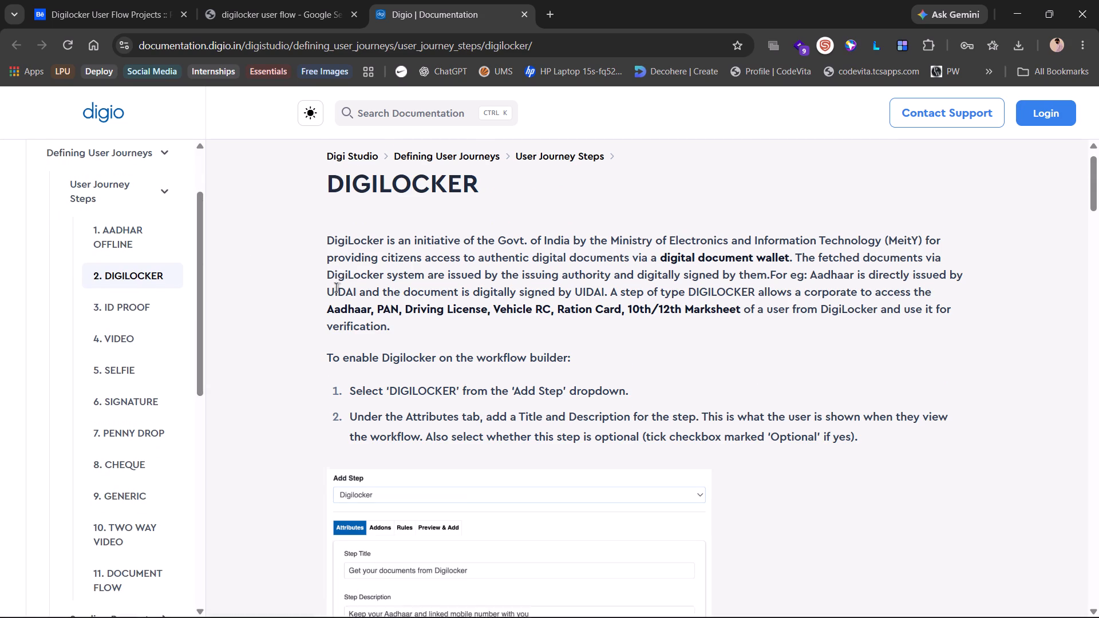
{"action": "scroll", "coordinate": [336, 287], "scroll_direction": "down", "scroll_amount": 3}
{"action": "left_click", "coordinate": [382, 316]}
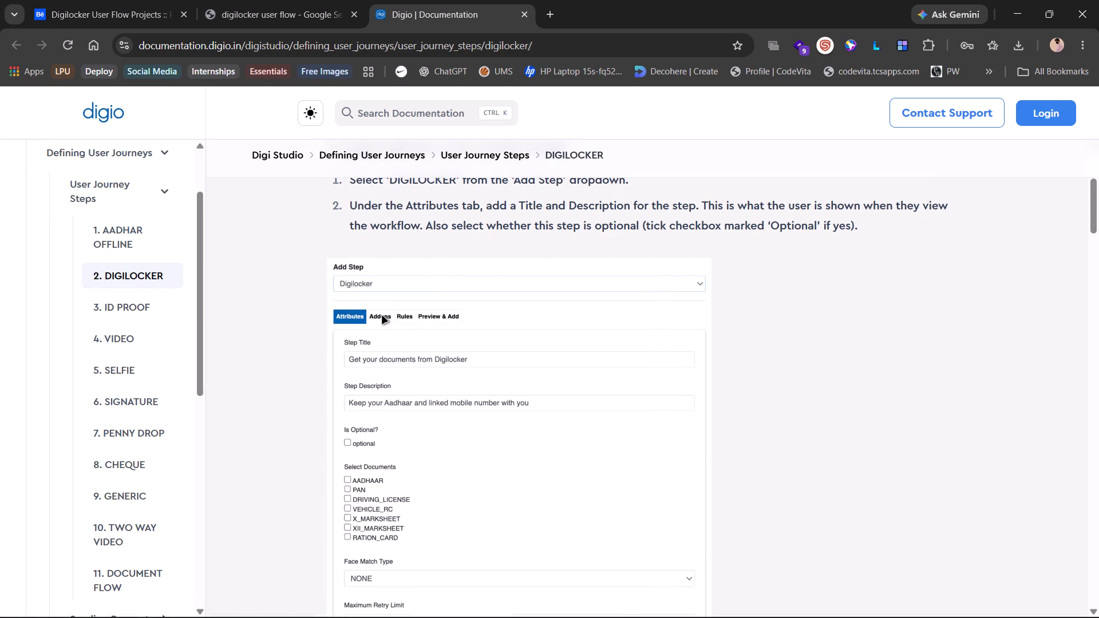
Examine the Digio page's end-user DigiLocker journey, including the consent and Aadhaar login screens, and browse the documentation topics.
{"action": "scroll", "coordinate": [382, 316], "scroll_direction": "down", "scroll_amount": 11}
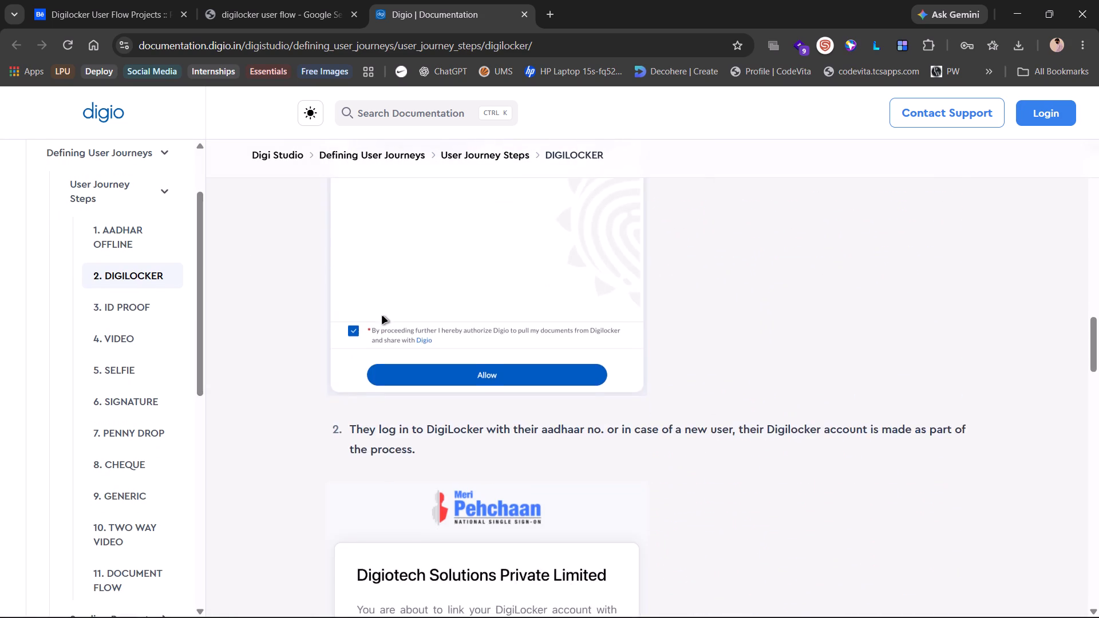
{"action": "scroll", "coordinate": [382, 316], "scroll_direction": "up", "scroll_amount": 2}
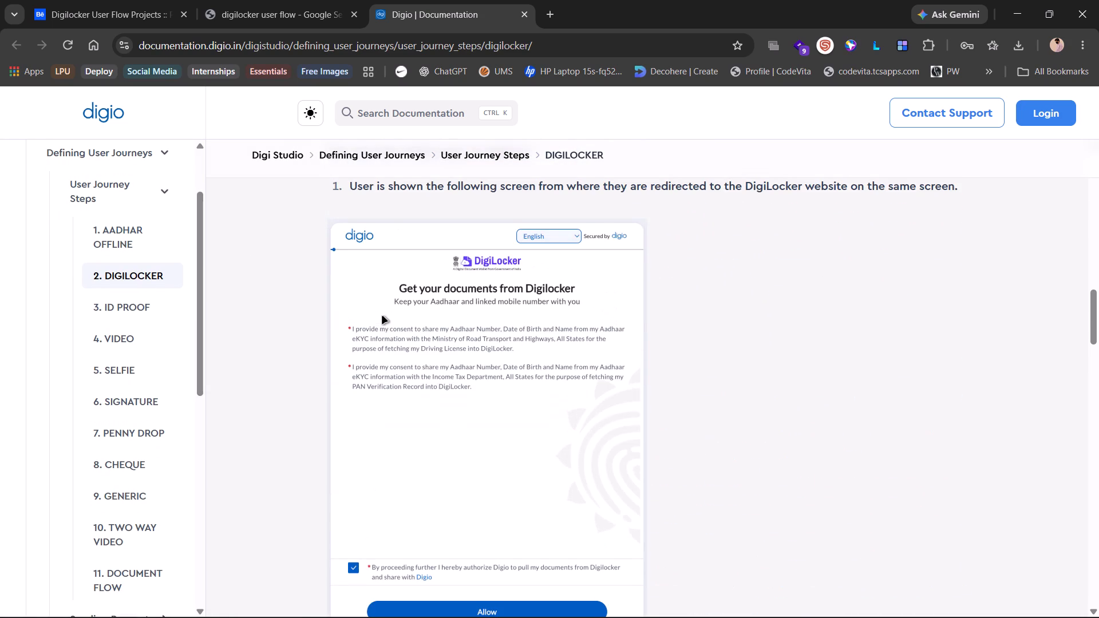
{"action": "scroll", "coordinate": [382, 316], "scroll_direction": "down", "scroll_amount": 1}
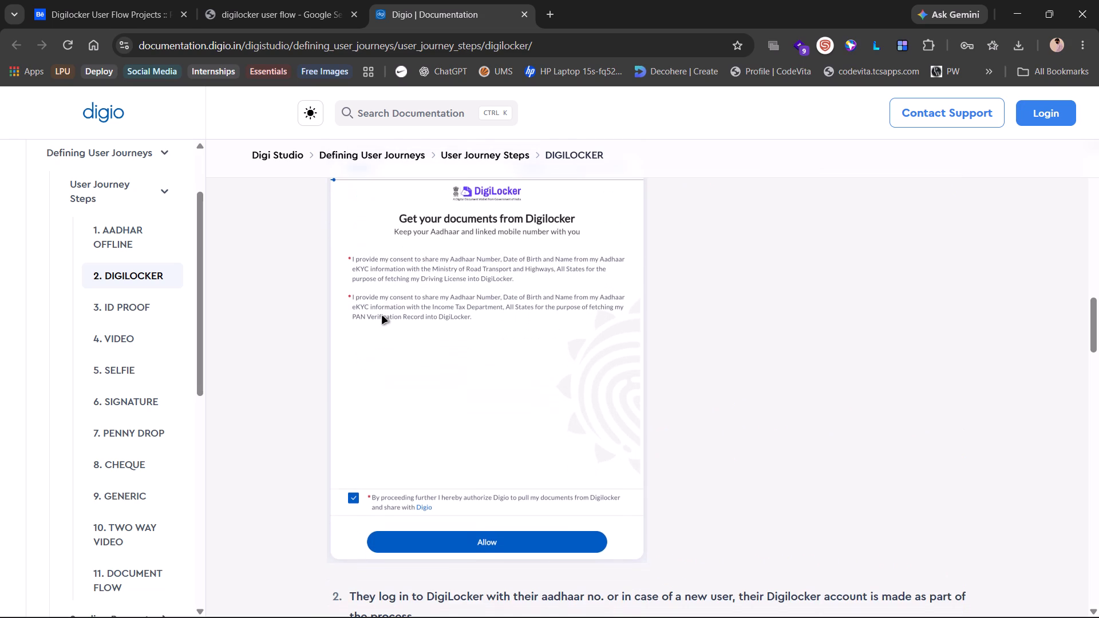
{"action": "scroll", "coordinate": [382, 316], "scroll_direction": "down", "scroll_amount": 6}
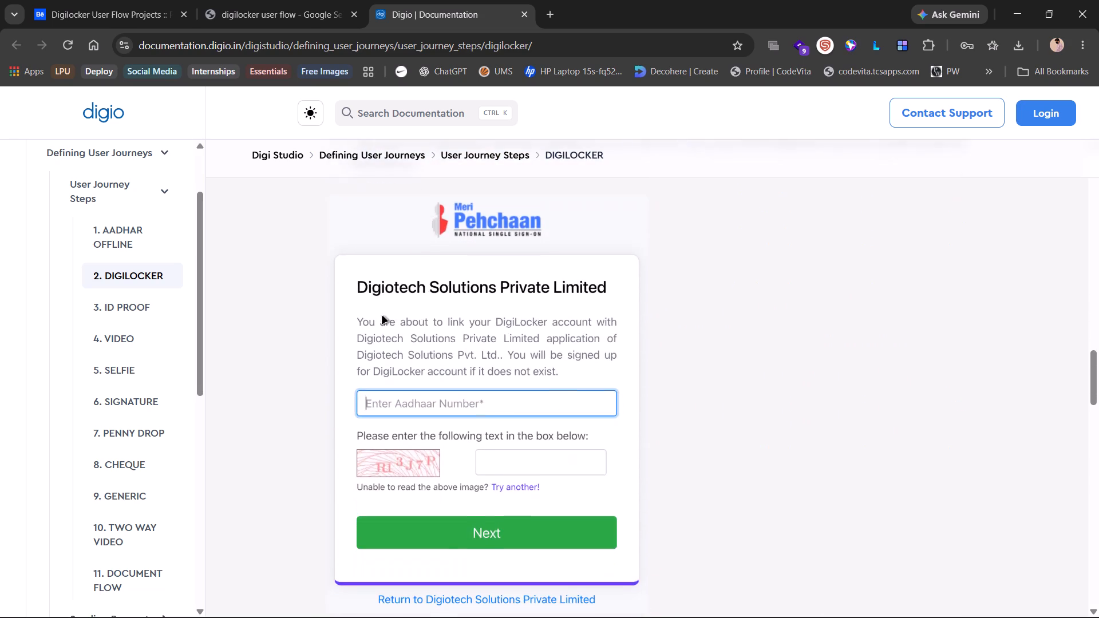
{"action": "scroll", "coordinate": [382, 316], "scroll_direction": "down", "scroll_amount": 15}
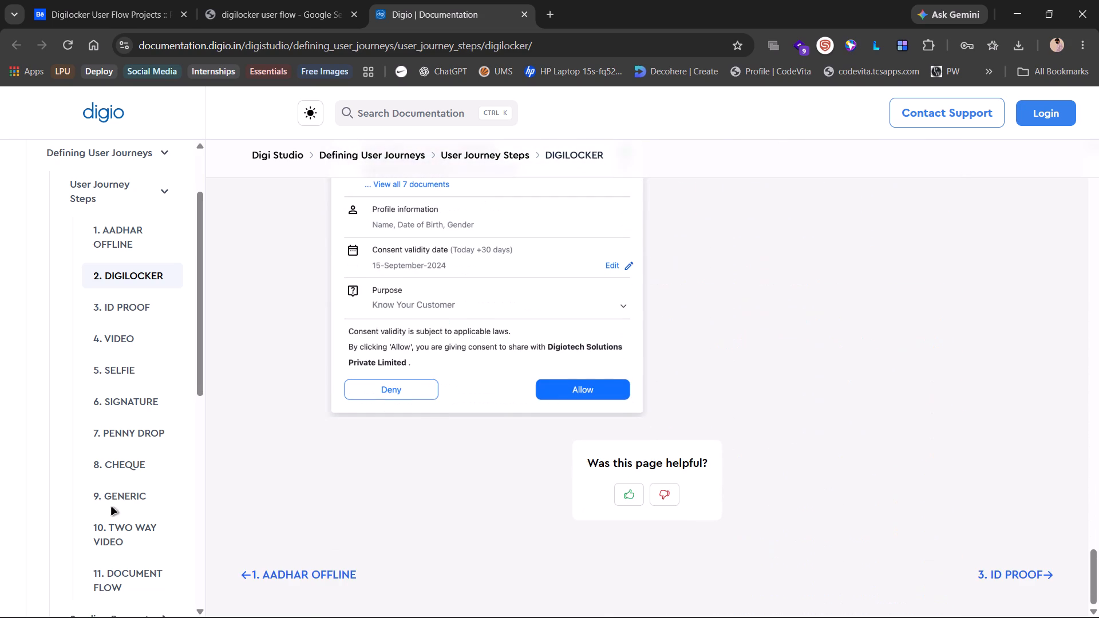
{"action": "scroll", "coordinate": [112, 508], "scroll_direction": "down", "scroll_amount": 4}
{"action": "scroll", "coordinate": [112, 508], "scroll_direction": "up", "scroll_amount": 1}
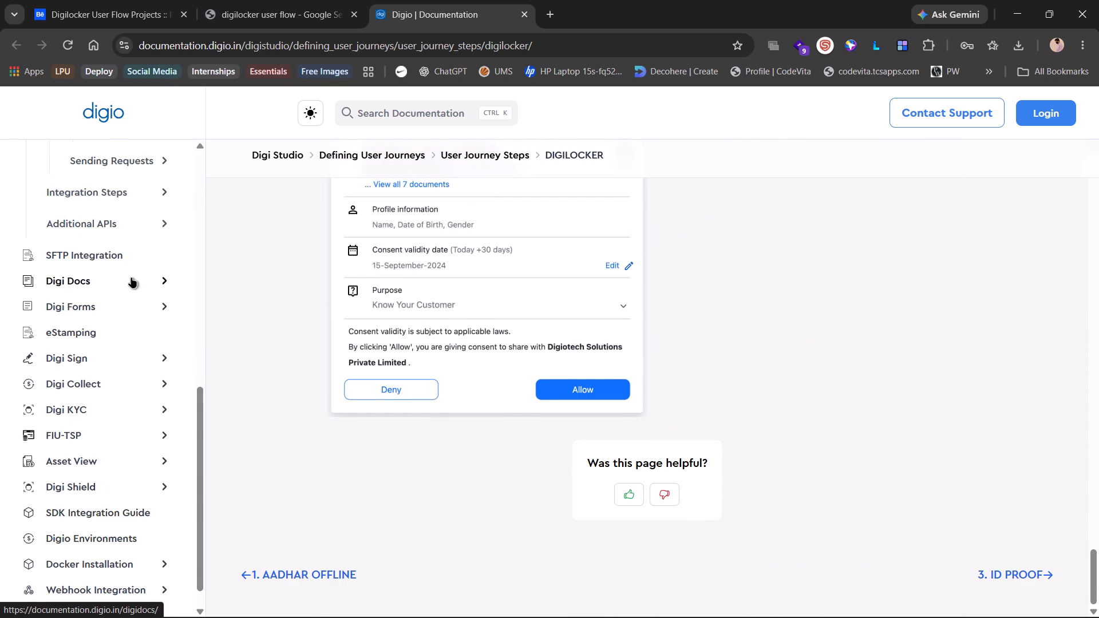
{"action": "scroll", "coordinate": [131, 278], "scroll_direction": "up", "scroll_amount": 8}
Open the Parallel Digilocker Case Study from the "digilocker user flow" Google results in a new tab.
{"action": "left_click", "coordinate": [305, 0]}
{"action": "scroll", "coordinate": [333, 263], "scroll_direction": "down", "scroll_amount": 1}
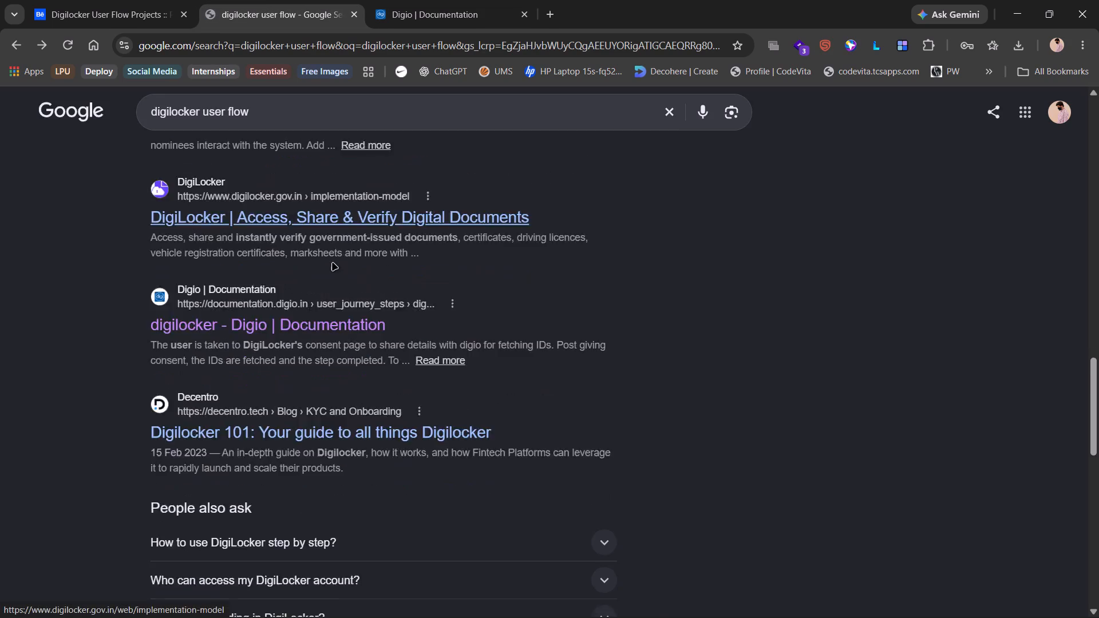
{"action": "scroll", "coordinate": [333, 263], "scroll_direction": "down", "scroll_amount": 3}
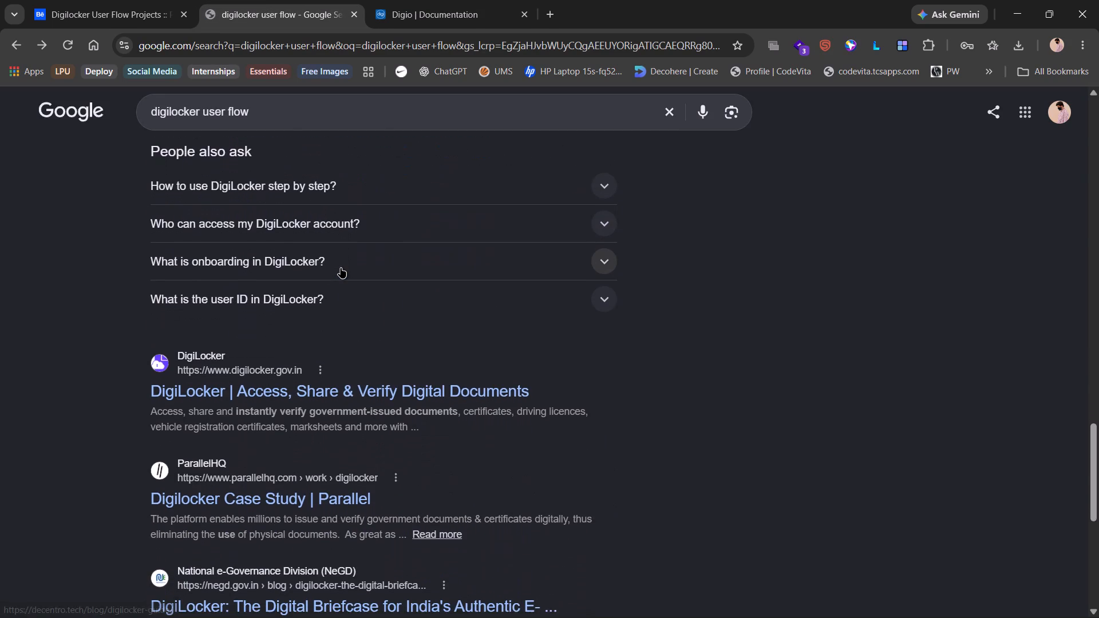
{"action": "scroll", "coordinate": [341, 268], "scroll_direction": "down", "scroll_amount": 2}
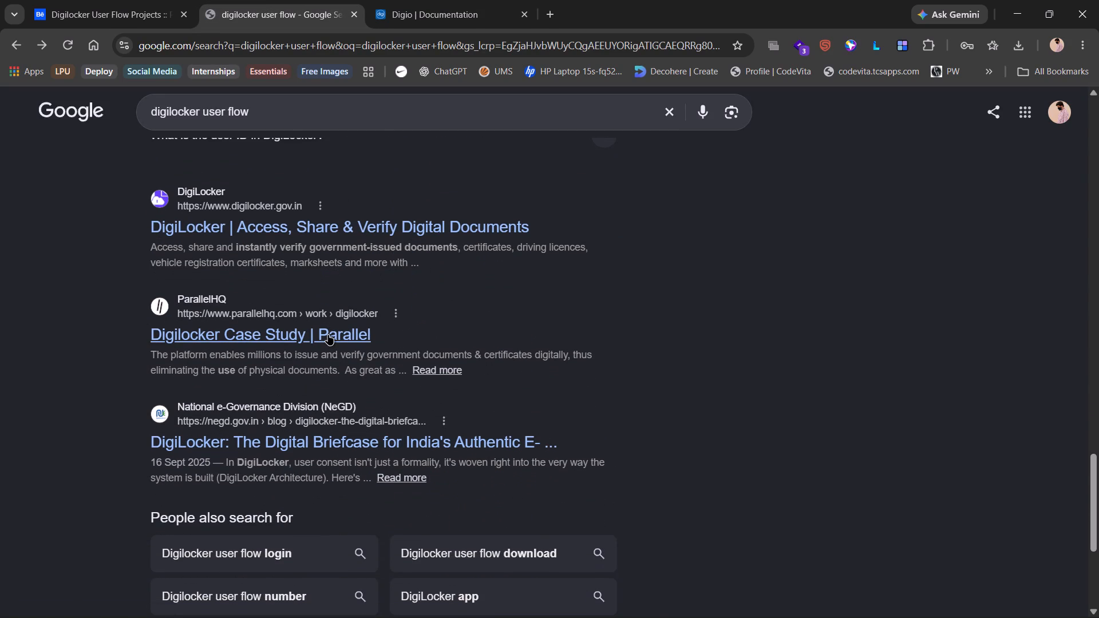
{"action": "right_click", "coordinate": [328, 335]}
{"action": "left_click", "coordinate": [397, 347]}
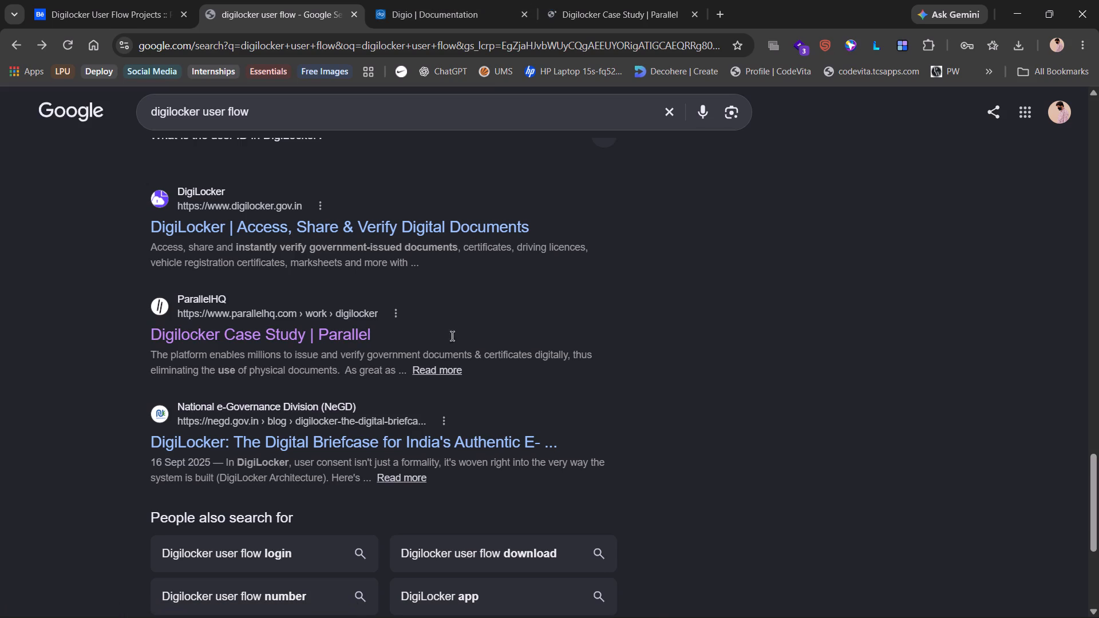
Open the NeGD article "DigiLocker: The Digital Briefcase" from the Google results in a new tab and close the Digio documentation.
{"action": "right_click", "coordinate": [343, 428]}
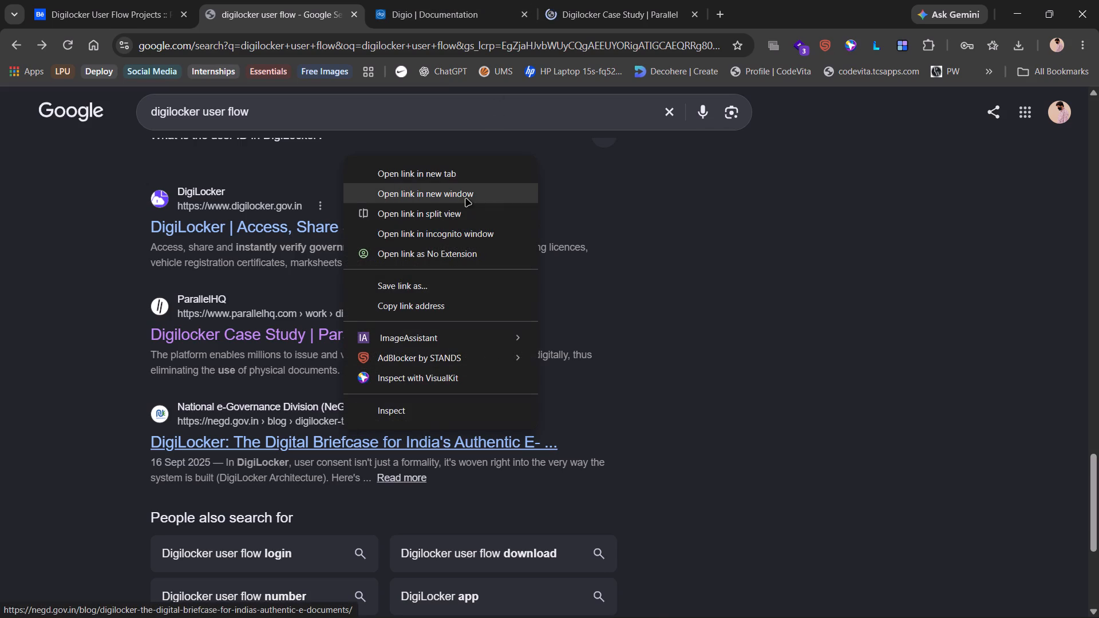
{"action": "left_click", "coordinate": [470, 180]}
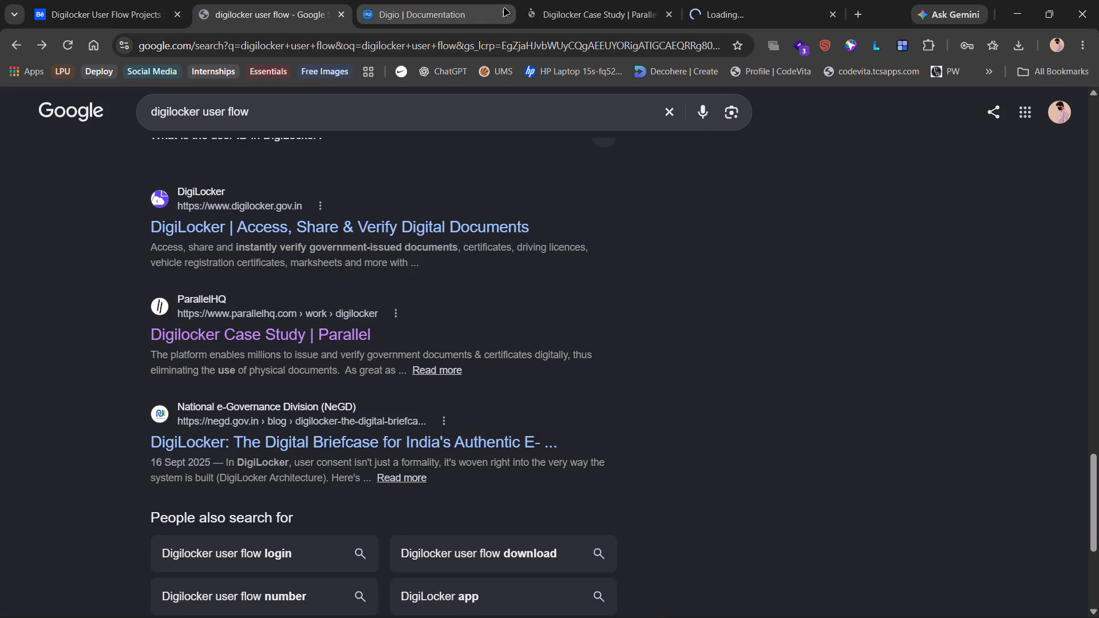
{"action": "left_click", "coordinate": [507, 9]}
Read the Parallel Digilocker case study's project overview, problem statement and design sprint sections.
{"action": "left_click", "coordinate": [446, 0]}
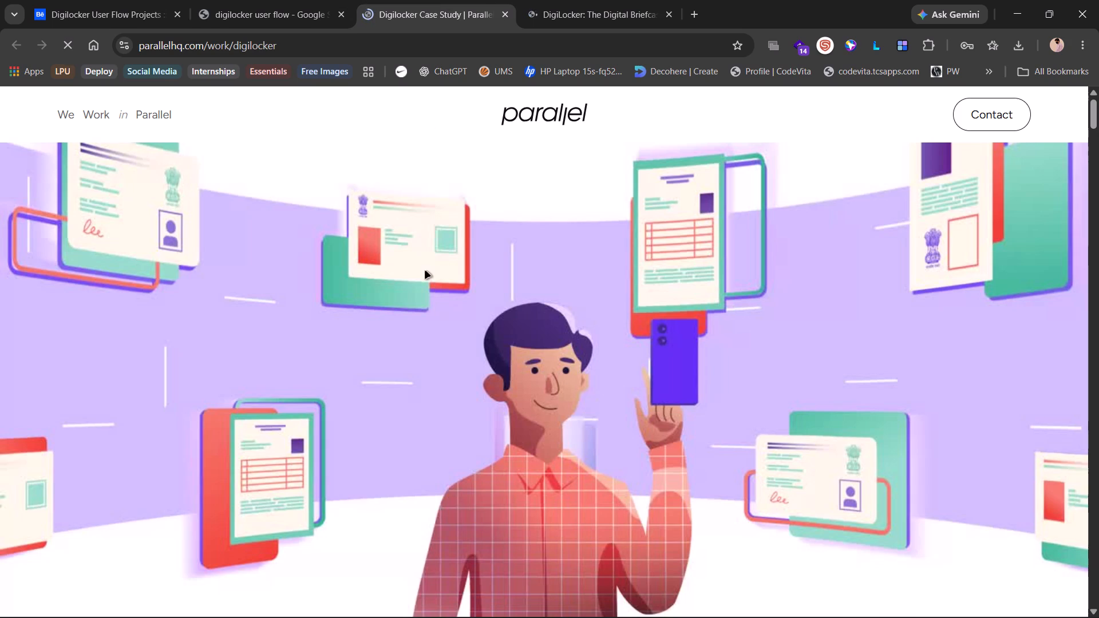
{"action": "scroll", "coordinate": [425, 271], "scroll_direction": "down", "scroll_amount": 5}
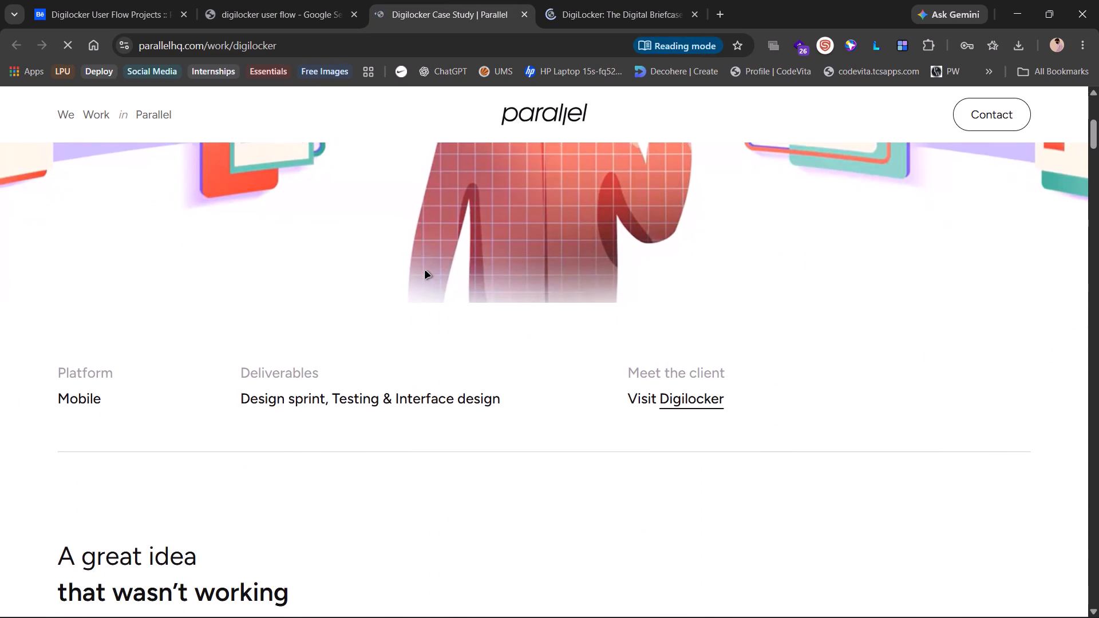
{"action": "scroll", "coordinate": [425, 271], "scroll_direction": "down", "scroll_amount": 8}
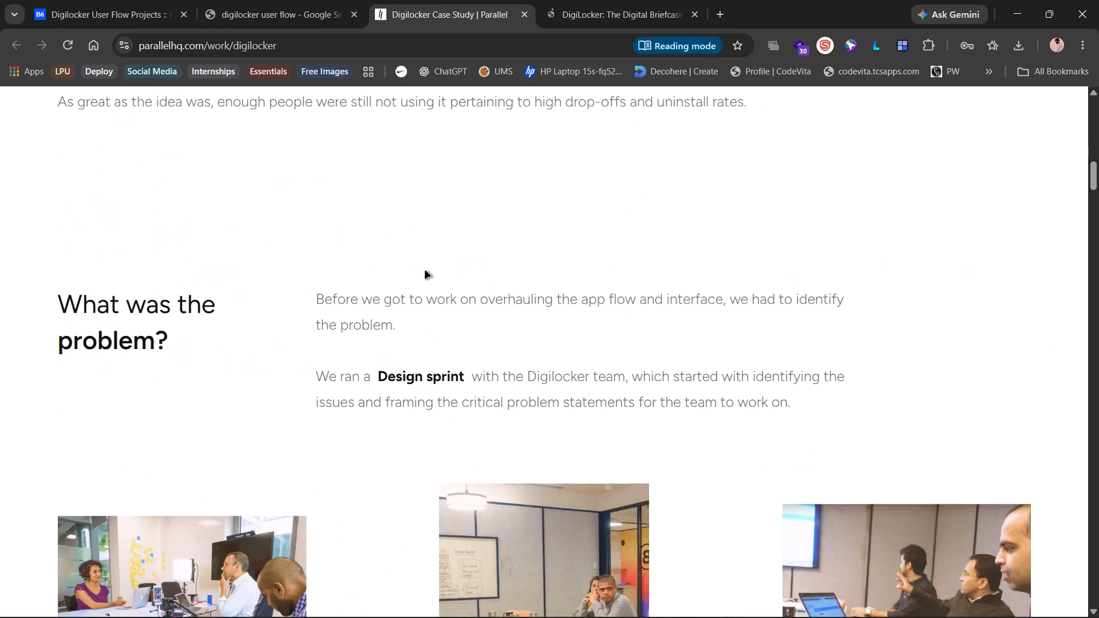
{"action": "scroll", "coordinate": [425, 271], "scroll_direction": "up", "scroll_amount": 9}
{"action": "scroll", "coordinate": [425, 271], "scroll_direction": "down", "scroll_amount": 17}
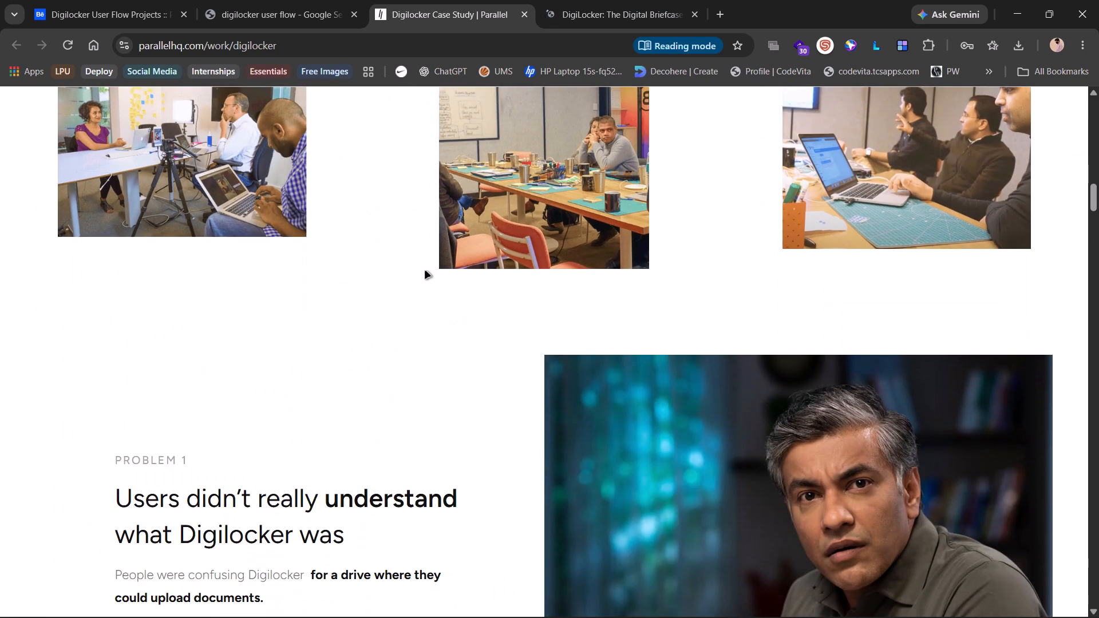
Examine the Parallel case study's user problems and its solution screens for facilitating discovery before sign-up.
{"action": "scroll", "coordinate": [425, 271], "scroll_direction": "down", "scroll_amount": 10}
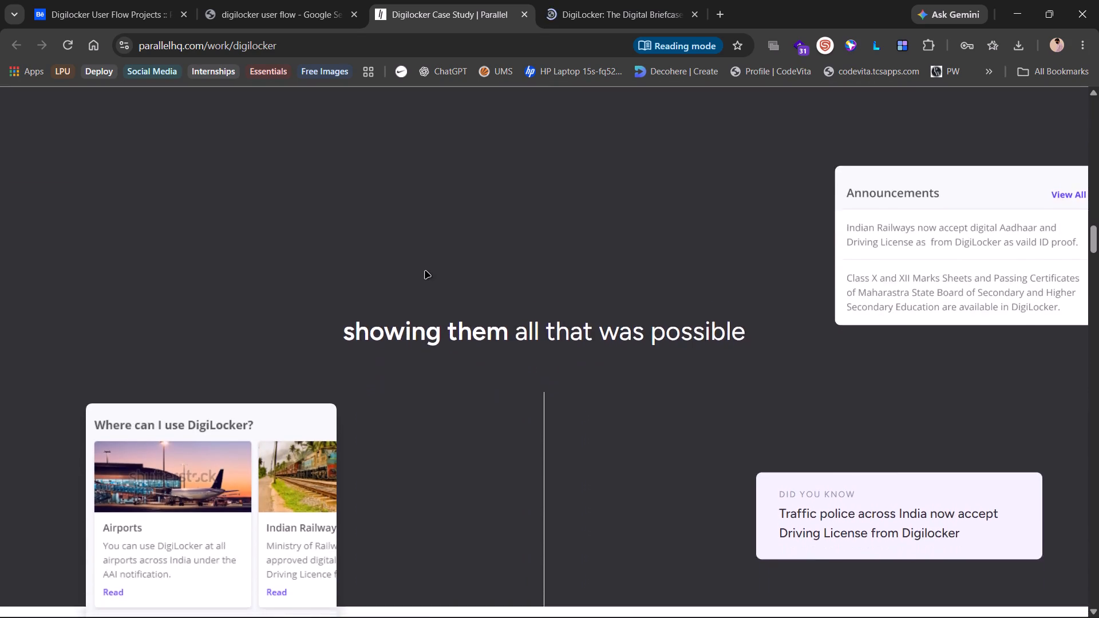
{"action": "scroll", "coordinate": [425, 271], "scroll_direction": "down", "scroll_amount": 4}
{"action": "scroll", "coordinate": [425, 271], "scroll_direction": "up", "scroll_amount": 1}
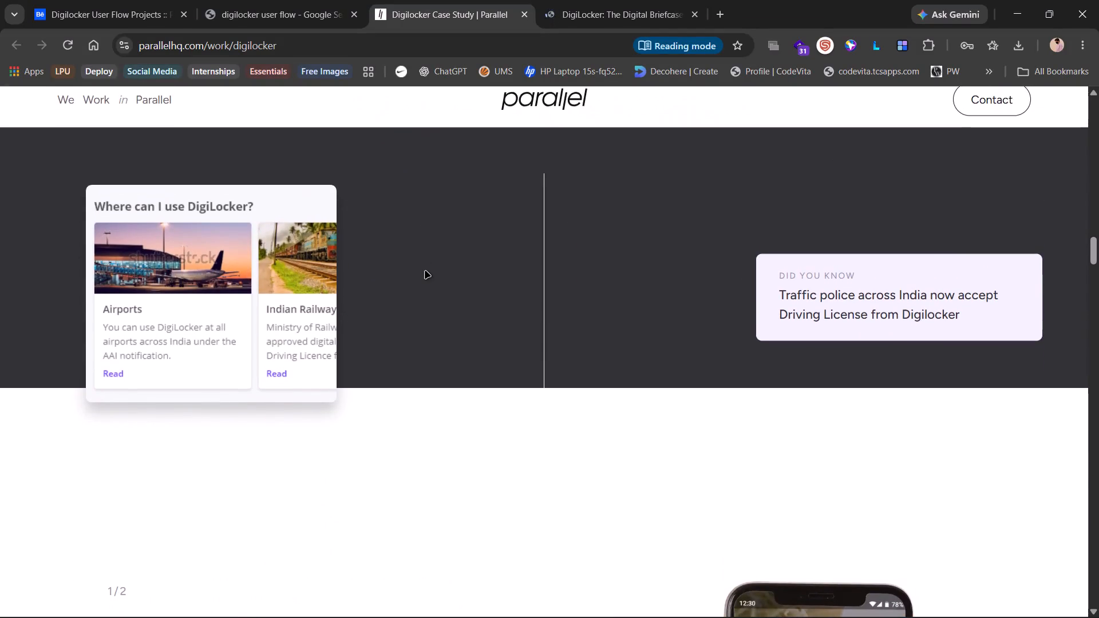
{"action": "scroll", "coordinate": [425, 271], "scroll_direction": "down", "scroll_amount": 4}
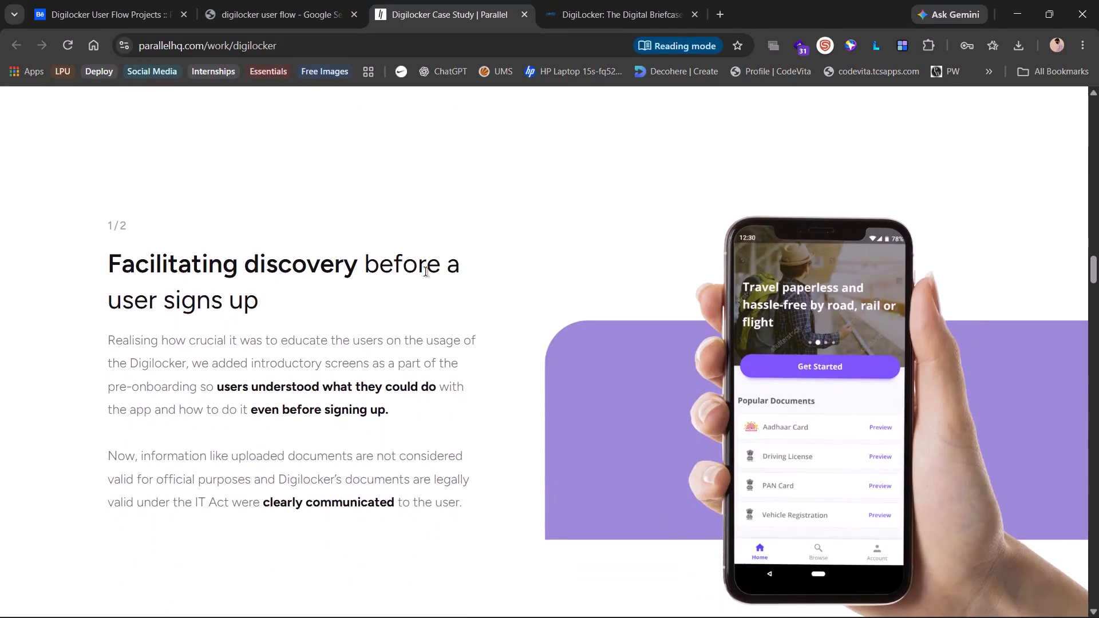
{"action": "scroll", "coordinate": [425, 271], "scroll_direction": "down", "scroll_amount": 3}
Read the NeGD article's DigiLocker introduction and examine its consent-driven secure document sharing diagram.
{"action": "left_click", "coordinate": [562, 12]}
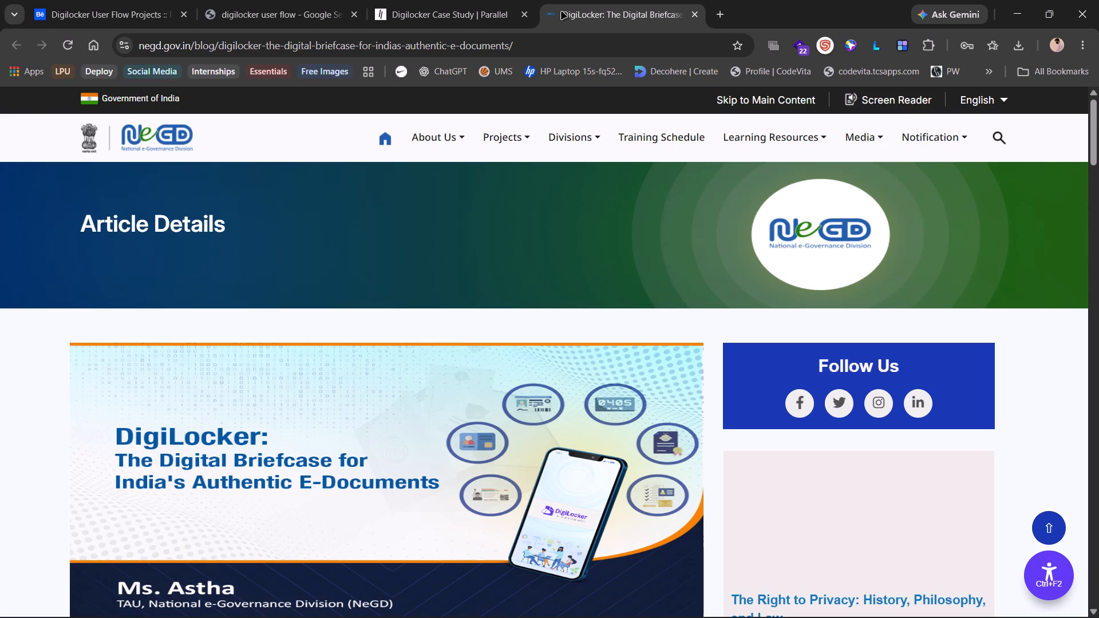
{"action": "scroll", "coordinate": [463, 341], "scroll_direction": "down", "scroll_amount": 2}
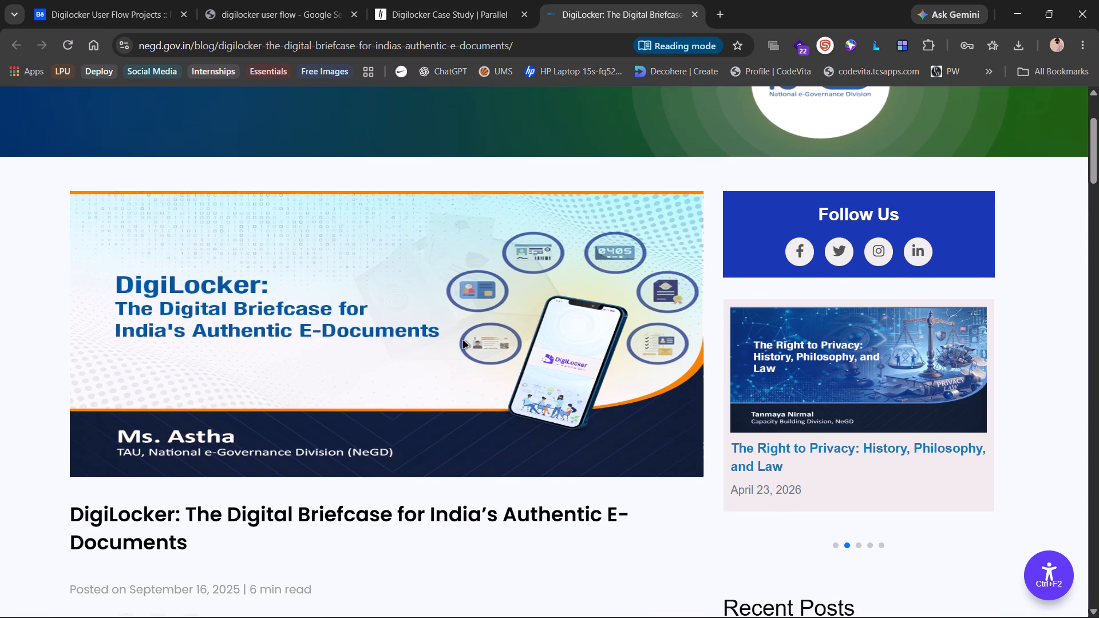
{"action": "scroll", "coordinate": [463, 341], "scroll_direction": "down", "scroll_amount": 2}
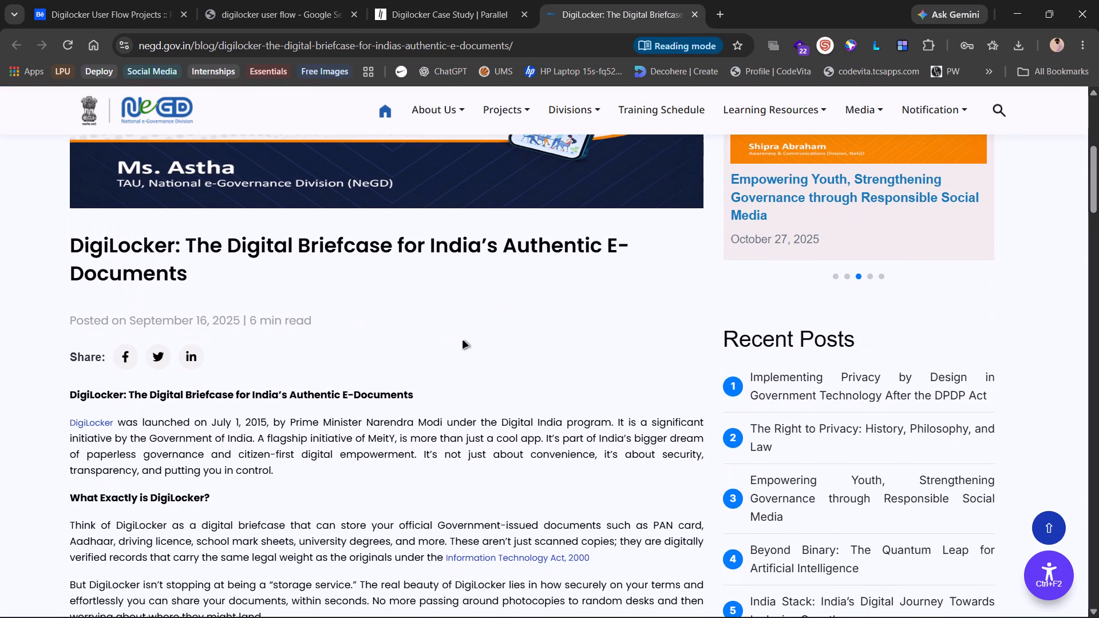
{"action": "scroll", "coordinate": [463, 341], "scroll_direction": "down", "scroll_amount": 2}
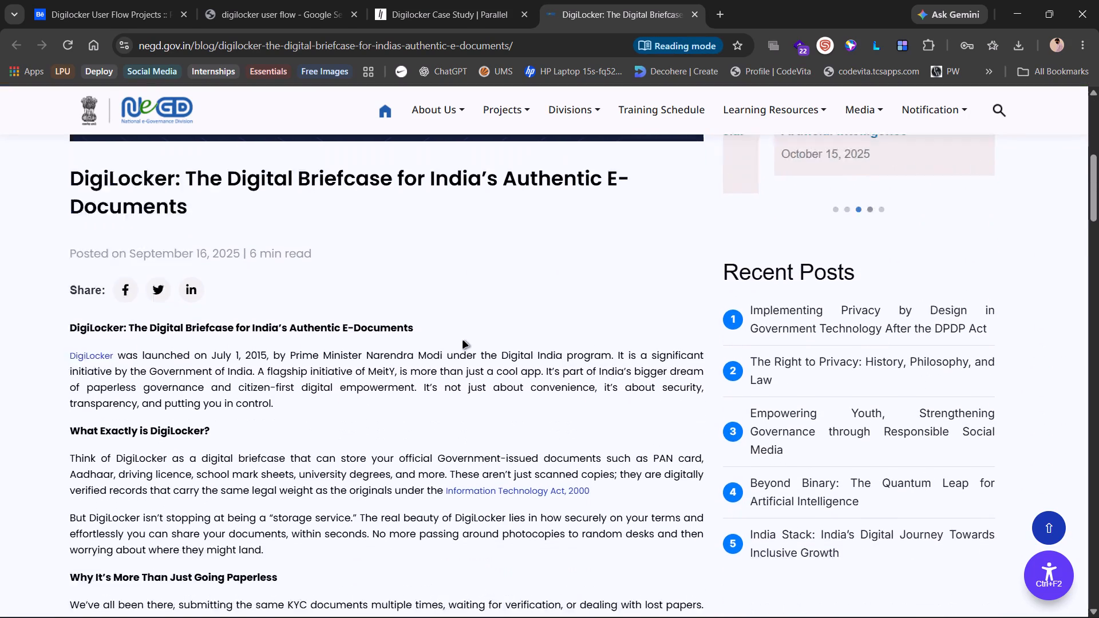
{"action": "scroll", "coordinate": [463, 341], "scroll_direction": "down", "scroll_amount": 8}
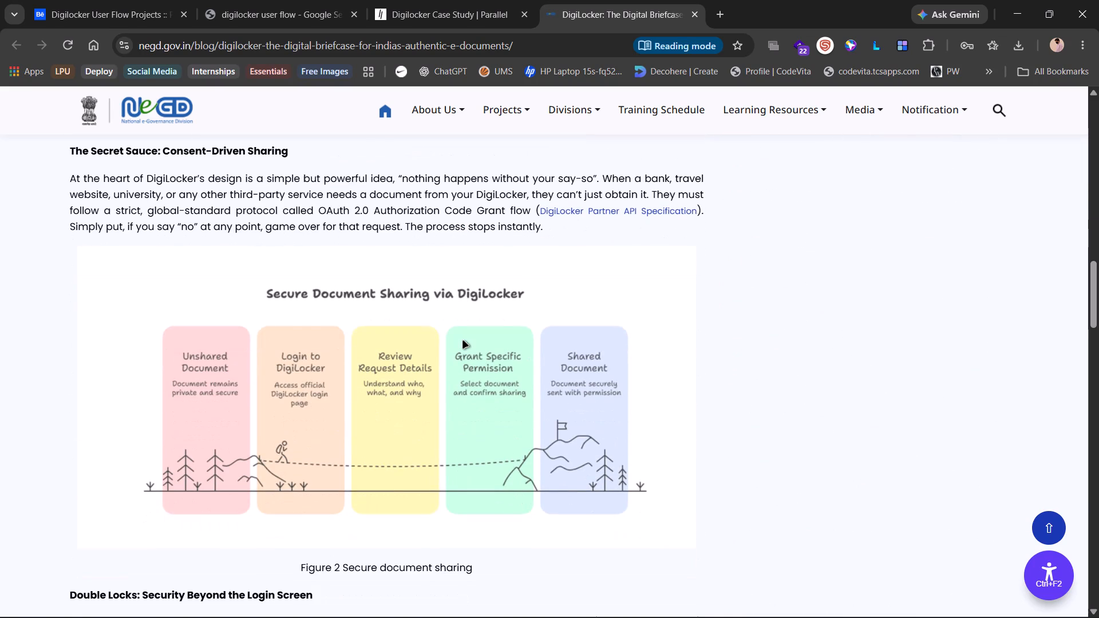
Skim the rest of the NeGD article, covering regulations, consent management and planned features, through to the page footer.
{"action": "scroll", "coordinate": [463, 341], "scroll_direction": "down", "scroll_amount": 5}
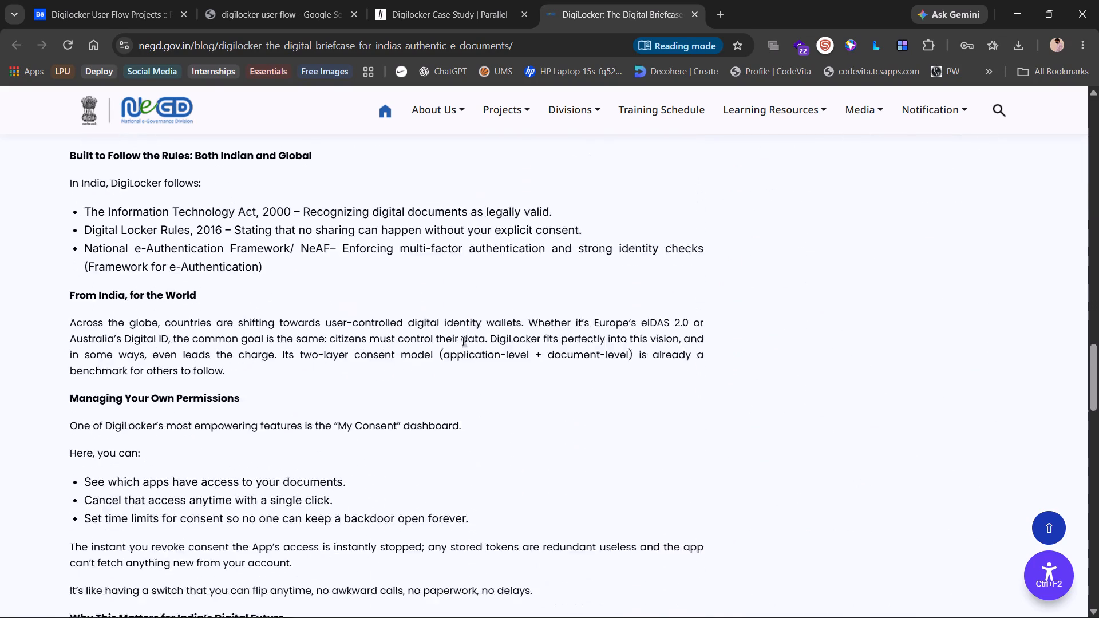
{"action": "scroll", "coordinate": [463, 341], "scroll_direction": "down", "scroll_amount": 5}
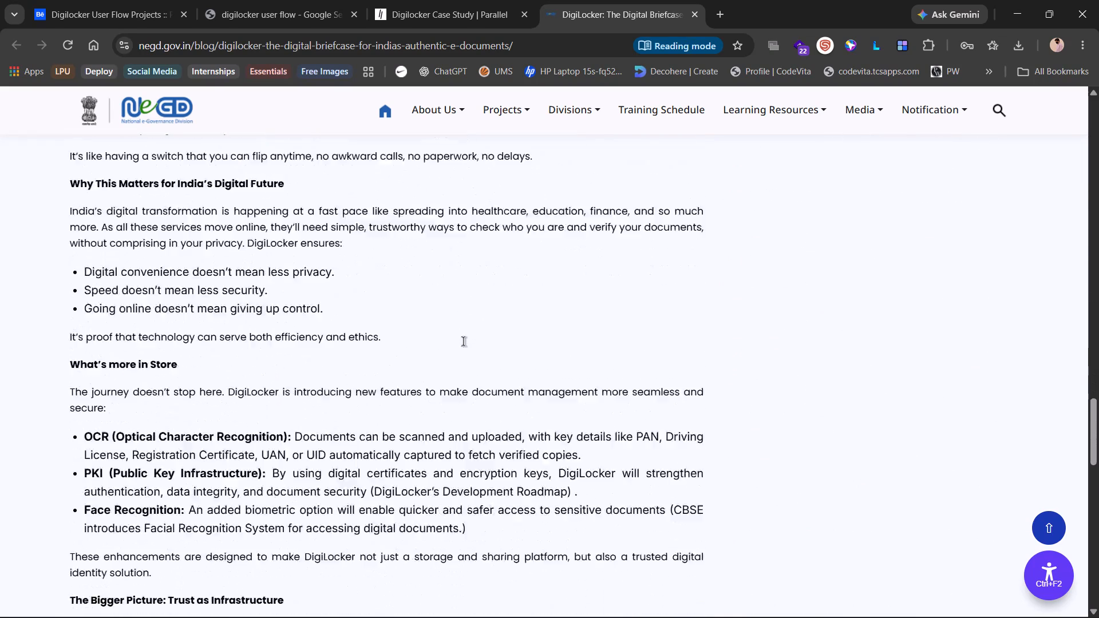
{"action": "scroll", "coordinate": [463, 341], "scroll_direction": "down", "scroll_amount": 11}
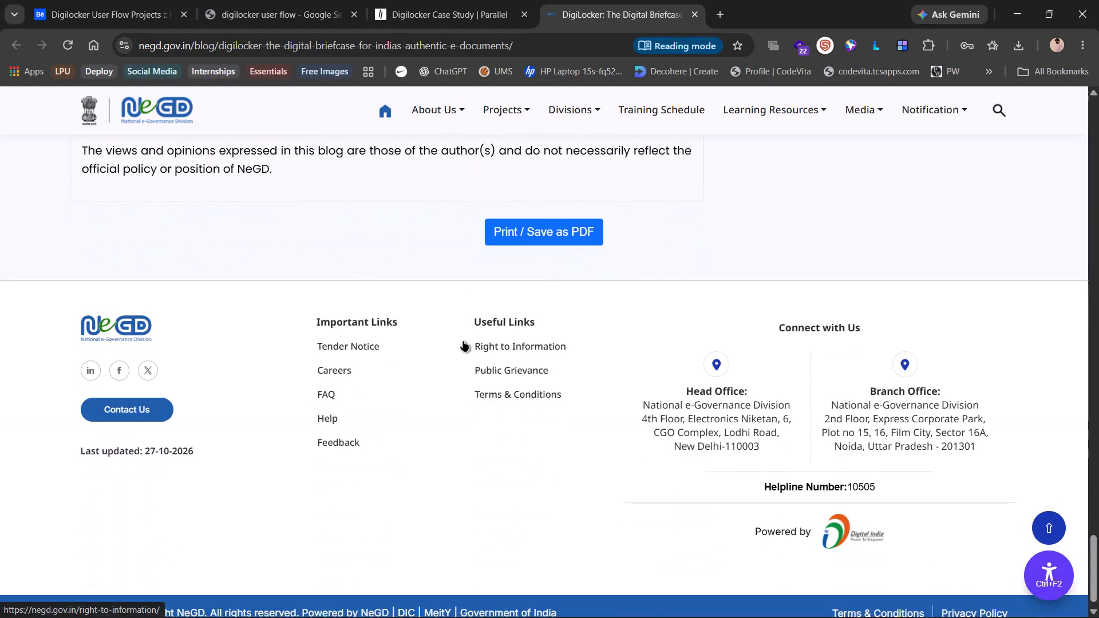
{"action": "scroll", "coordinate": [463, 341], "scroll_direction": "down", "scroll_amount": 1}
Reopen Medium's "Design Thinking: UX Case Study for Digi-Locker" from the Google results in a new tab and place it beside the results tab.
{"action": "left_click", "coordinate": [250, 0]}
{"action": "scroll", "coordinate": [271, 304], "scroll_direction": "down", "scroll_amount": 2}
{"action": "scroll", "coordinate": [271, 304], "scroll_direction": "up", "scroll_amount": 3}
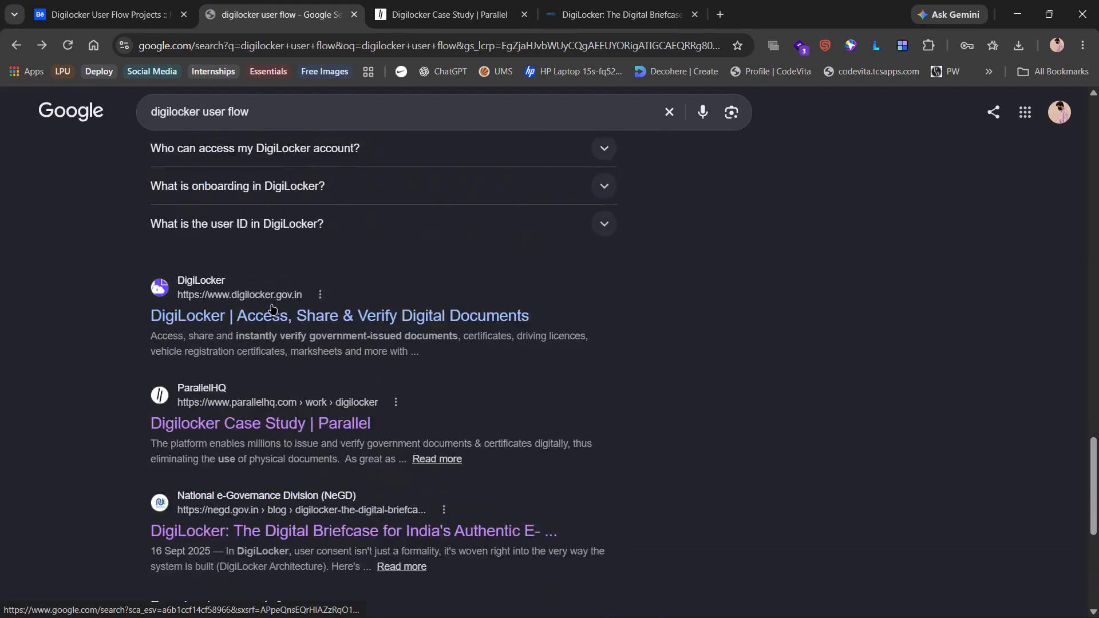
{"action": "scroll", "coordinate": [271, 304], "scroll_direction": "up", "scroll_amount": 15}
{"action": "scroll", "coordinate": [271, 304], "scroll_direction": "down", "scroll_amount": 4}
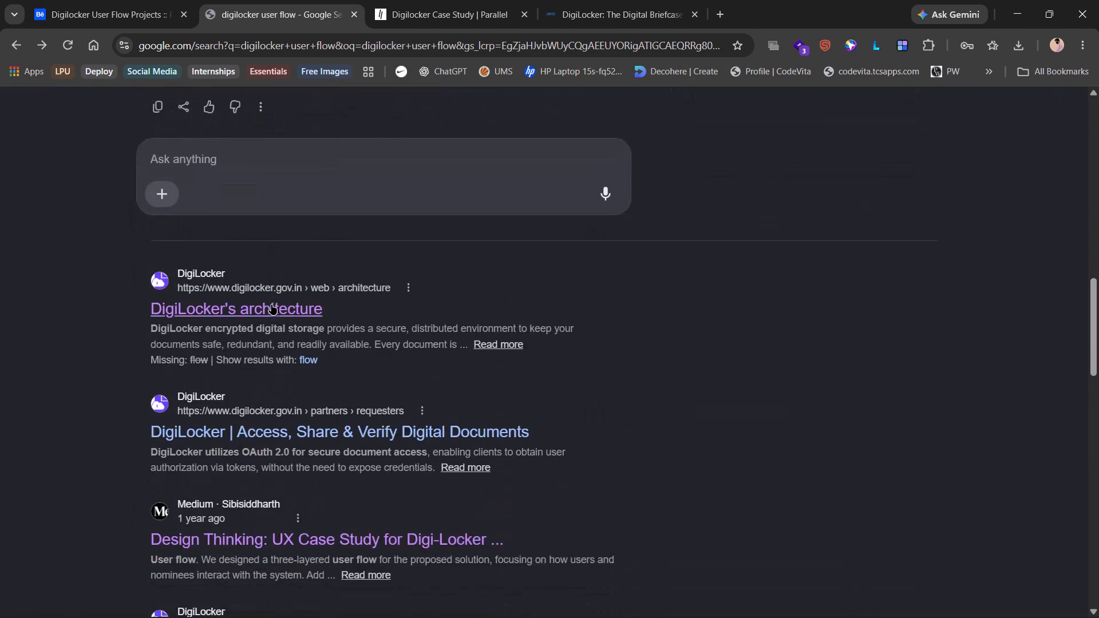
{"action": "scroll", "coordinate": [271, 304], "scroll_direction": "down", "scroll_amount": 1}
{"action": "scroll", "coordinate": [270, 397], "scroll_direction": "down", "scroll_amount": 1}
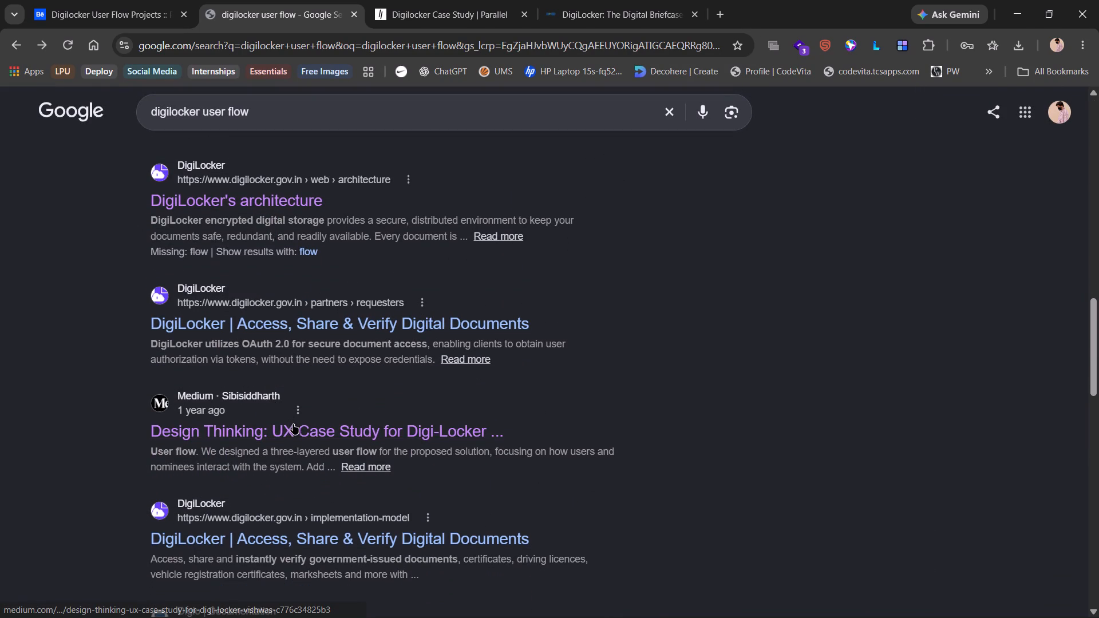
{"action": "right_click", "coordinate": [293, 427]}
{"action": "left_click", "coordinate": [436, 176]}
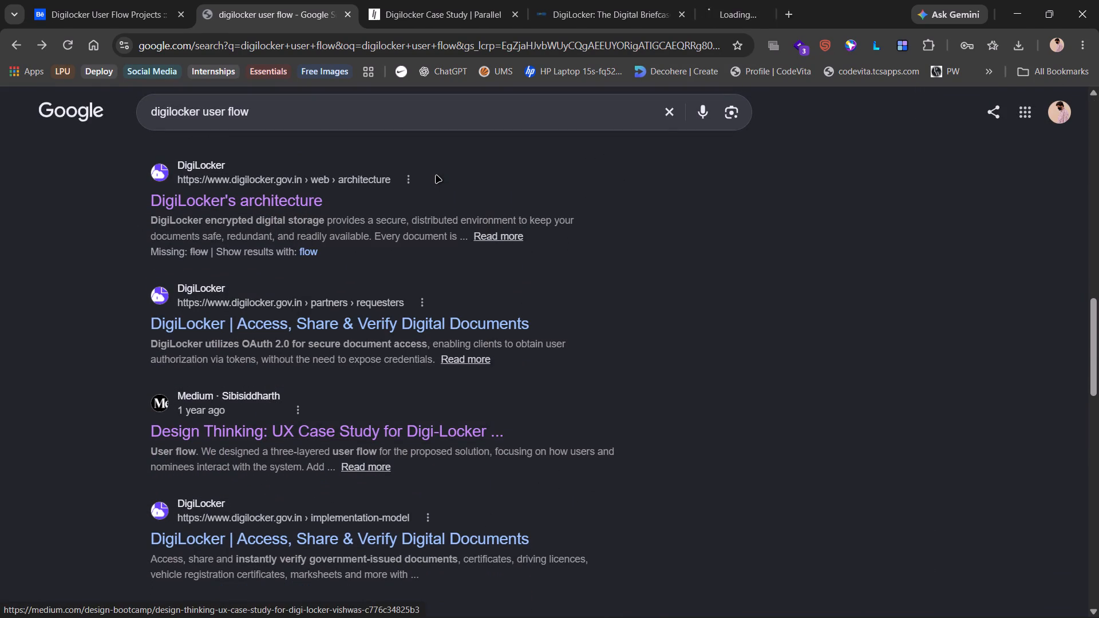
{"action": "left_click_drag", "start_coordinate": [754, 0], "coordinate": [443, 0]}
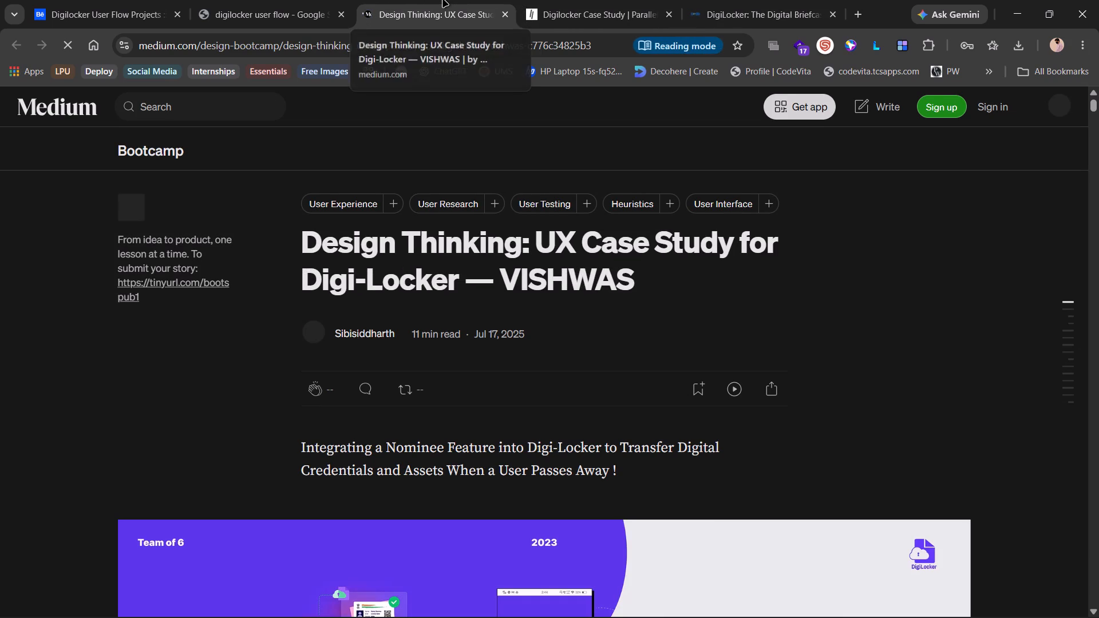
Skim the Medium case study's opening and design challenge sections, and dismiss the sign-up prompt.
{"action": "scroll", "coordinate": [375, 285], "scroll_direction": "down", "scroll_amount": 7}
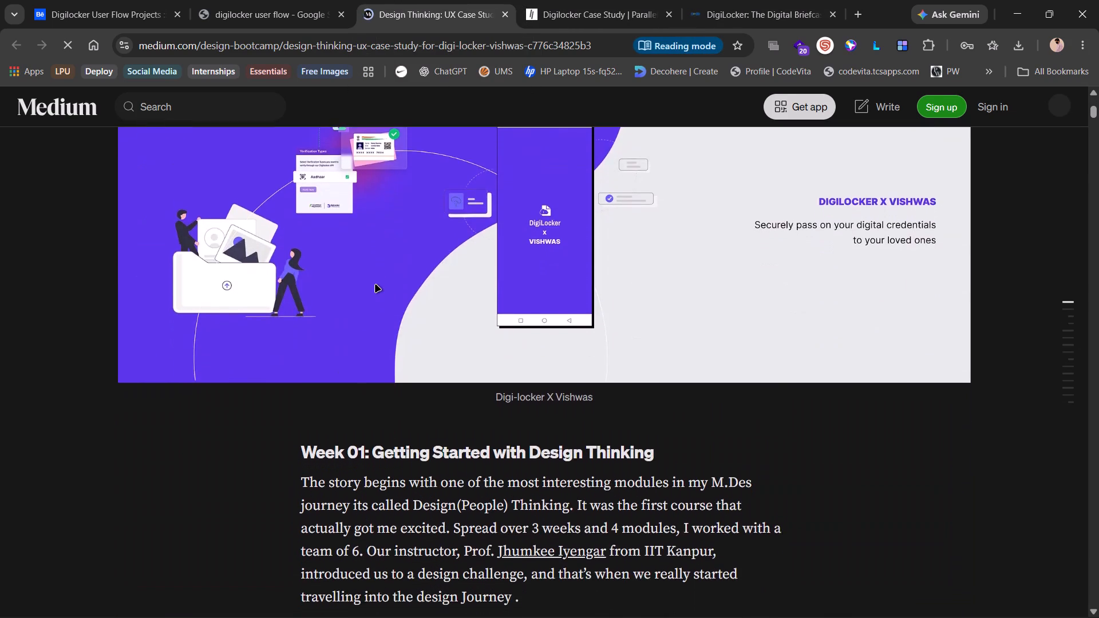
{"action": "scroll", "coordinate": [375, 285], "scroll_direction": "down", "scroll_amount": 17}
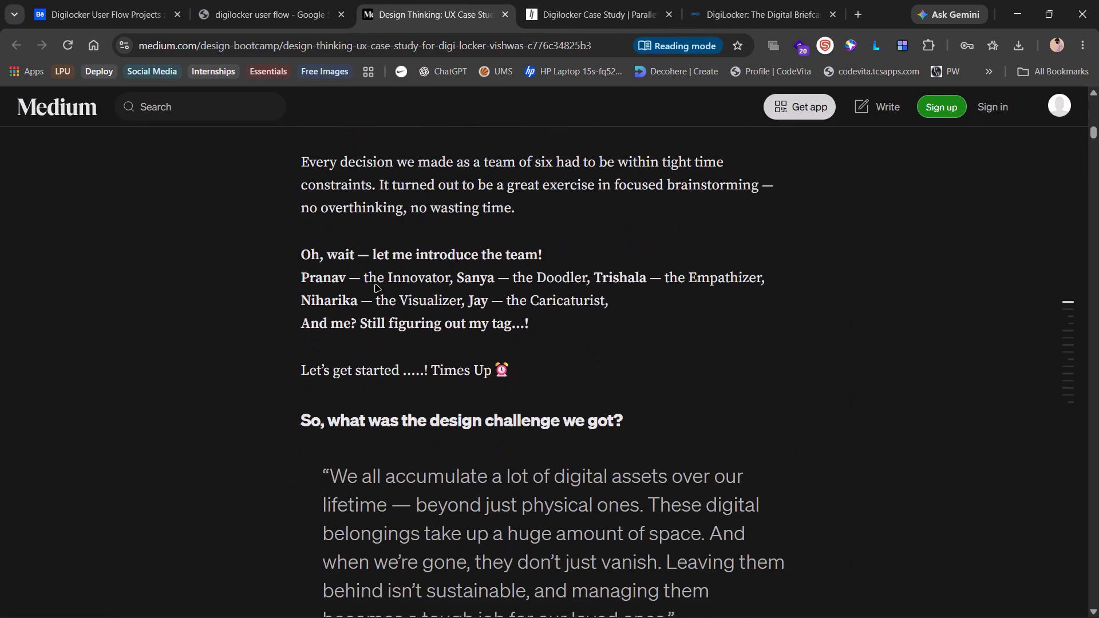
{"action": "scroll", "coordinate": [375, 285], "scroll_direction": "down", "scroll_amount": 1}
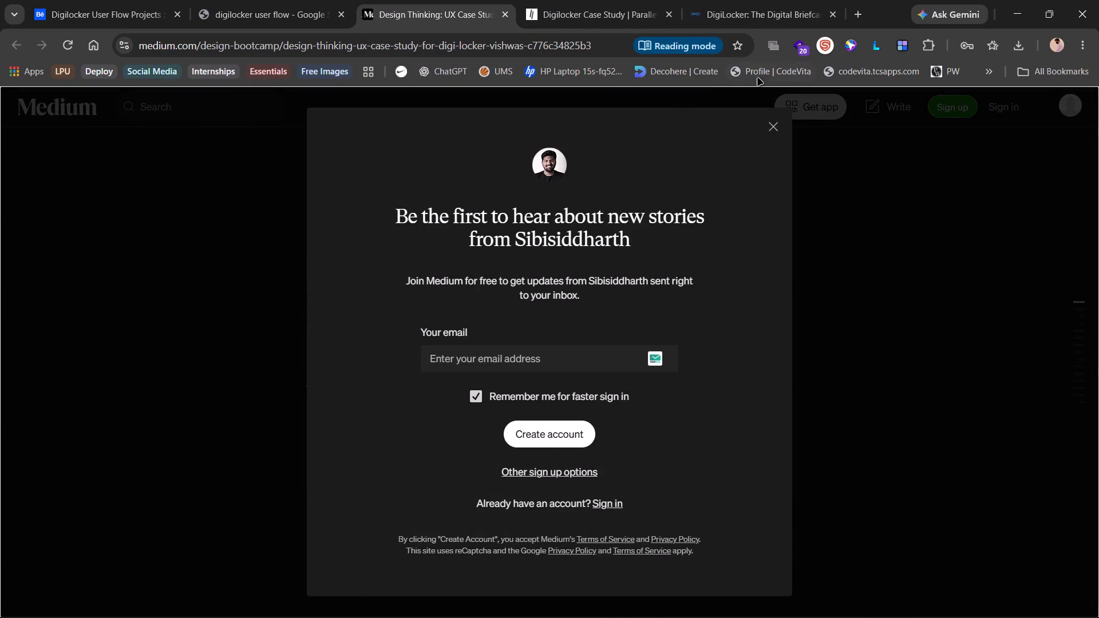
{"action": "left_click", "coordinate": [776, 125]}
Find "user flow" in the Medium case study and examine its nominee flow diagrams and information architecture.
{"action": "key", "text": "ctrl+f"}
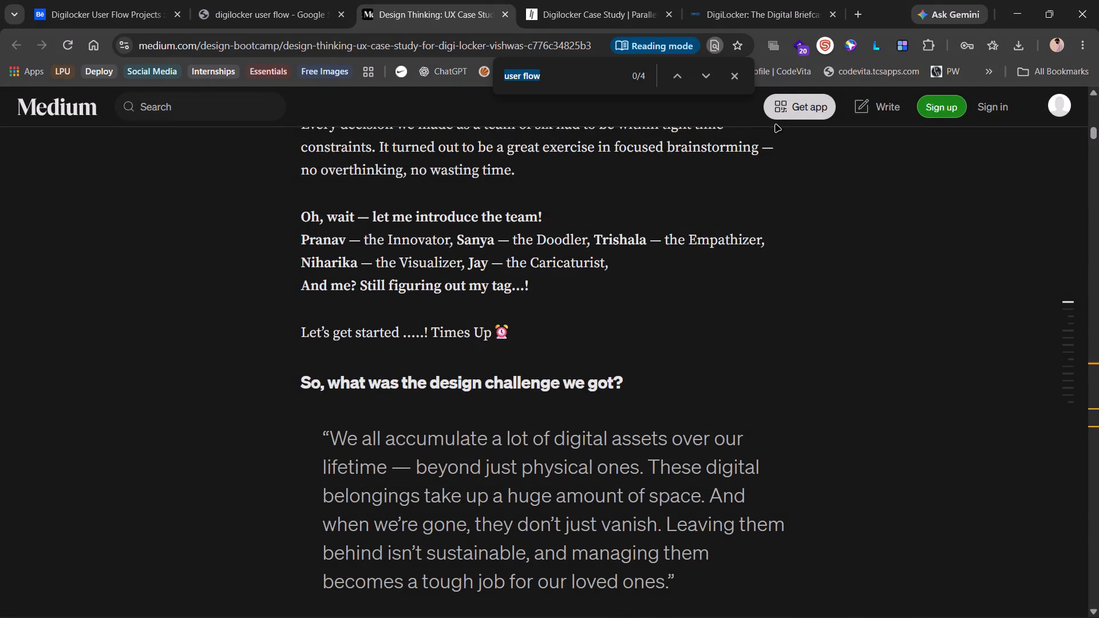
{"action": "key", "text": "Return"}
{"action": "key", "text": "Return"}
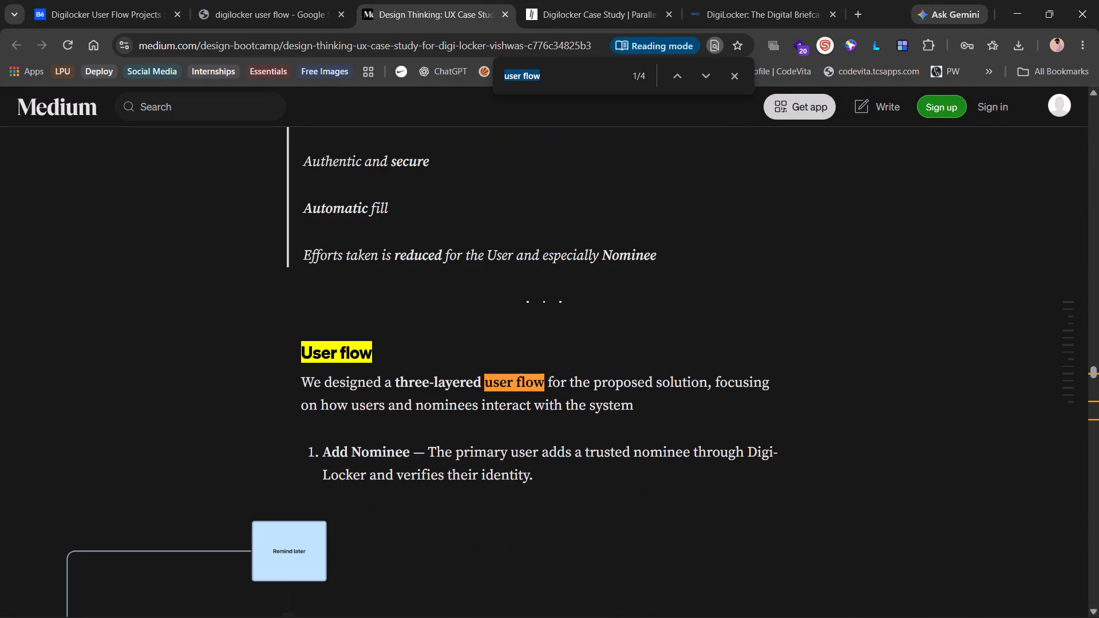
{"action": "key", "text": "Return"}
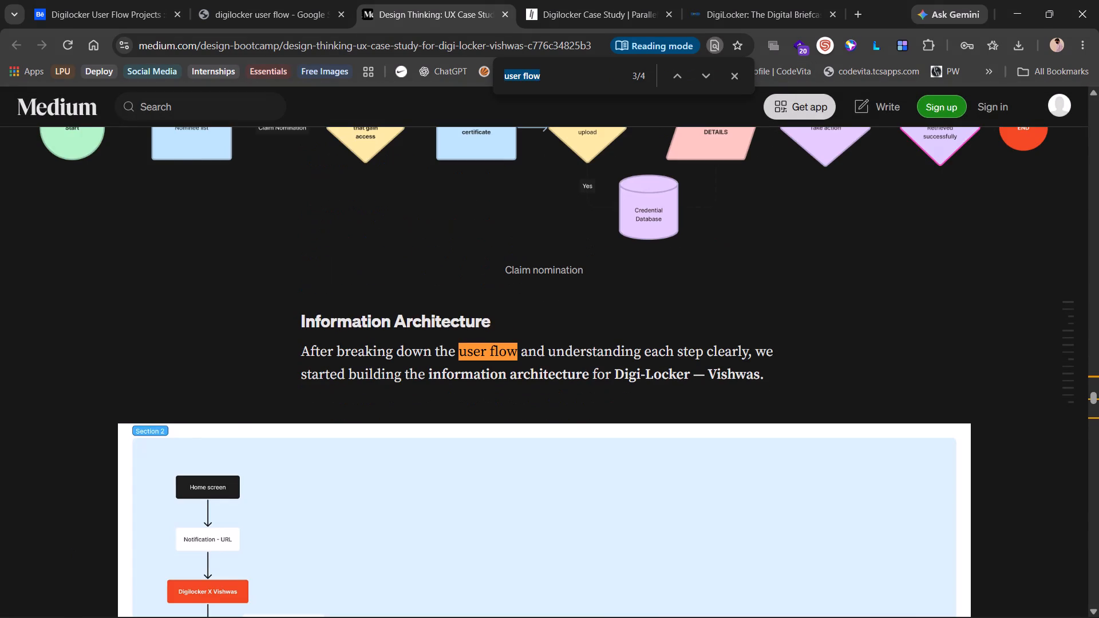
{"action": "scroll", "coordinate": [444, 387], "scroll_direction": "down", "scroll_amount": 3}
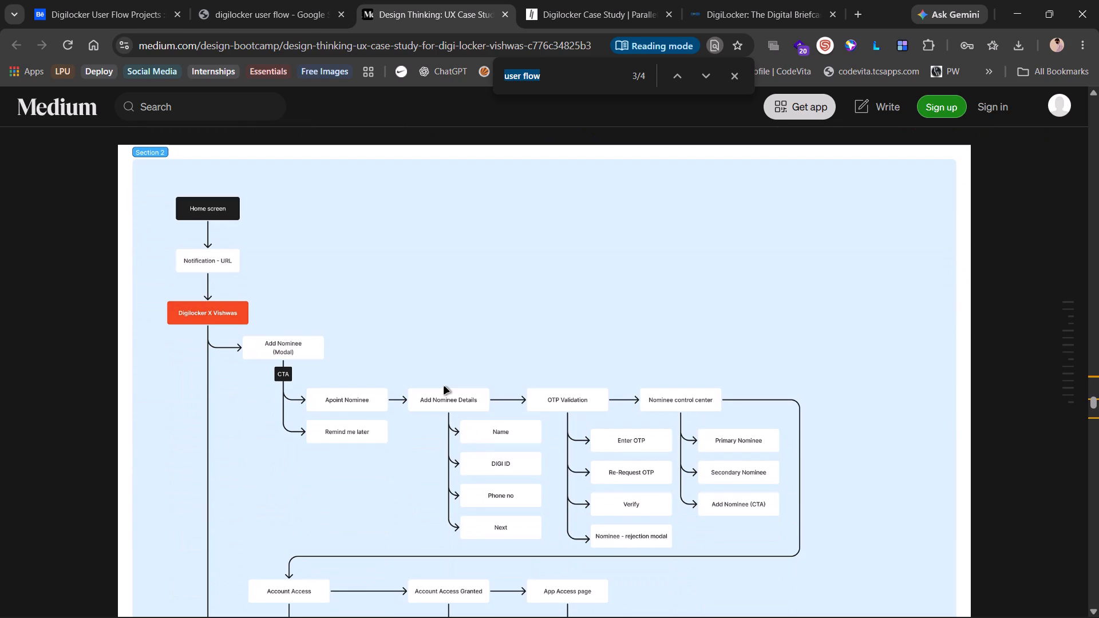
{"action": "scroll", "coordinate": [444, 387], "scroll_direction": "up", "scroll_amount": 4}
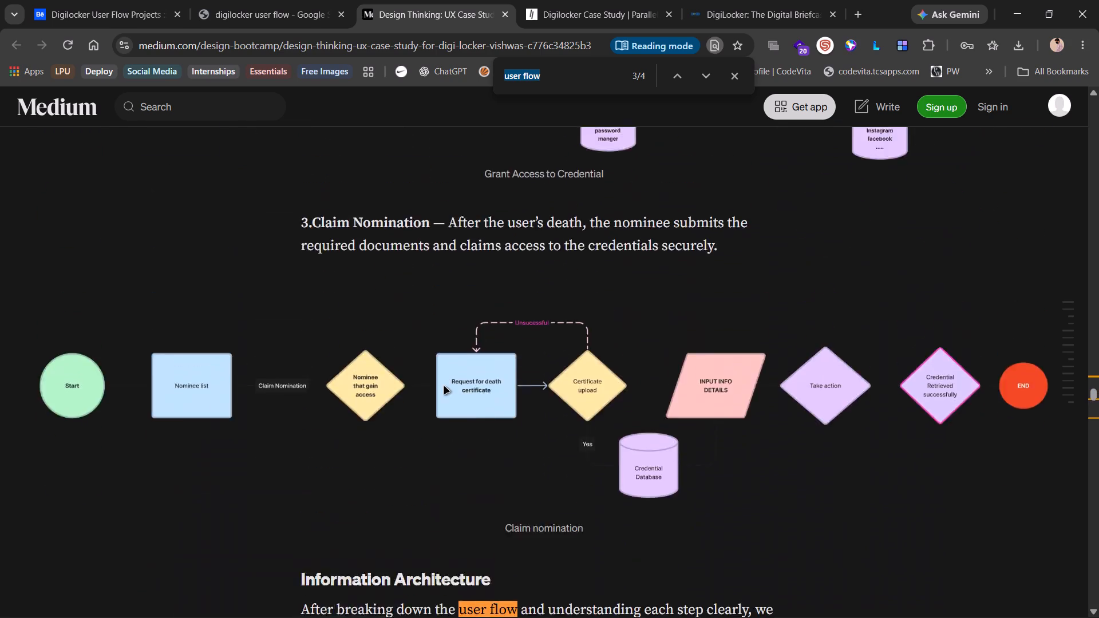
{"action": "scroll", "coordinate": [444, 387], "scroll_direction": "up", "scroll_amount": 11}
{"action": "scroll", "coordinate": [444, 387], "scroll_direction": "down", "scroll_amount": 1}
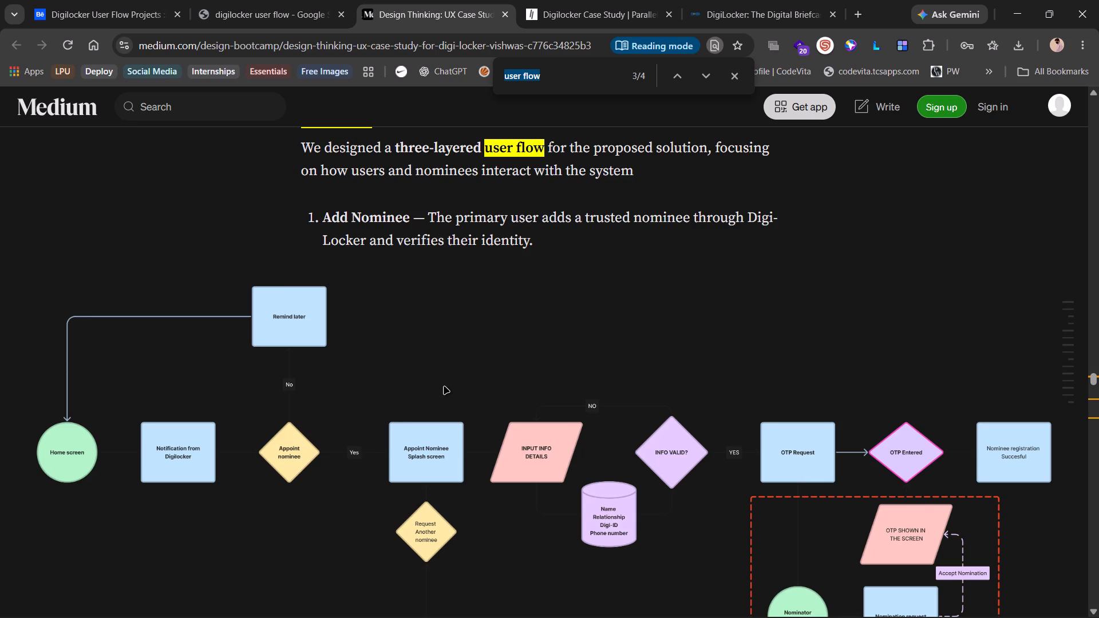
Look over the Medium case study's proposed-solution benefits and USP sections, and return to the start of the article.
{"action": "scroll", "coordinate": [444, 387], "scroll_direction": "up", "scroll_amount": 5}
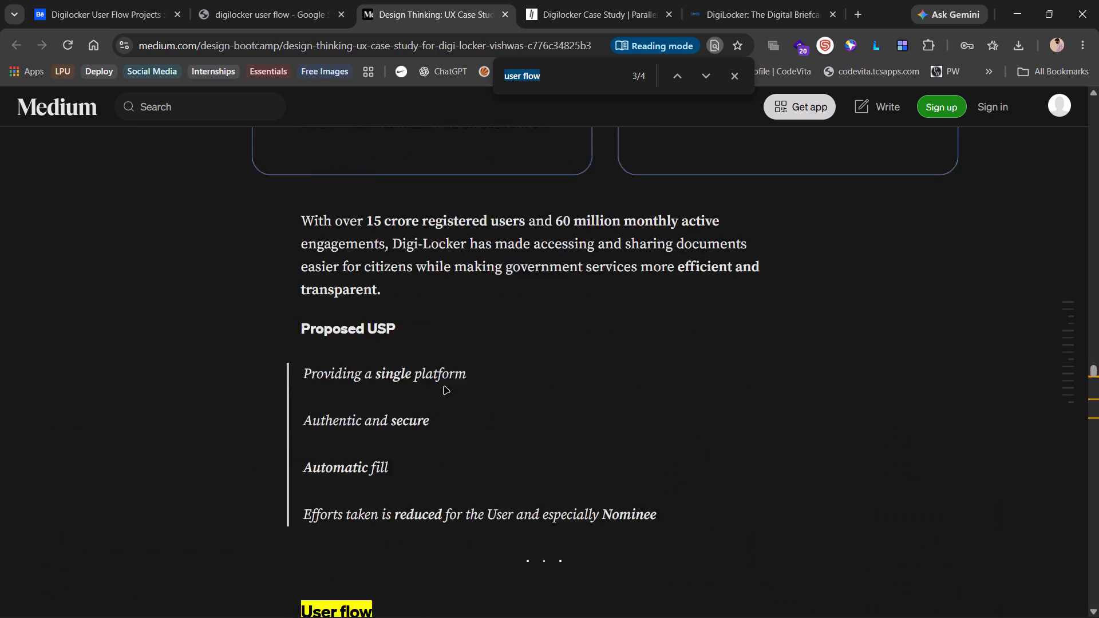
{"action": "scroll", "coordinate": [918, 339], "scroll_direction": "up", "scroll_amount": 3}
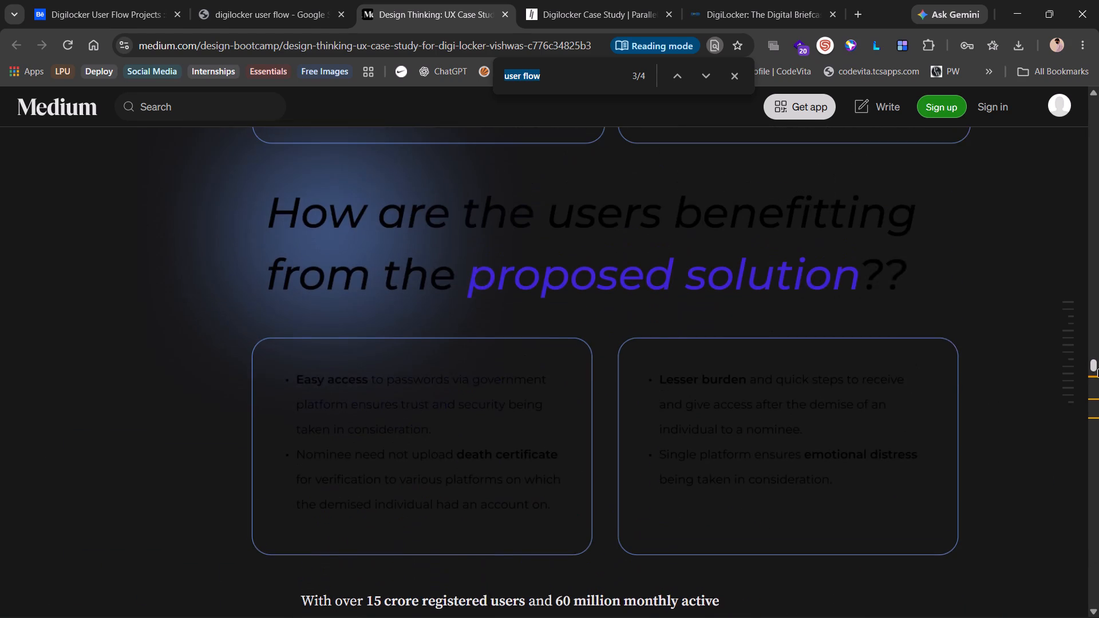
{"action": "left_click_drag", "start_coordinate": [1094, 365], "coordinate": [1098, 128]}
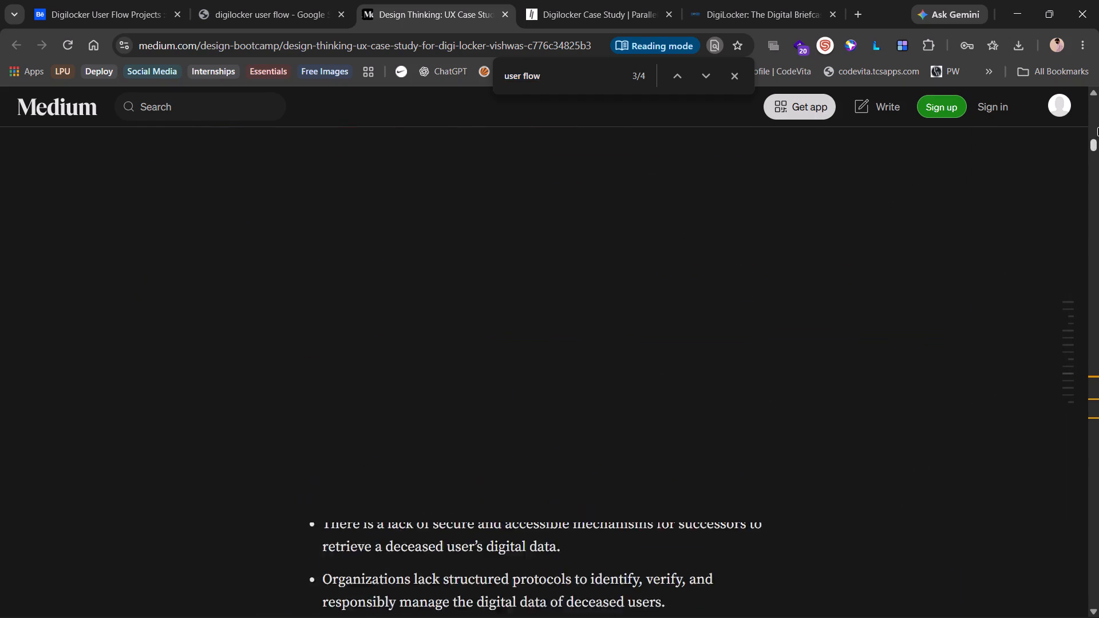
{"action": "left_click_drag", "start_coordinate": [1098, 128], "coordinate": [1098, 89]}
{"action": "scroll", "coordinate": [765, 395], "scroll_direction": "down", "scroll_amount": 1}
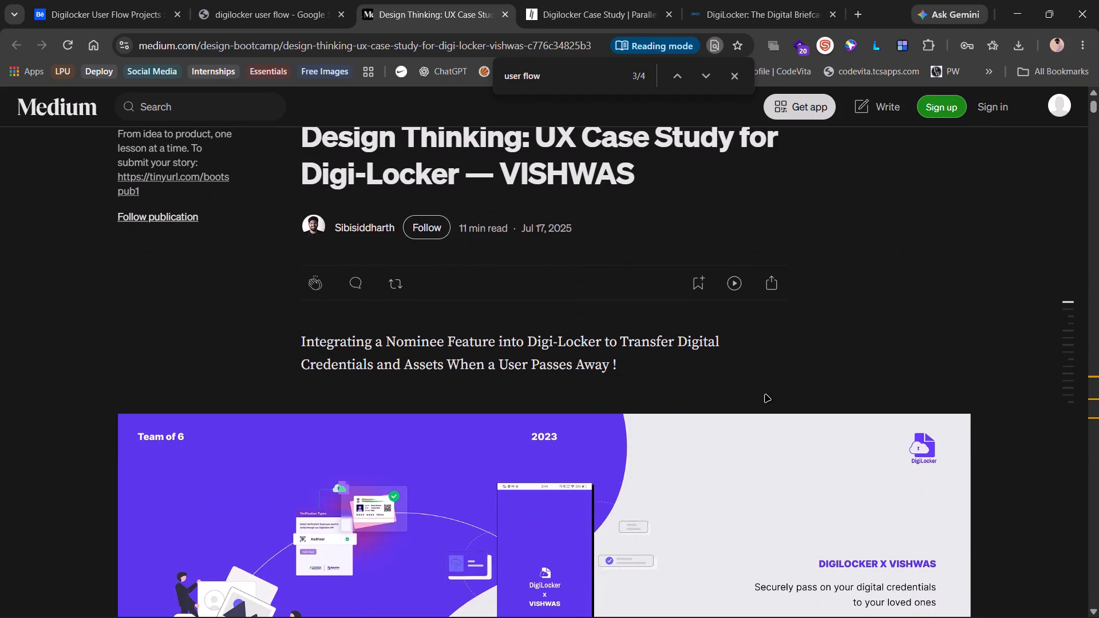
Look over the Medium case study's title, nominee-feature subtitle and DigiLocker x Vishwas cover image.
{"action": "scroll", "coordinate": [495, 468], "scroll_direction": "up", "scroll_amount": 1}
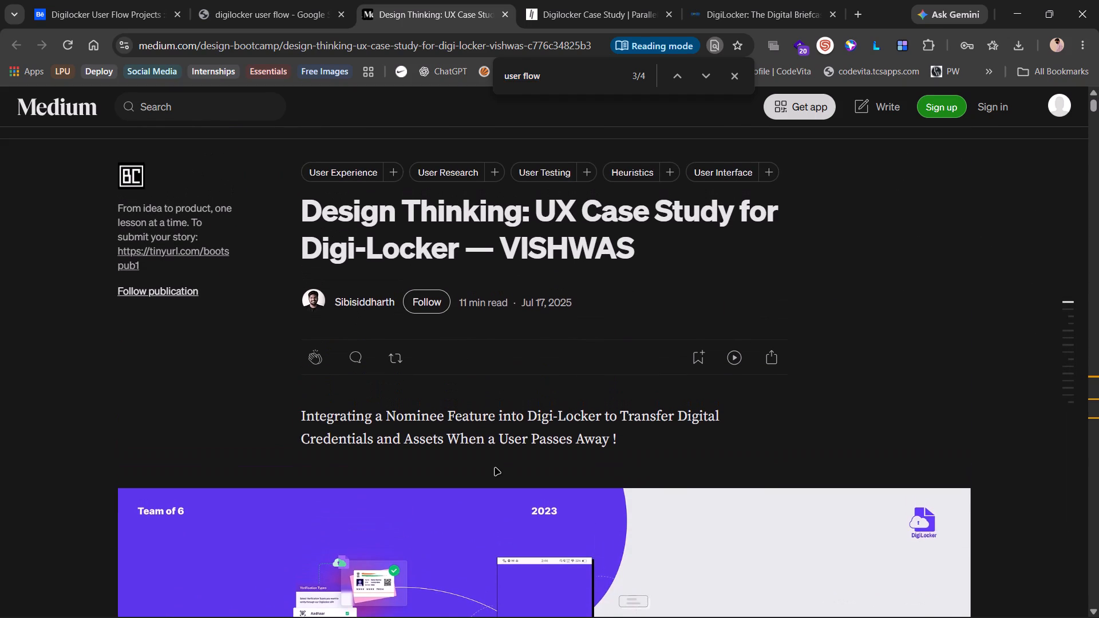
{"action": "scroll", "coordinate": [495, 468], "scroll_direction": "down", "scroll_amount": 1}
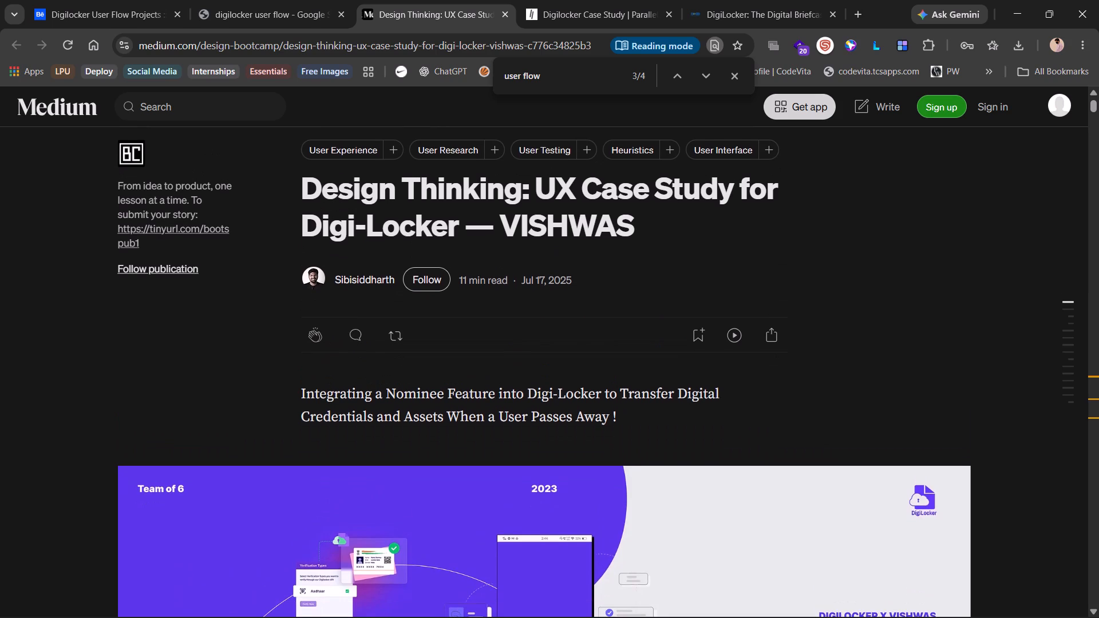
{"action": "scroll", "coordinate": [495, 468], "scroll_direction": "down", "scroll_amount": 2}
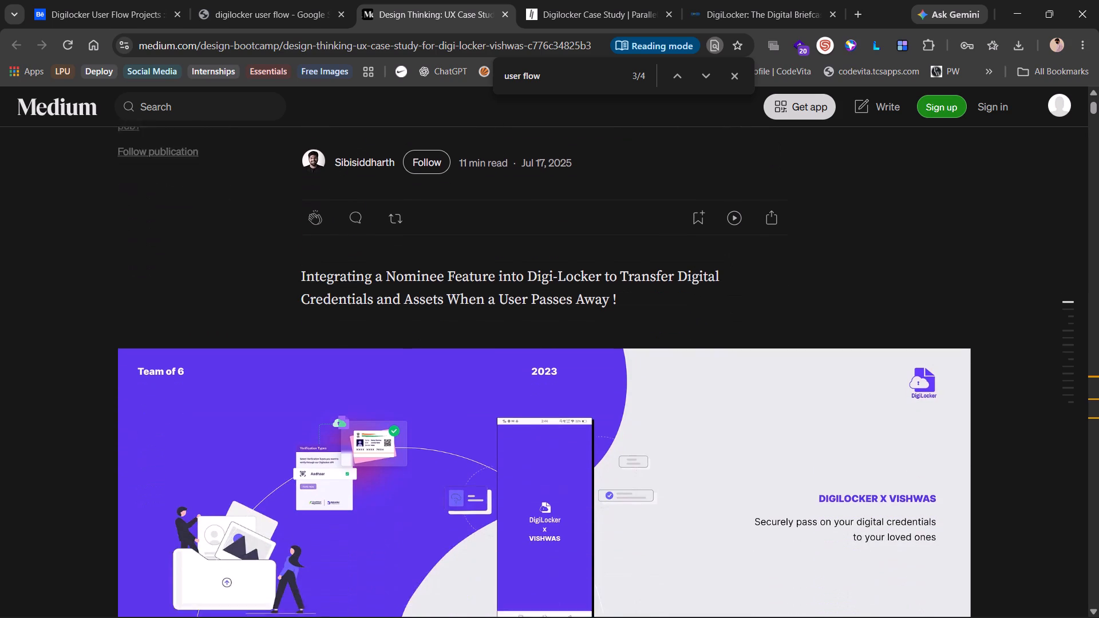
{"action": "scroll", "coordinate": [495, 468], "scroll_direction": "down", "scroll_amount": 3}
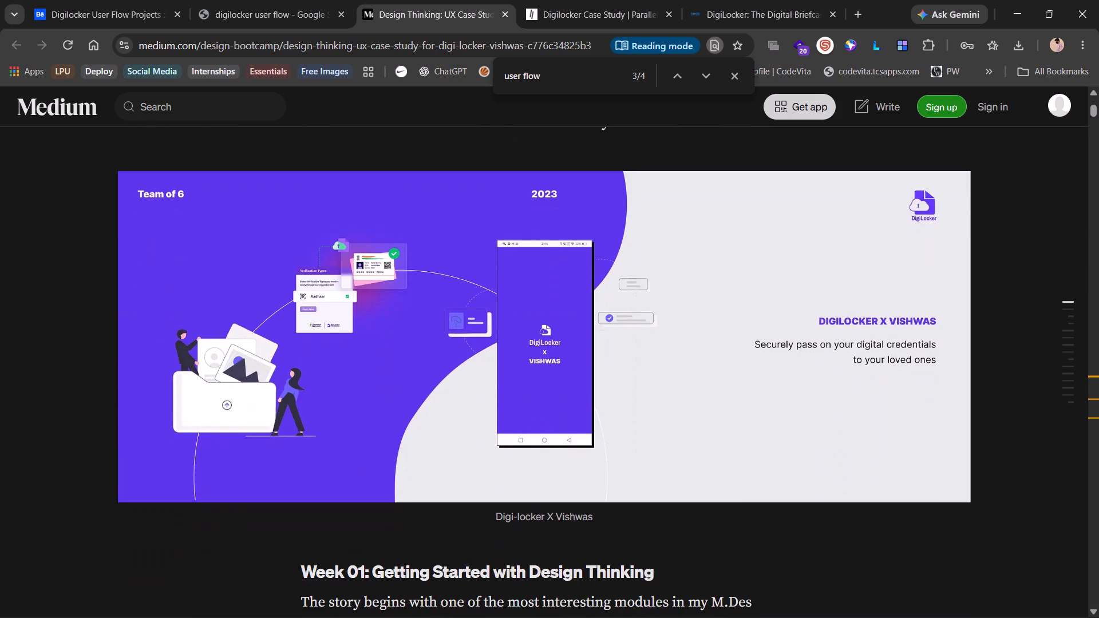
{"action": "scroll", "coordinate": [495, 468], "scroll_direction": "up", "scroll_amount": 1}
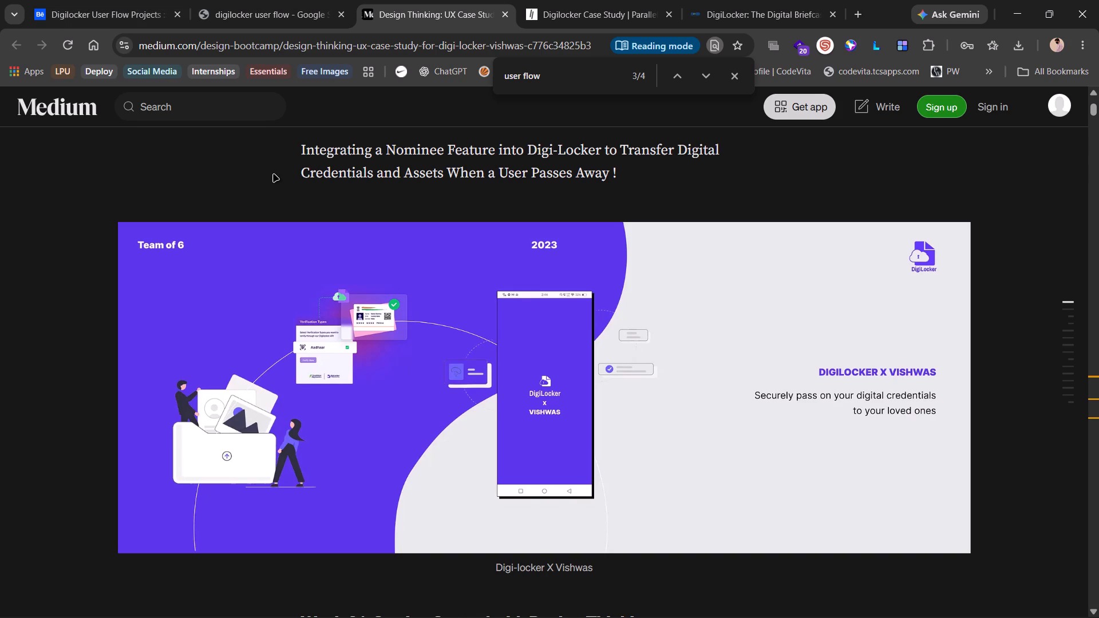
Switch to Figma and open the "research" slide deck from the recent files.
{"action": "key", "text": "alt+Tab"}
{"action": "key", "text": "alt+Tab"}
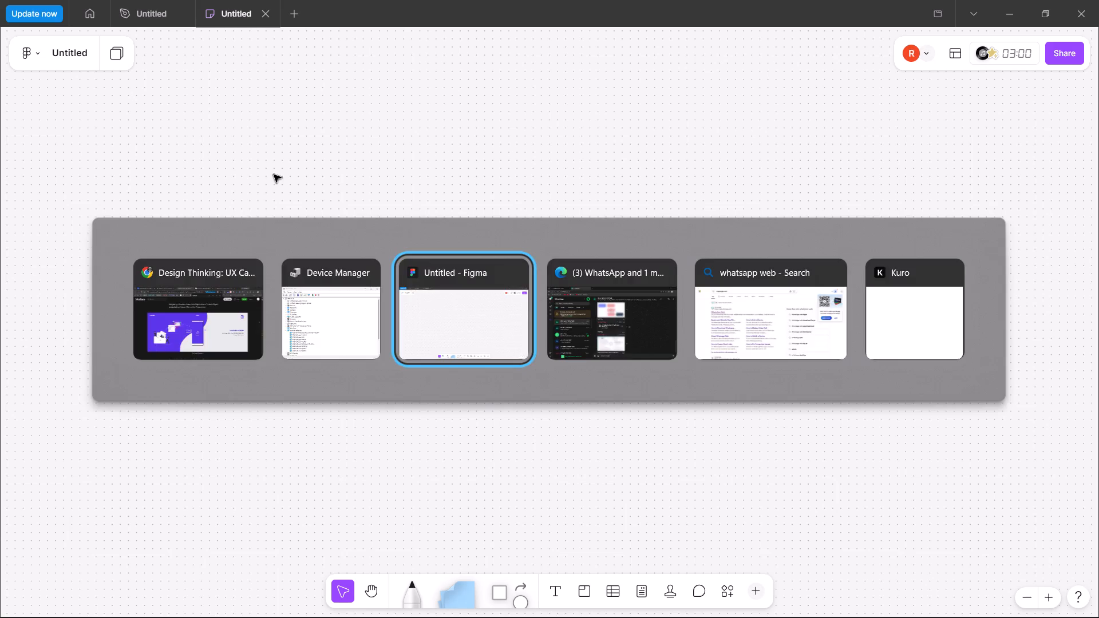
{"action": "left_click", "coordinate": [100, 16]}
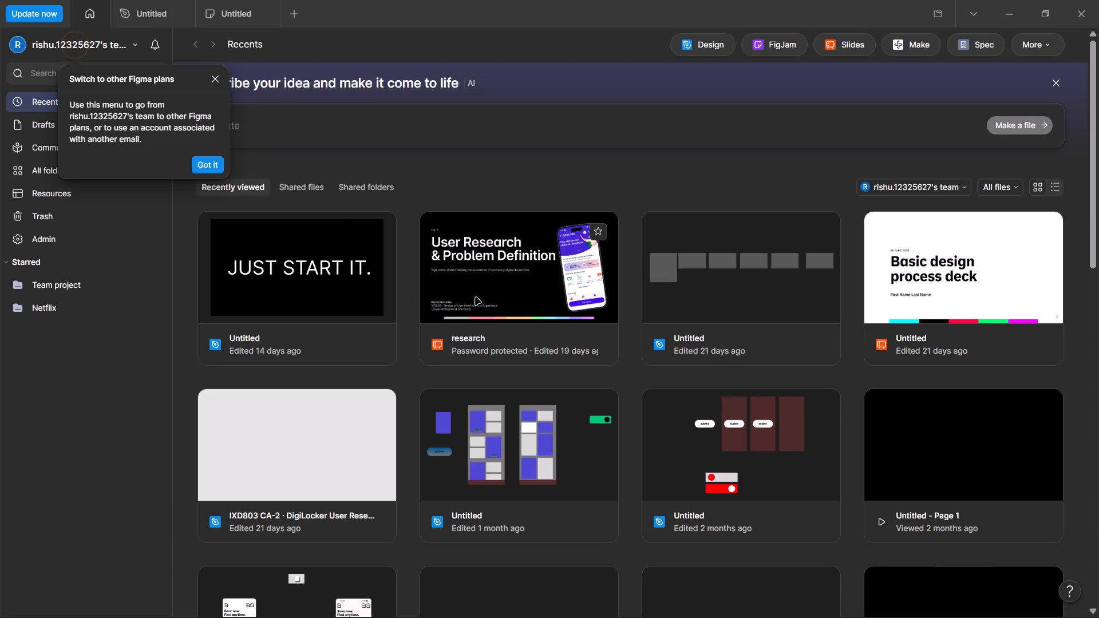
{"action": "left_click", "coordinate": [513, 290]}
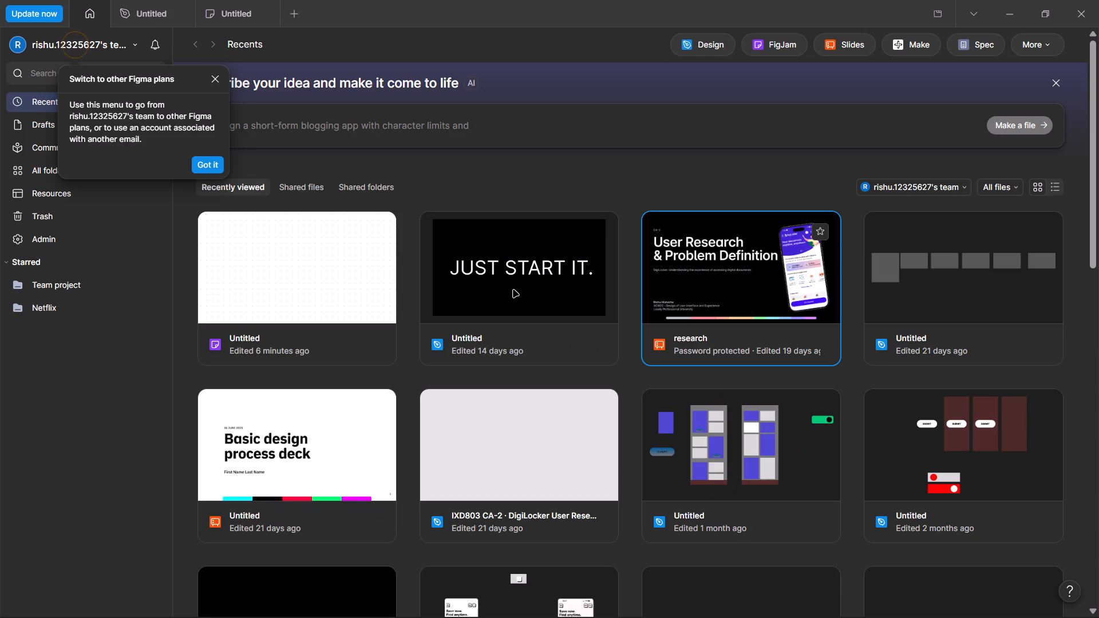
{"action": "double_click", "coordinate": [720, 290]}
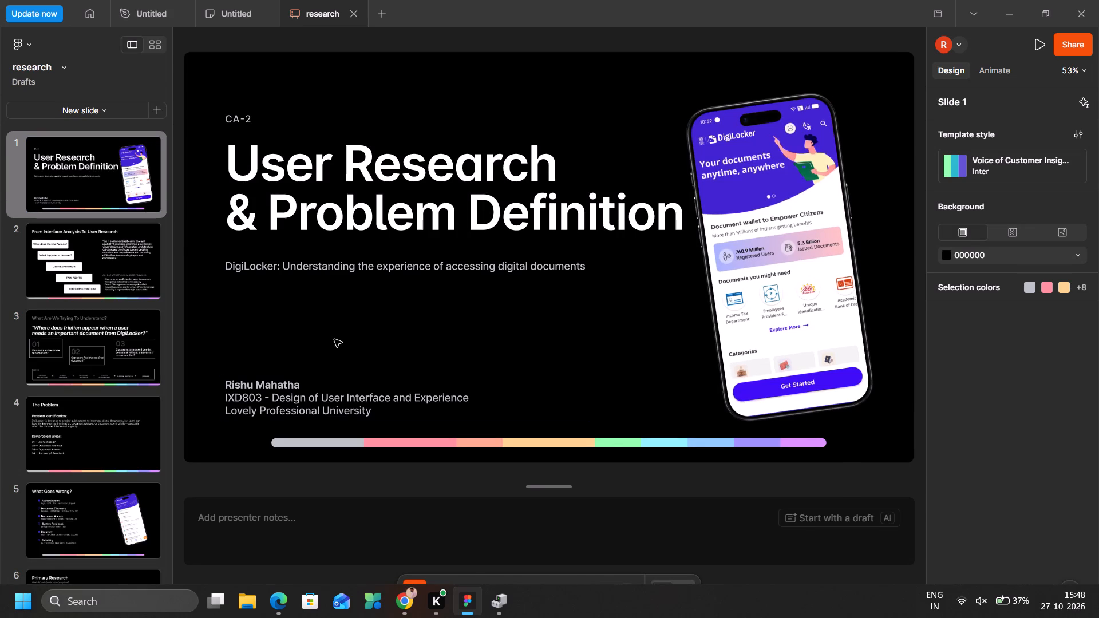
Skim the research deck's slides and view the User Persona slide.
{"action": "scroll", "coordinate": [78, 339], "scroll_direction": "down", "scroll_amount": 4}
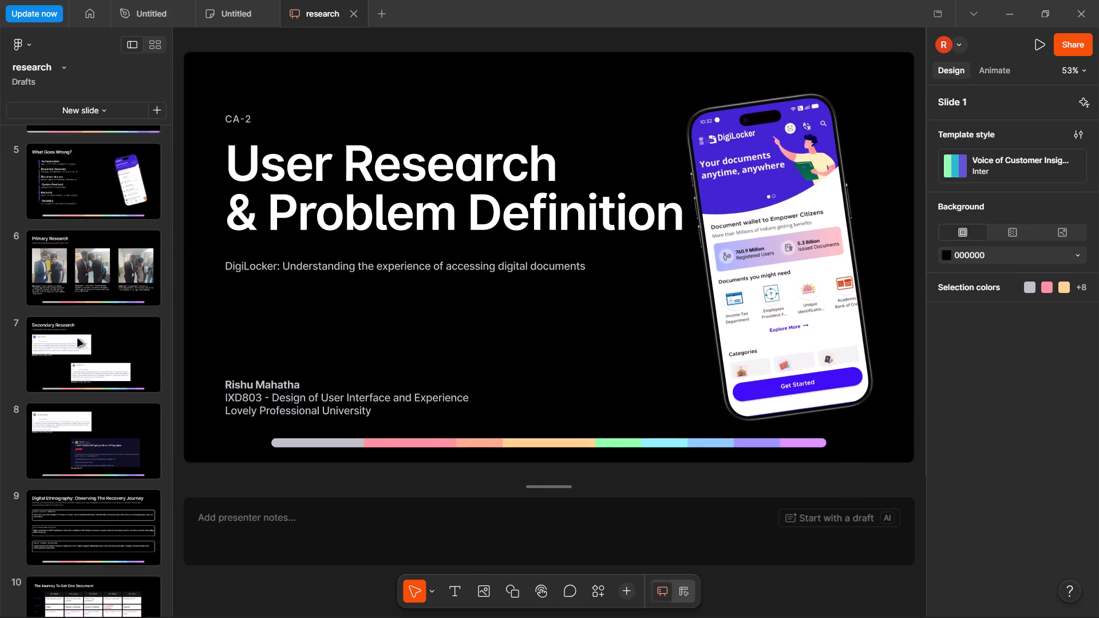
{"action": "scroll", "coordinate": [78, 339], "scroll_direction": "down", "scroll_amount": 3}
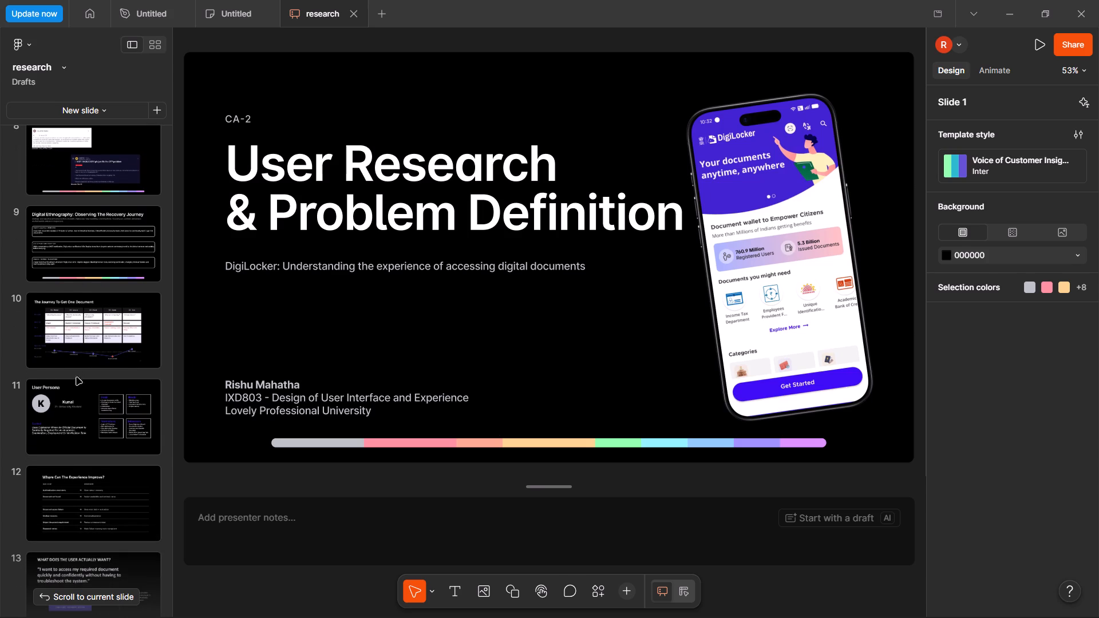
{"action": "left_click", "coordinate": [77, 391]}
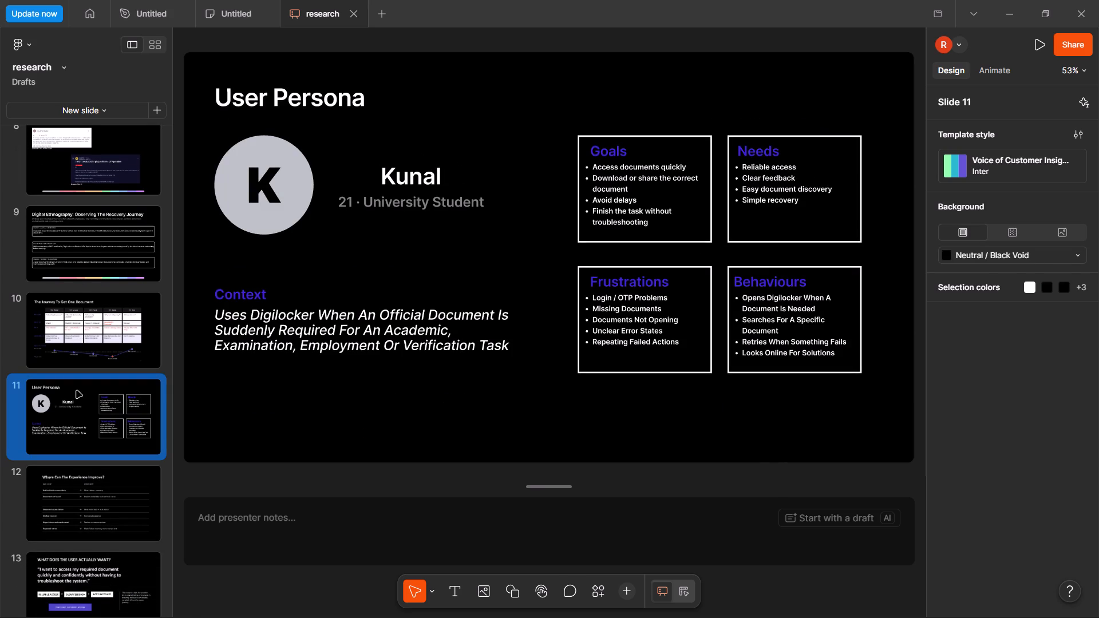
Review the deck's opening slides, from the cover through "The Problem" to "What Goes Wrong?" on slide 5.
{"action": "scroll", "coordinate": [77, 391], "scroll_direction": "up", "scroll_amount": 4}
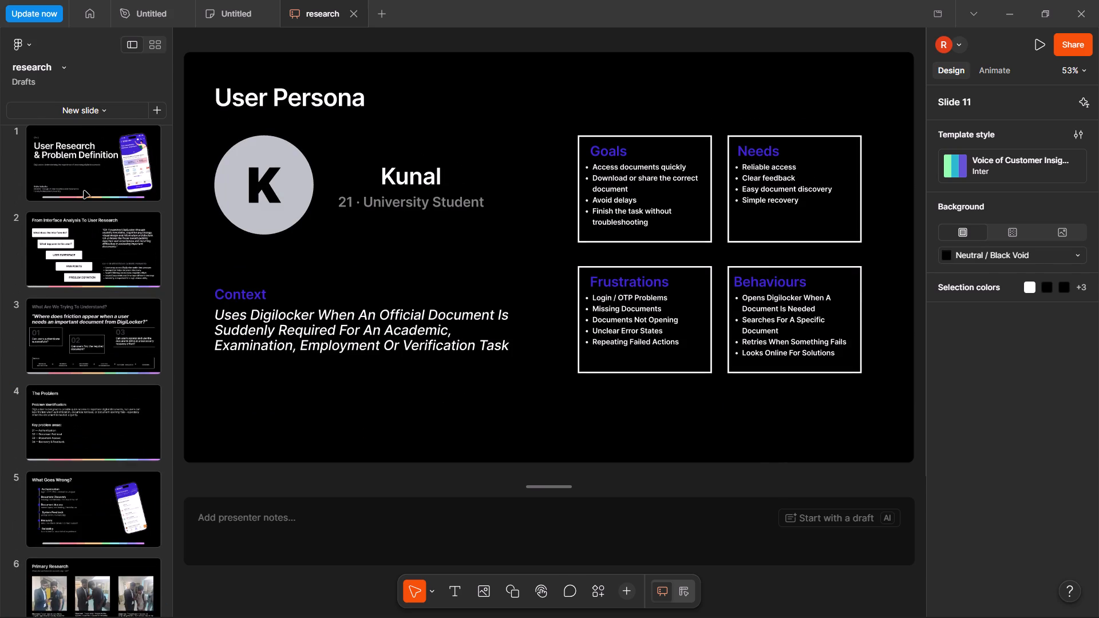
{"action": "left_click", "coordinate": [85, 185]}
{"action": "left_click", "coordinate": [86, 247]}
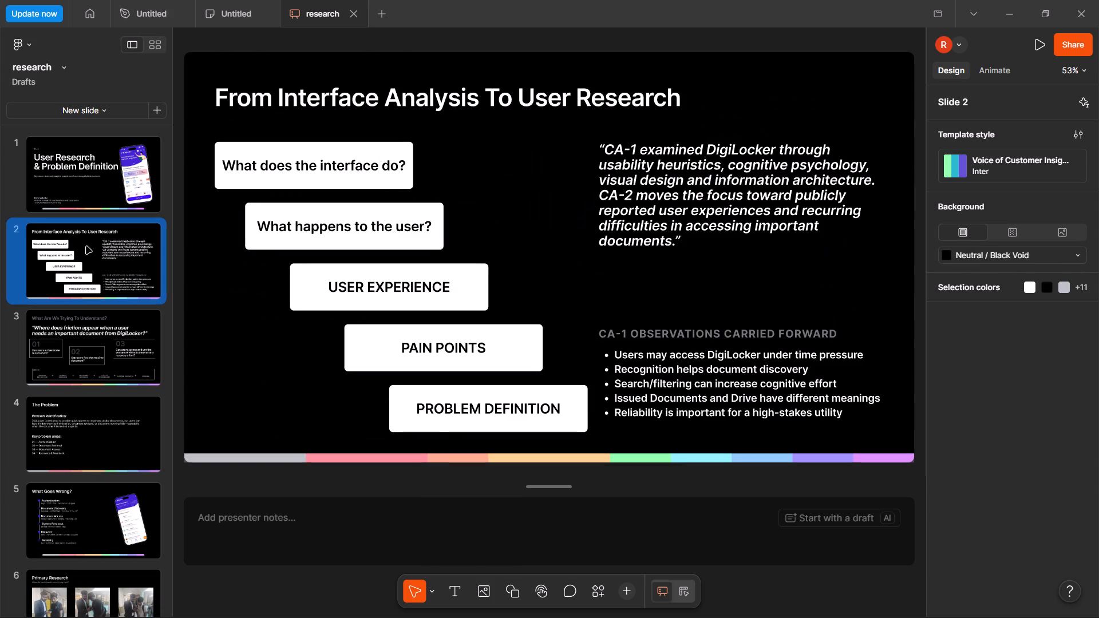
{"action": "left_click", "coordinate": [86, 327]}
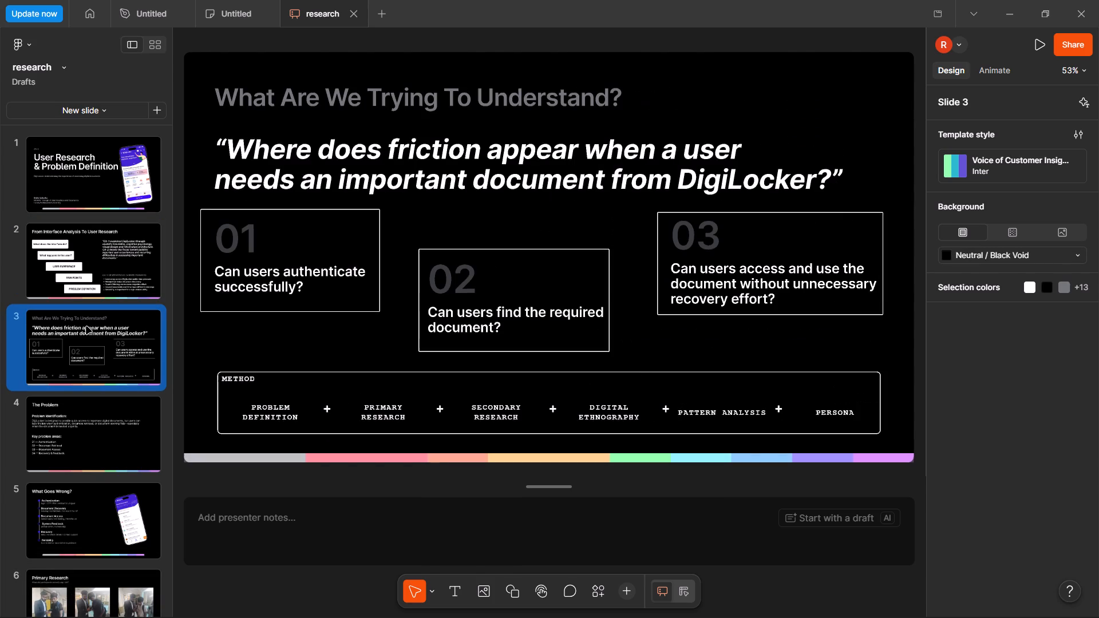
{"action": "scroll", "coordinate": [86, 327], "scroll_direction": "down", "scroll_amount": 1}
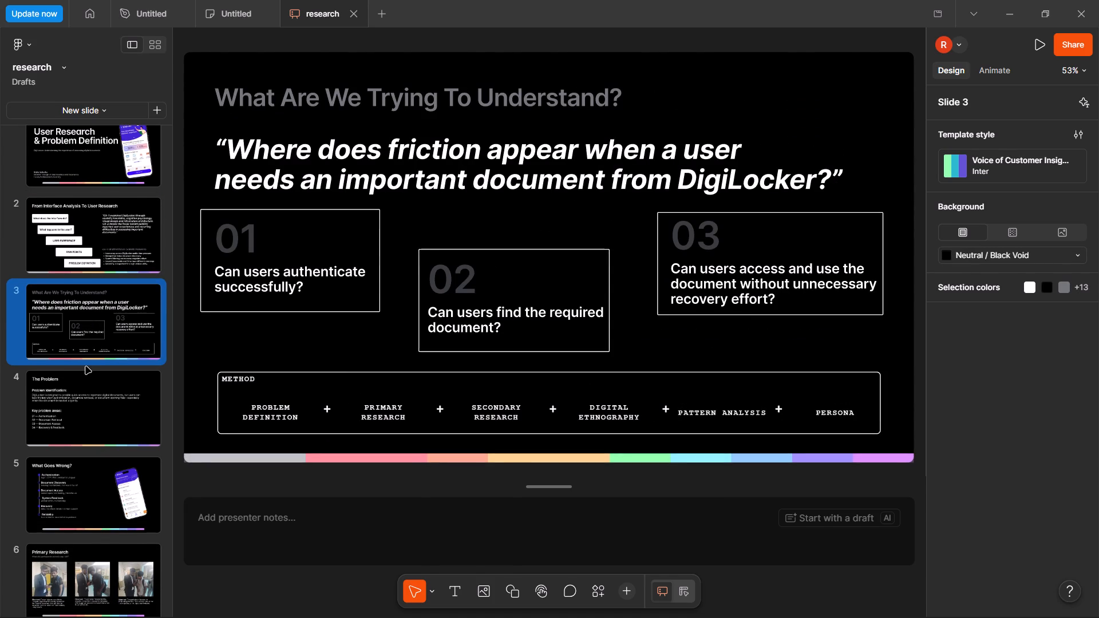
{"action": "left_click", "coordinate": [125, 248]}
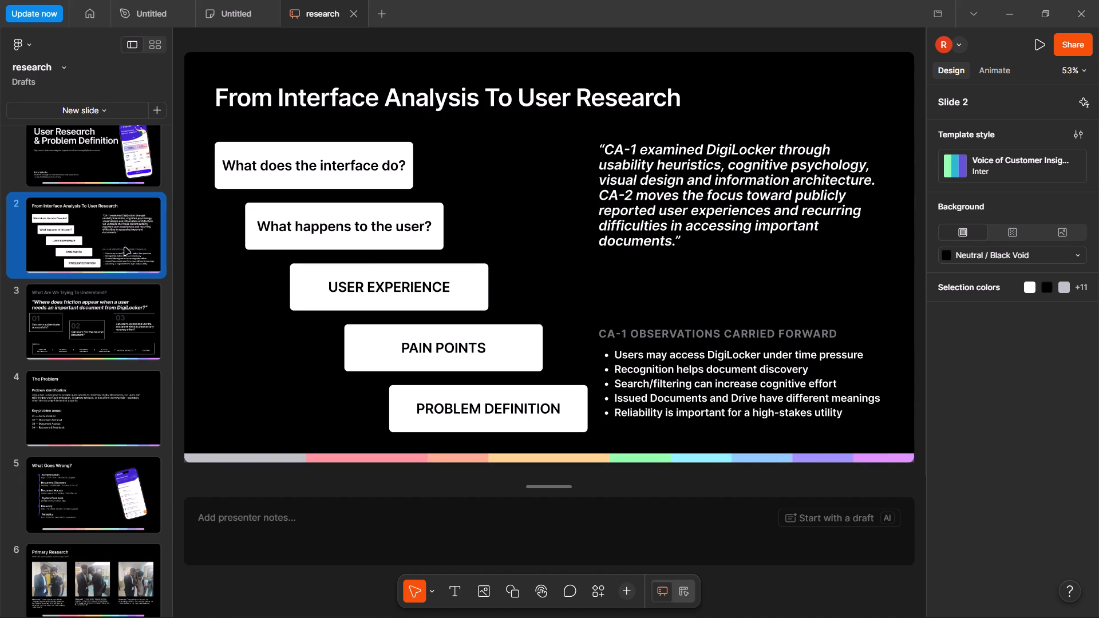
{"action": "left_click", "coordinate": [132, 318]}
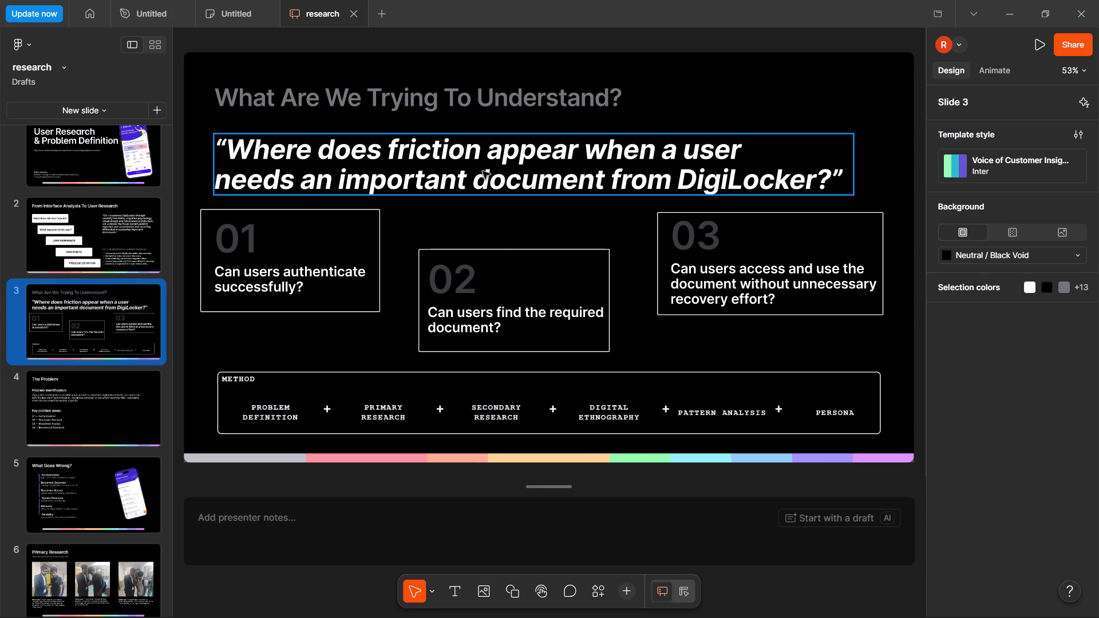
{"action": "left_click", "coordinate": [52, 397]}
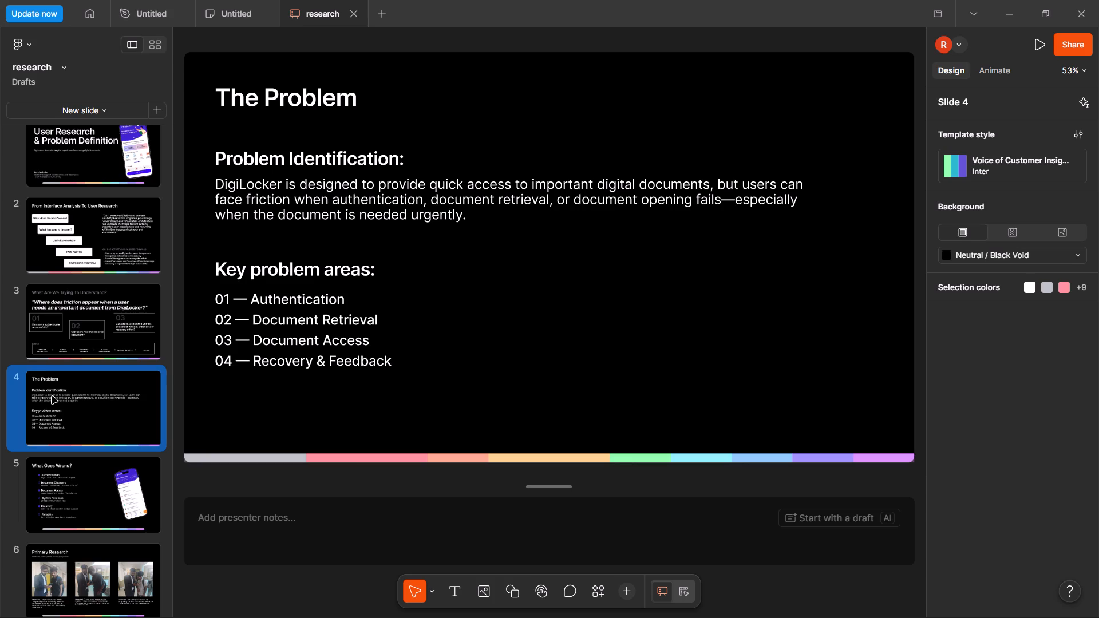
{"action": "left_click", "coordinate": [93, 481]}
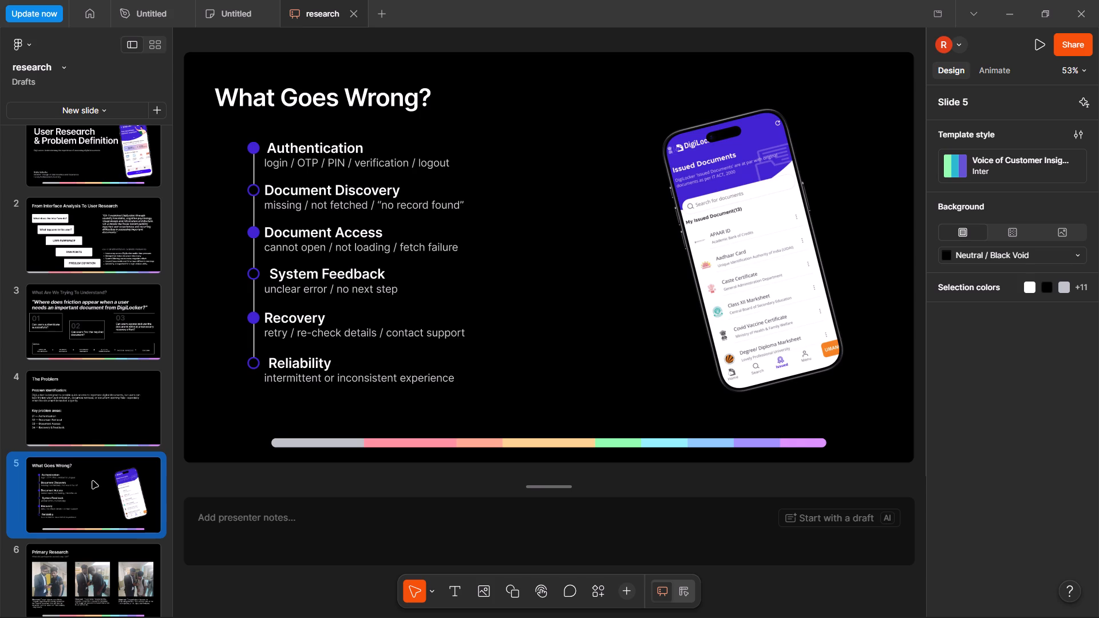
Switch back to the Medium case study in Chrome and skim from its design challenge to the "Frame Your Design Challenge" worksheets.
{"action": "key", "text": "alt+Tab"}
{"action": "key", "text": "alt+Tab"}
{"action": "key", "text": "alt+Tab"}
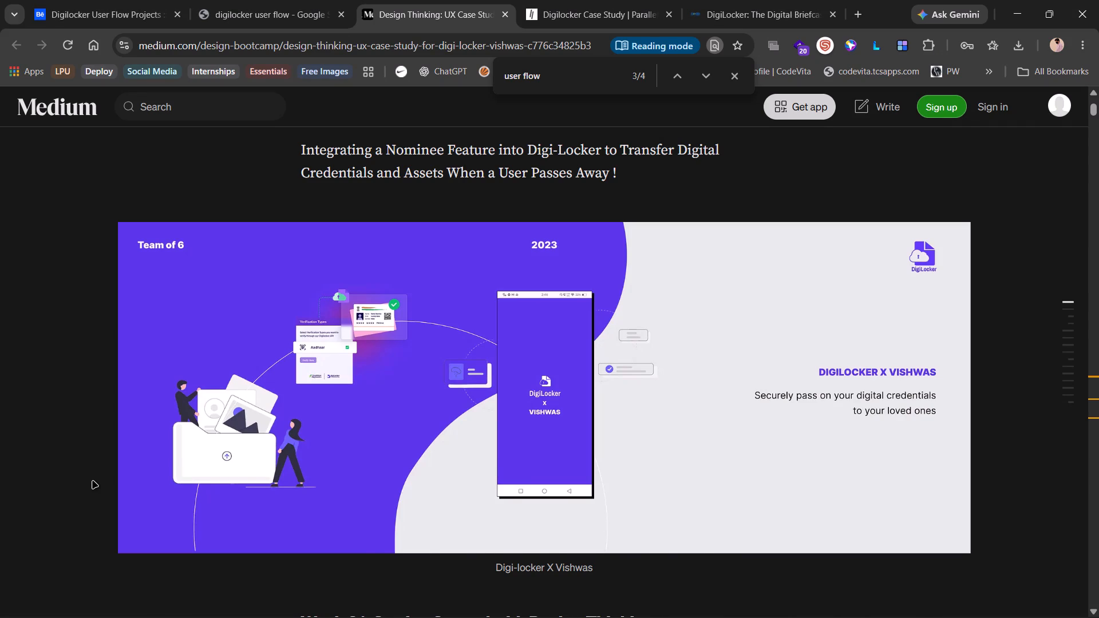
{"action": "scroll", "coordinate": [93, 481], "scroll_direction": "down", "scroll_amount": 6}
{"action": "key", "text": "alt+Tab"}
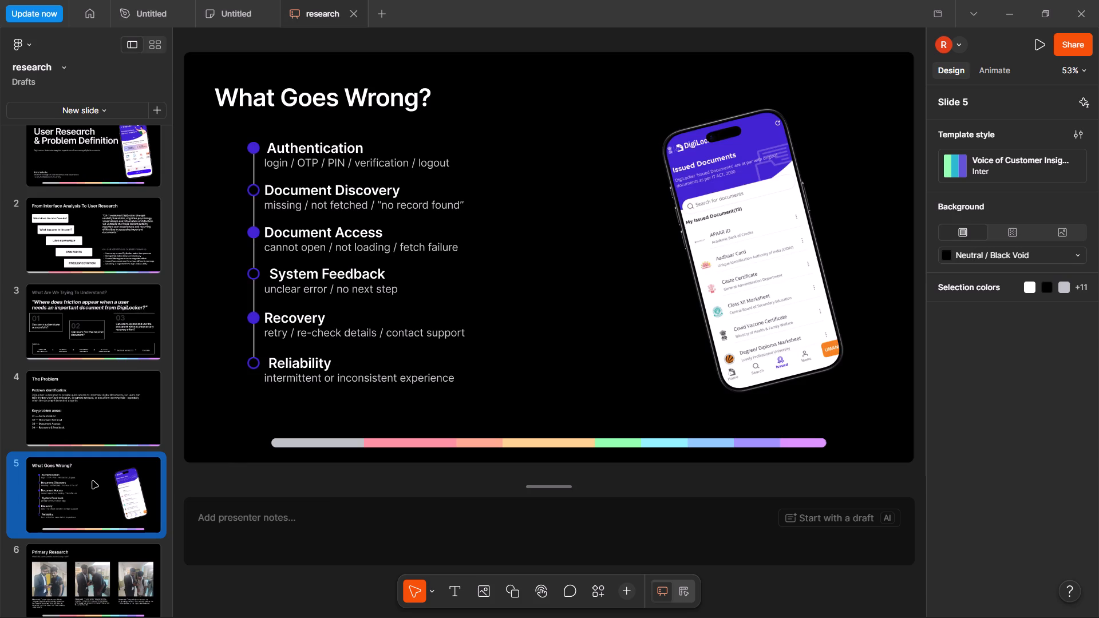
{"action": "key", "text": "alt+Tab"}
{"action": "scroll", "coordinate": [93, 481], "scroll_direction": "up", "scroll_amount": 4}
{"action": "scroll", "coordinate": [93, 481], "scroll_direction": "down", "scroll_amount": 5}
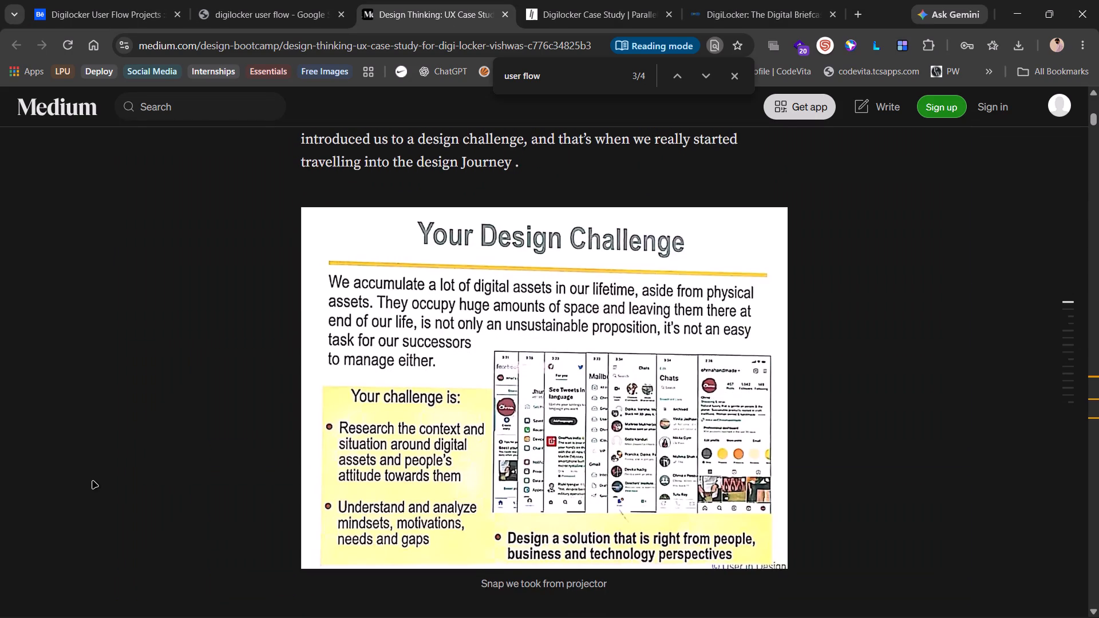
{"action": "scroll", "coordinate": [93, 481], "scroll_direction": "down", "scroll_amount": 9}
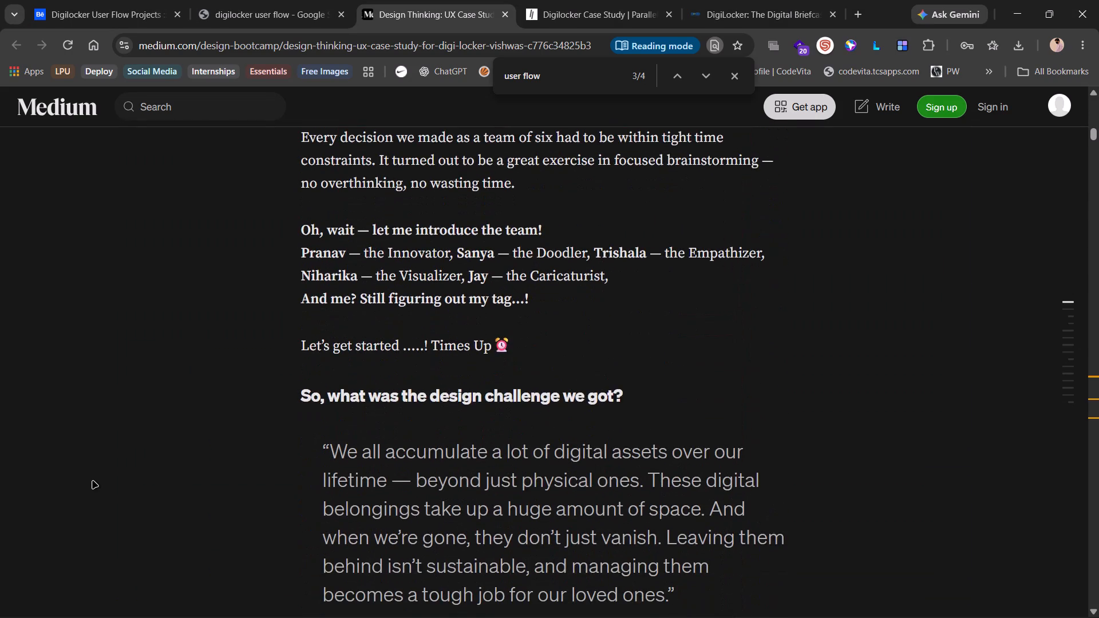
{"action": "scroll", "coordinate": [93, 481], "scroll_direction": "down", "scroll_amount": 7}
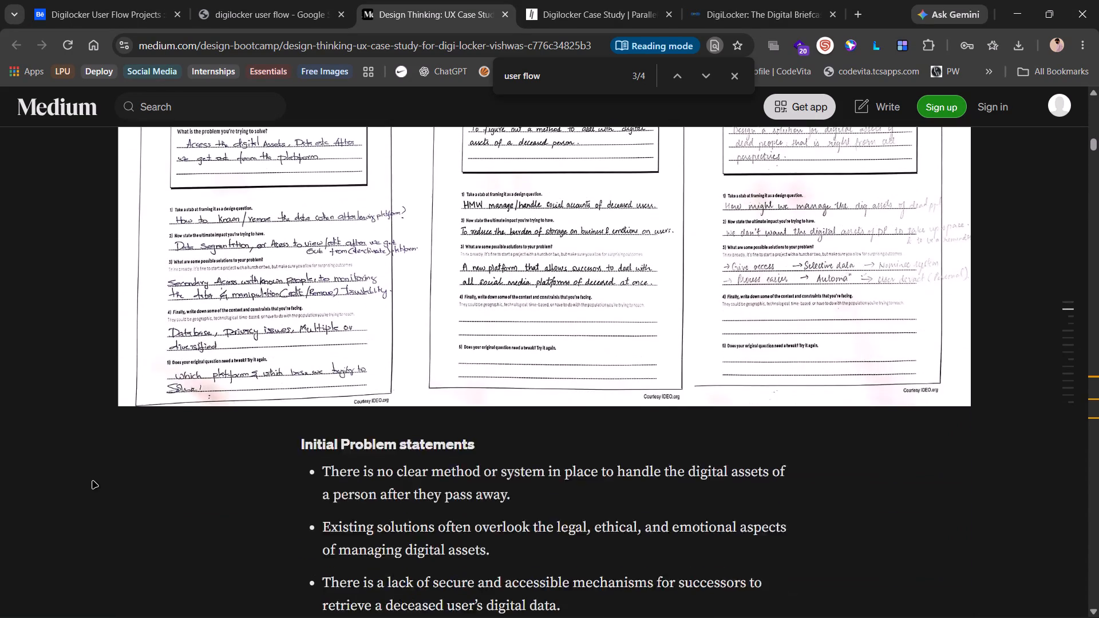
{"action": "scroll", "coordinate": [93, 481], "scroll_direction": "up", "scroll_amount": 2}
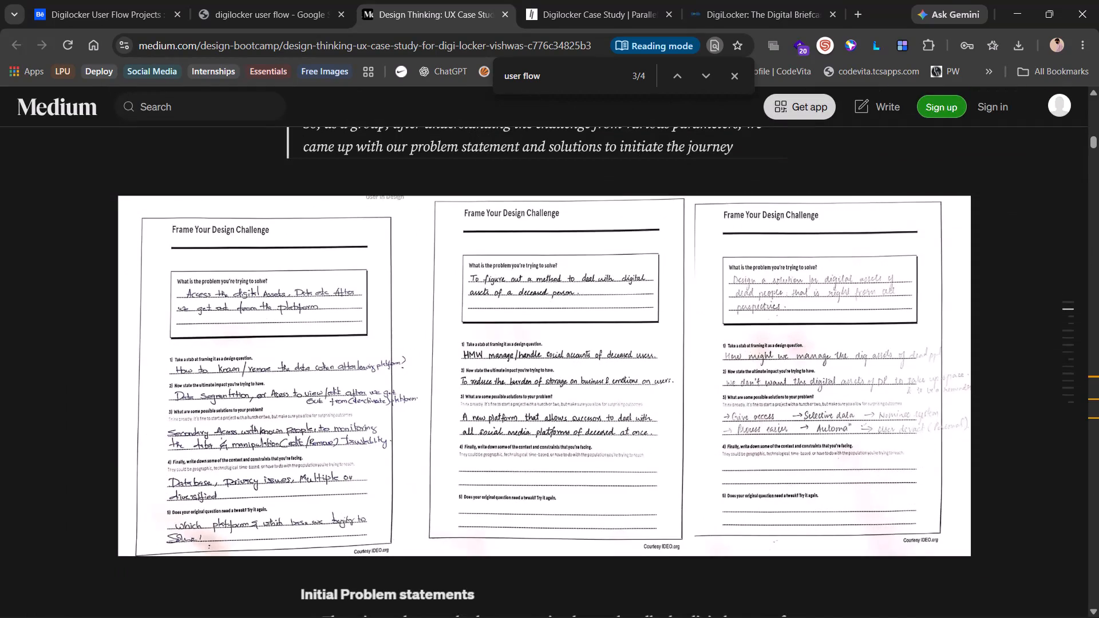
Read the case study's initial problem statements and possible solutions.
{"action": "scroll", "coordinate": [235, 345], "scroll_direction": "down", "scroll_amount": 3}
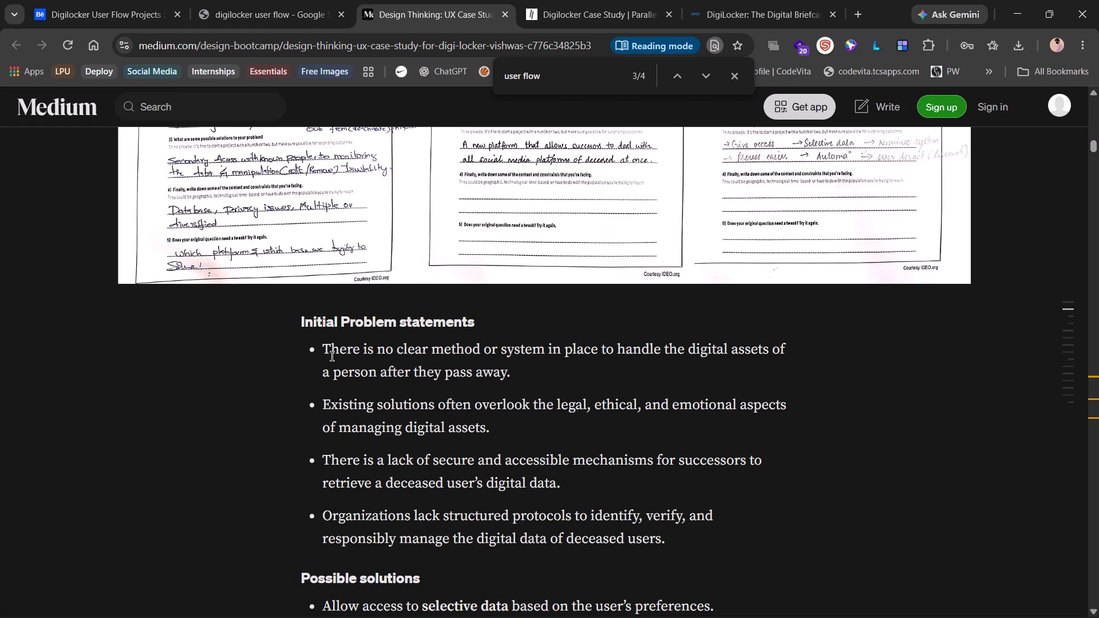
{"action": "scroll", "coordinate": [452, 407], "scroll_direction": "down", "scroll_amount": 1}
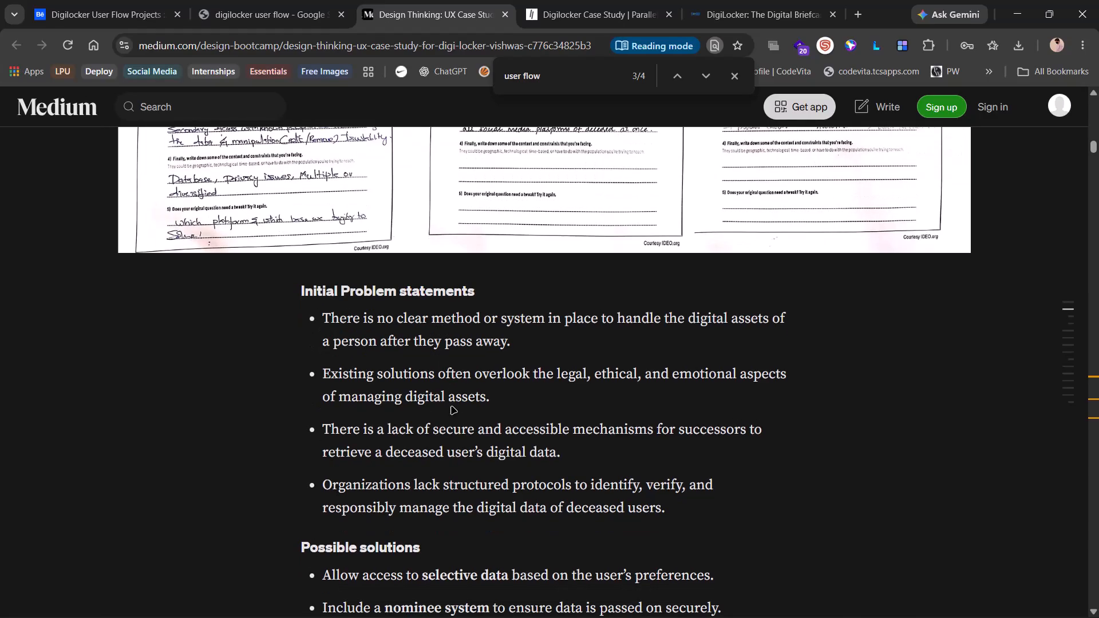
{"action": "scroll", "coordinate": [472, 437], "scroll_direction": "down", "scroll_amount": 3}
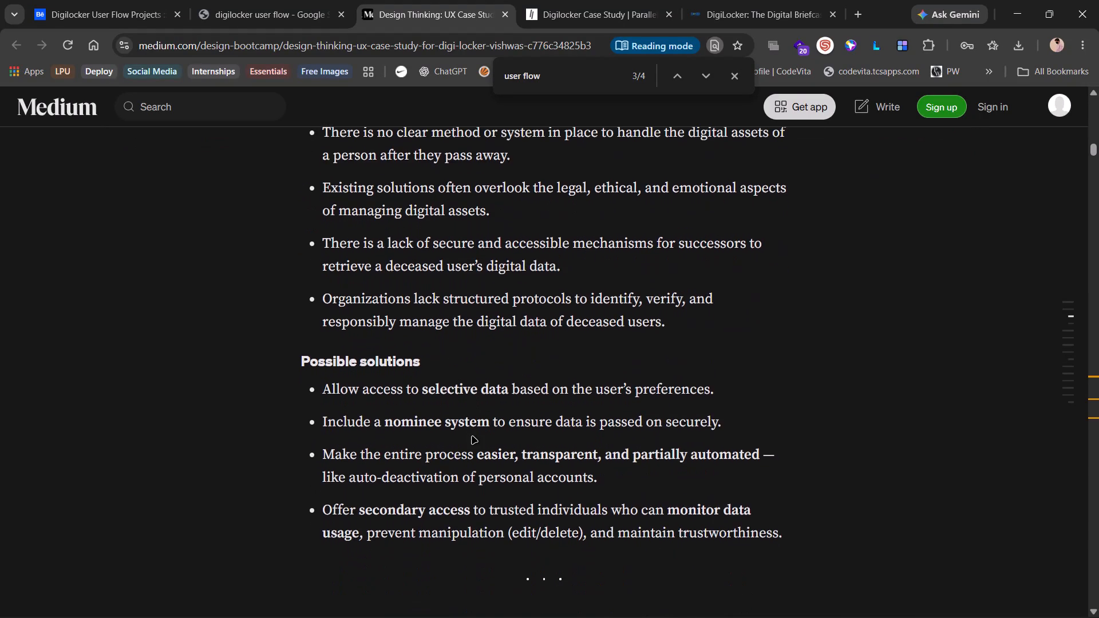
{"action": "scroll", "coordinate": [472, 437], "scroll_direction": "down", "scroll_amount": 1}
{"action": "scroll", "coordinate": [362, 259], "scroll_direction": "down", "scroll_amount": 1}
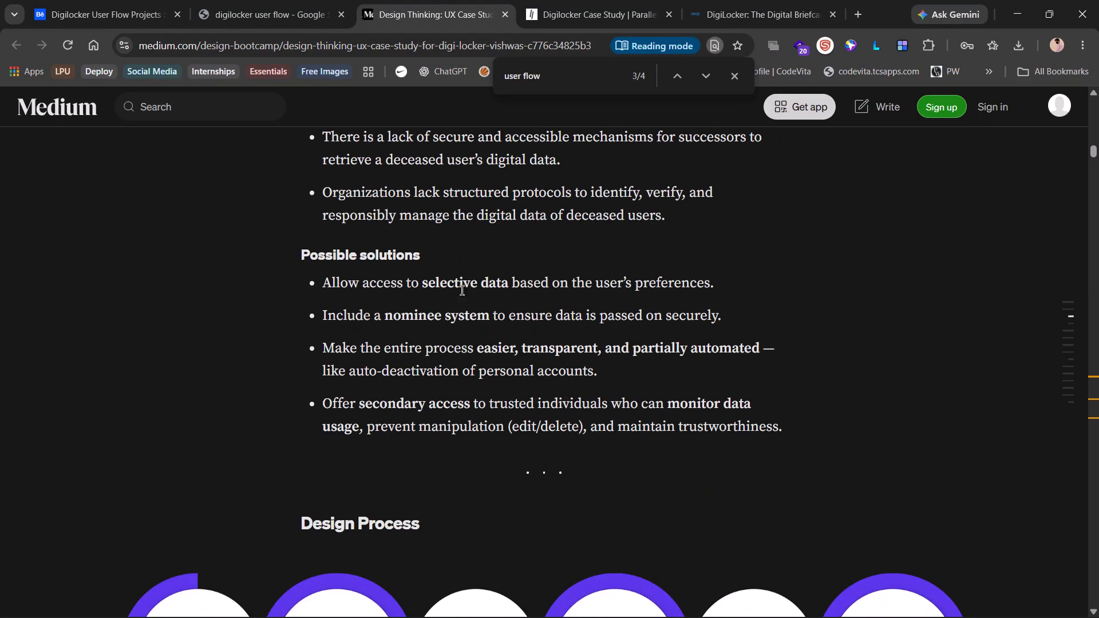
Skim the case study's Design Process, assumption mapping and Stakeholder mapping sections.
{"action": "scroll", "coordinate": [458, 308], "scroll_direction": "down", "scroll_amount": 6}
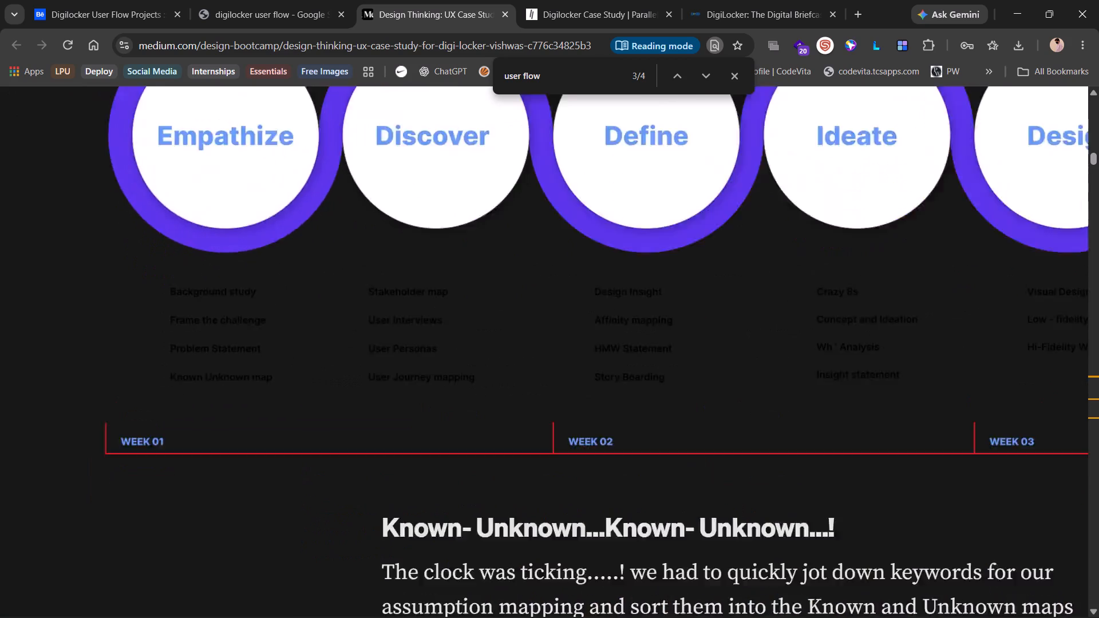
{"action": "scroll", "coordinate": [143, 347], "scroll_direction": "down", "scroll_amount": 6}
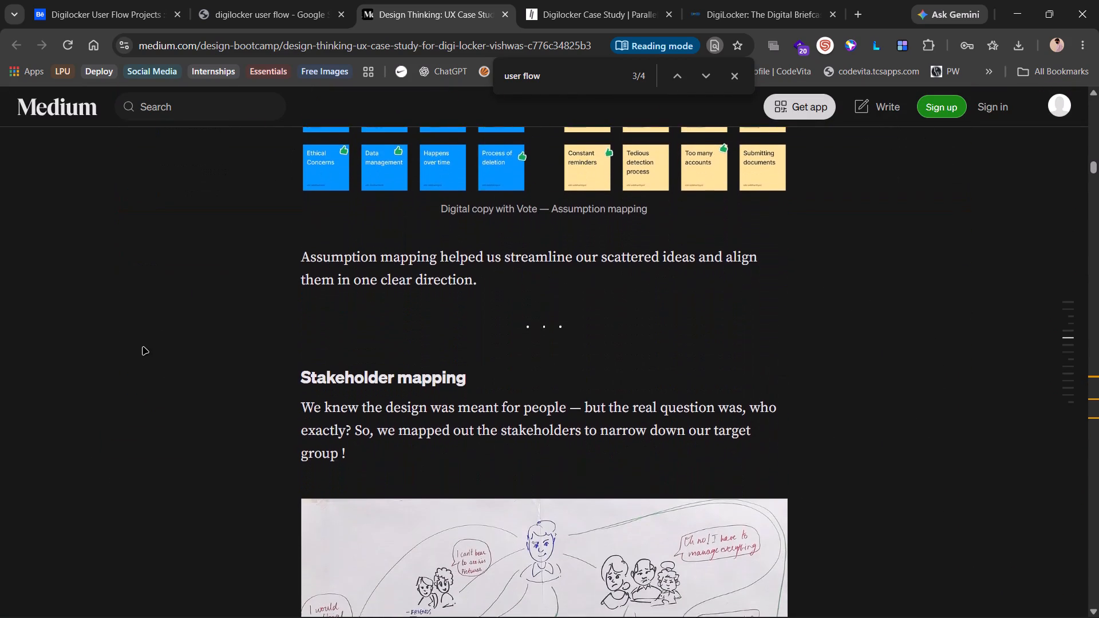
{"action": "scroll", "coordinate": [143, 347], "scroll_direction": "down", "scroll_amount": 1}
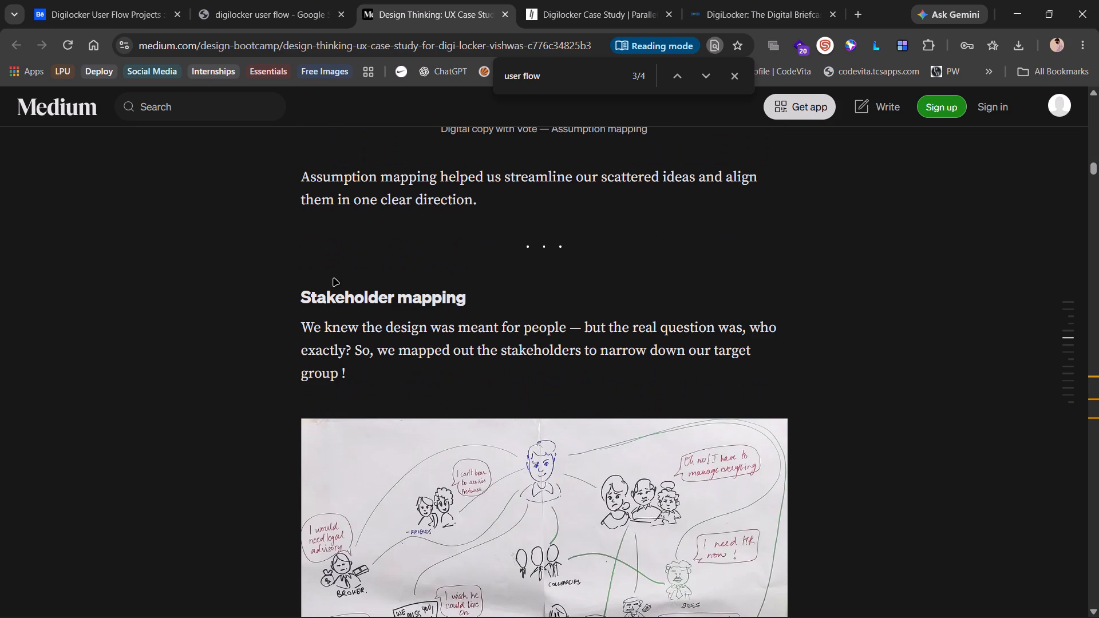
{"action": "scroll", "coordinate": [334, 279], "scroll_direction": "down", "scroll_amount": 1}
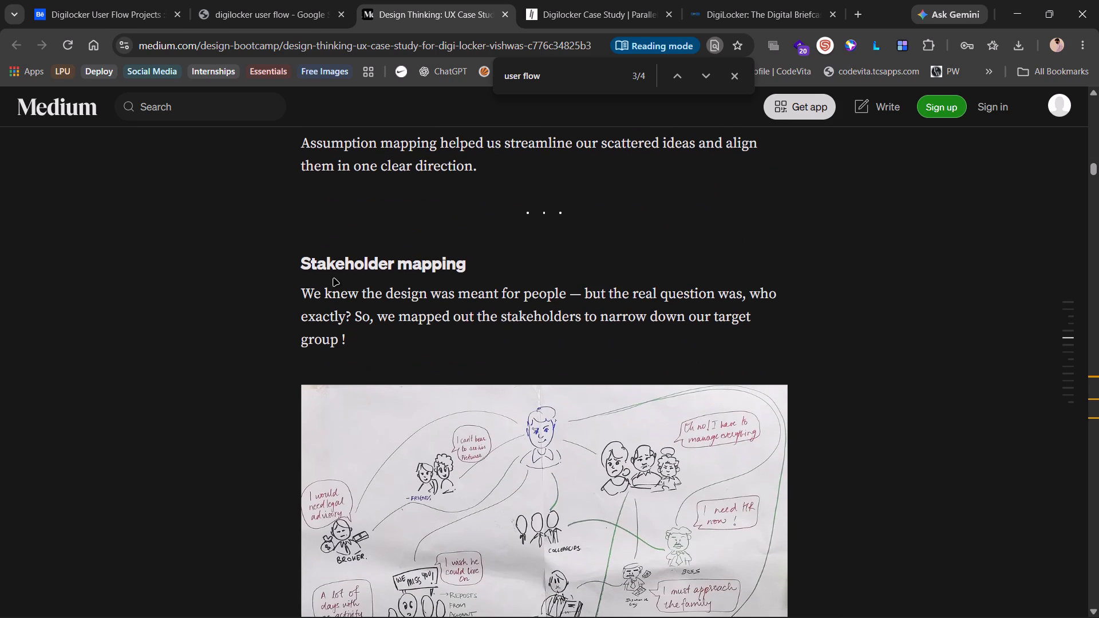
Skim the case study from Stakeholder mapping through the interview questionnaire and focused keywords to Design Insights & Affinity mapping.
{"action": "scroll", "coordinate": [334, 279], "scroll_direction": "down", "scroll_amount": 1}
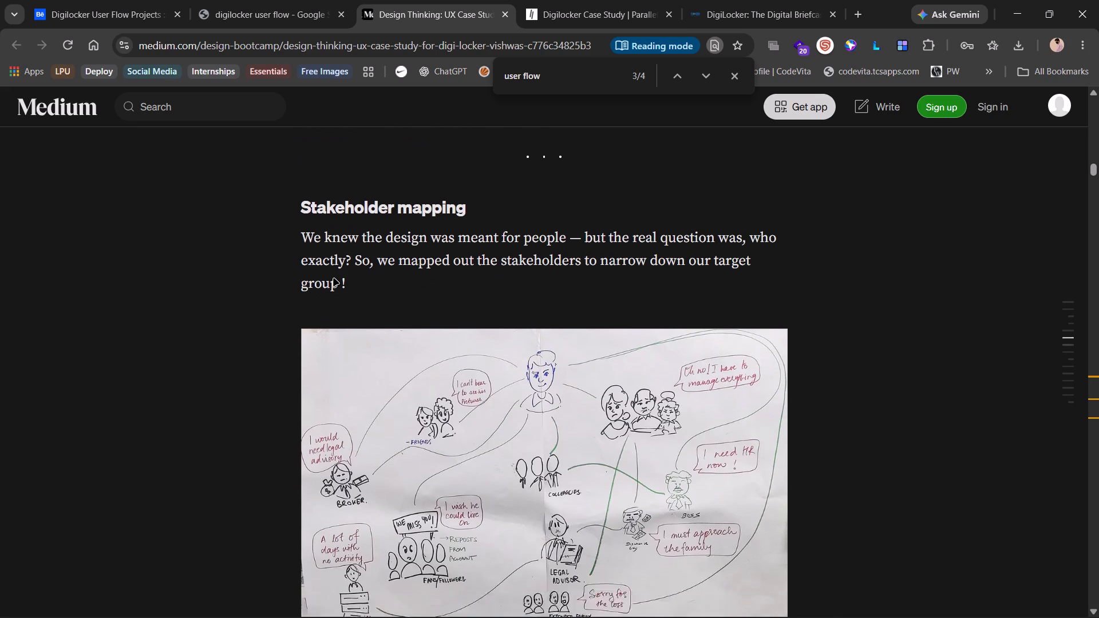
{"action": "scroll", "coordinate": [334, 279], "scroll_direction": "down", "scroll_amount": 4}
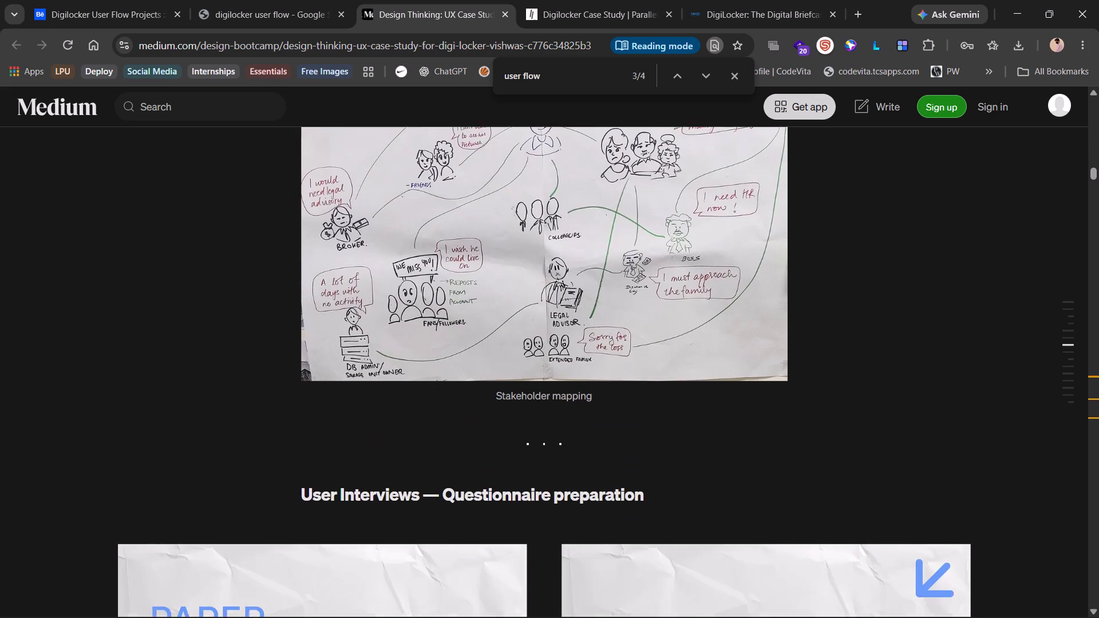
{"action": "scroll", "coordinate": [334, 279], "scroll_direction": "down", "scroll_amount": 6}
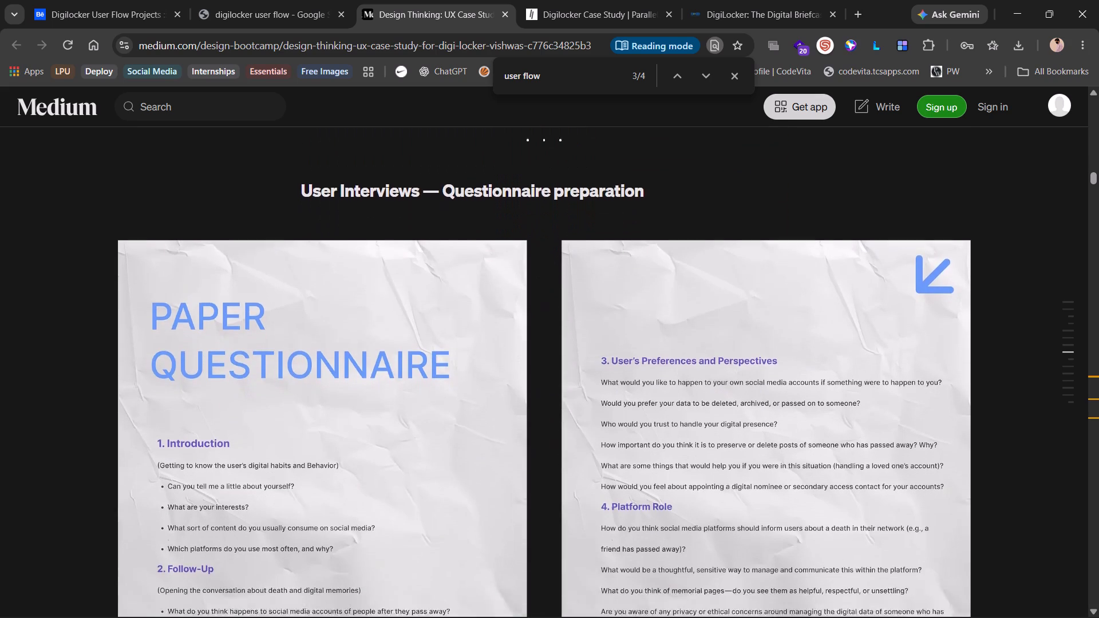
{"action": "scroll", "coordinate": [334, 279], "scroll_direction": "down", "scroll_amount": 5}
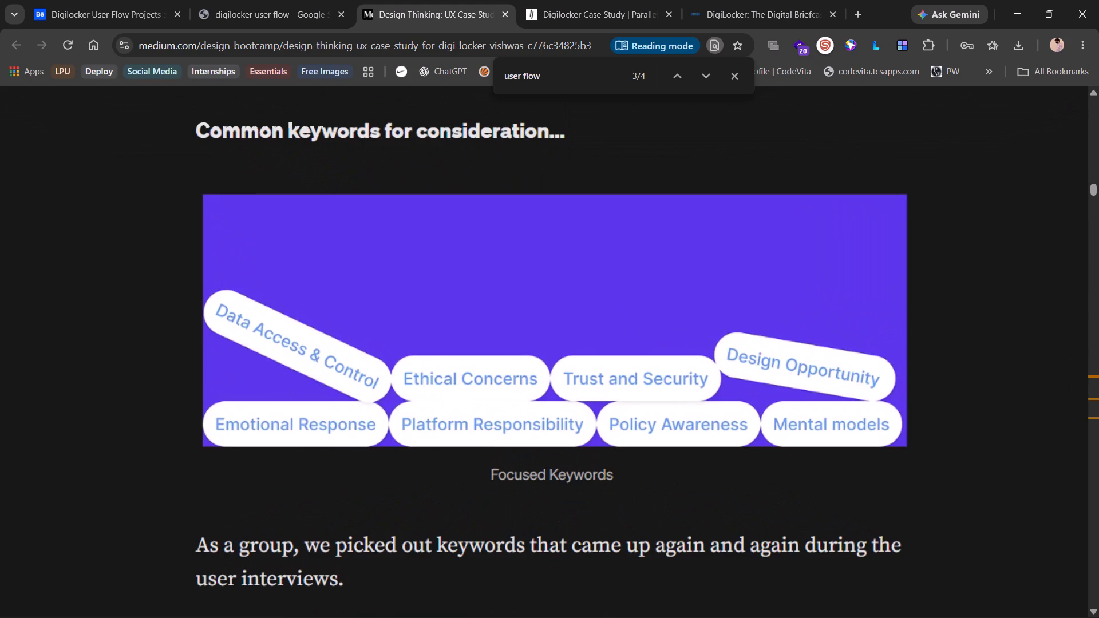
{"action": "scroll", "coordinate": [528, 371], "scroll_direction": "down", "scroll_amount": 3}
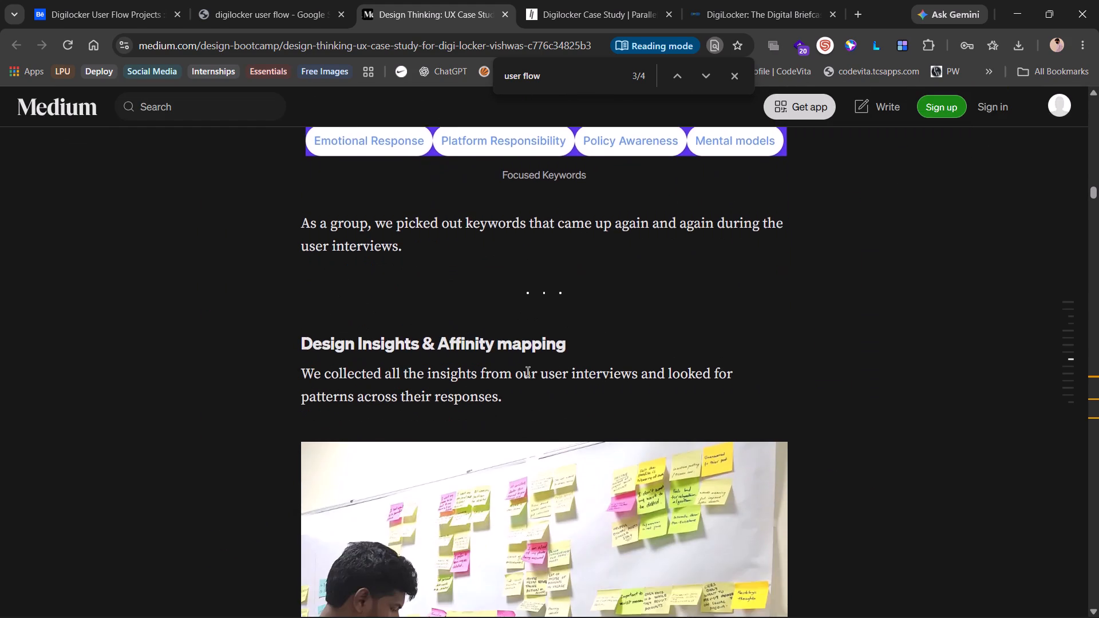
Skim the affinity mapping themes and Findings up to "Week 02: Translating stories into the design".
{"action": "scroll", "coordinate": [528, 371], "scroll_direction": "down", "scroll_amount": 14}
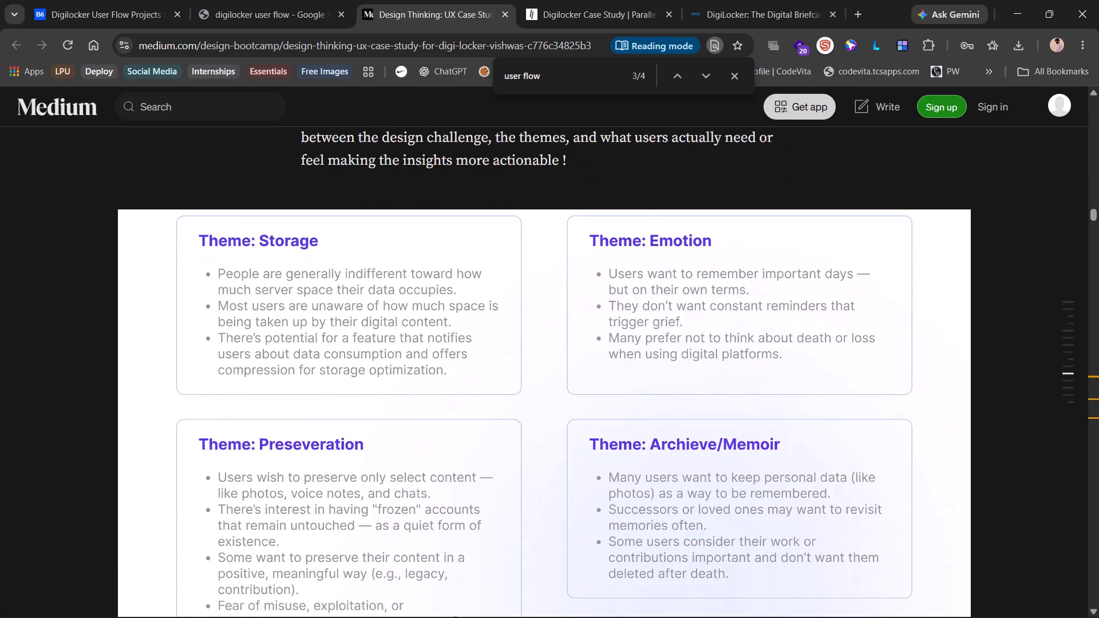
{"action": "scroll", "coordinate": [528, 371], "scroll_direction": "down", "scroll_amount": 3}
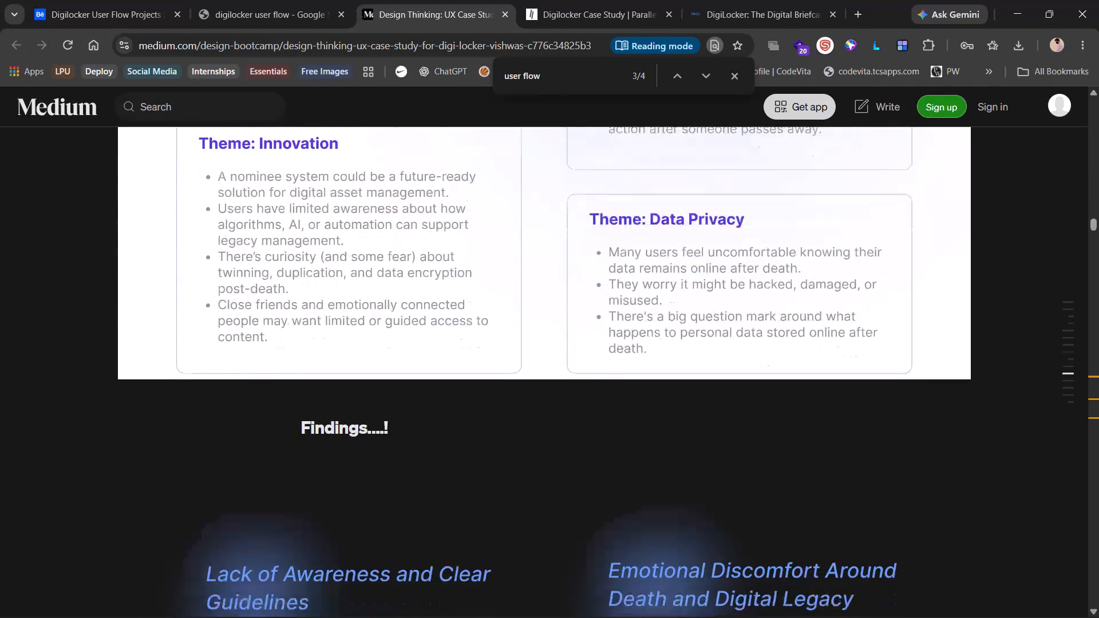
{"action": "scroll", "coordinate": [528, 371], "scroll_direction": "down", "scroll_amount": 9}
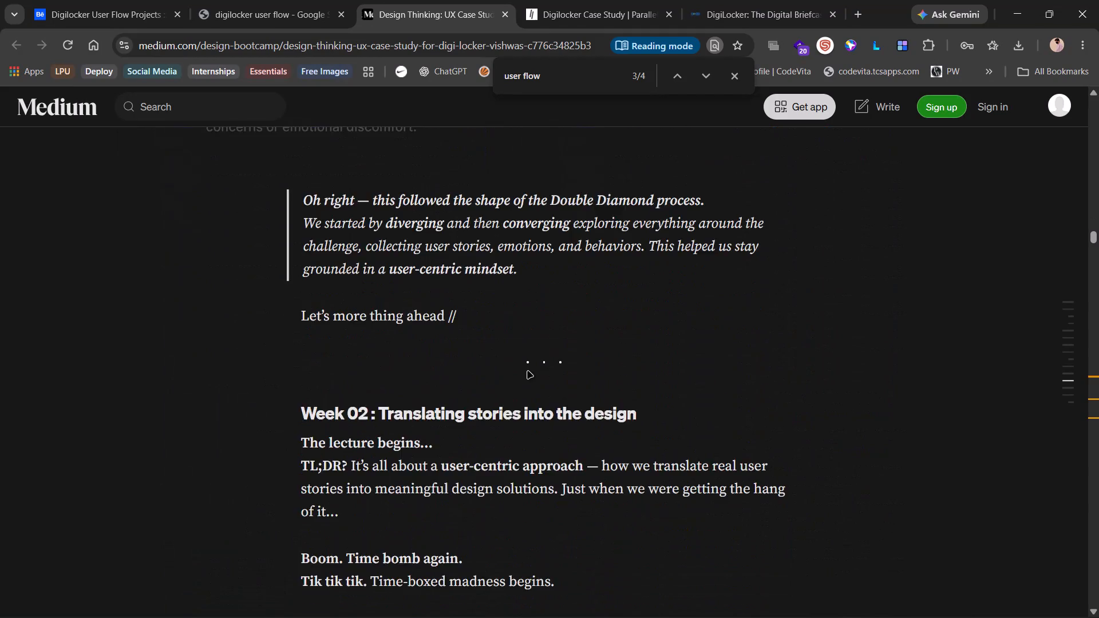
Review the persona archetypes and the combined empathy map, down to the User Journey mapping section.
{"action": "scroll", "coordinate": [528, 371], "scroll_direction": "down", "scroll_amount": 18}
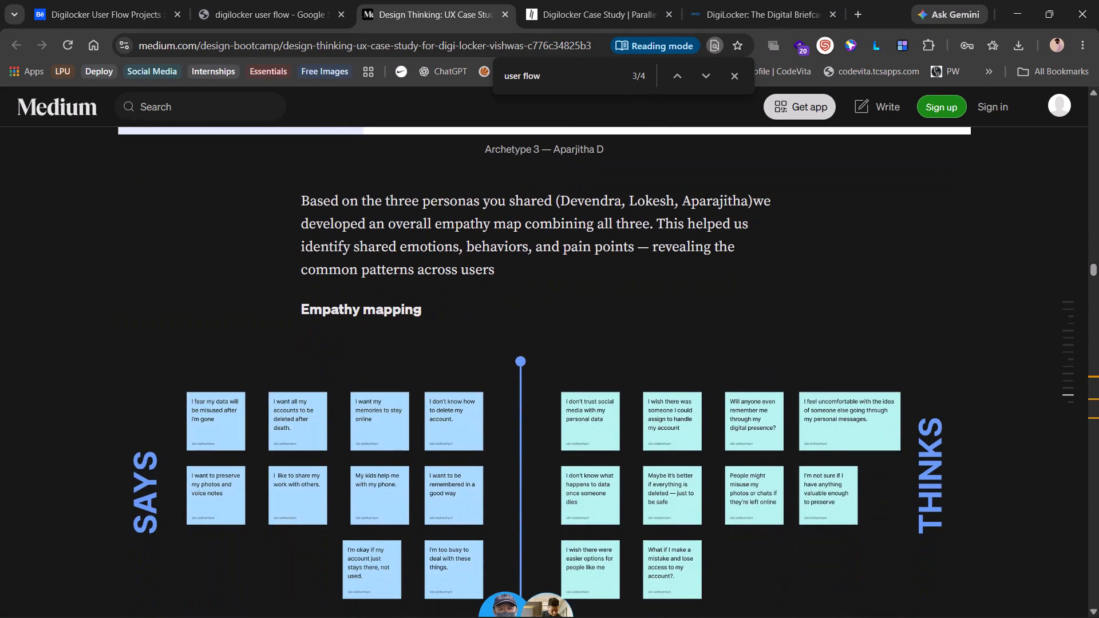
{"action": "scroll", "coordinate": [528, 371], "scroll_direction": "down", "scroll_amount": 6}
{"action": "scroll", "coordinate": [528, 371], "scroll_direction": "up", "scroll_amount": 1}
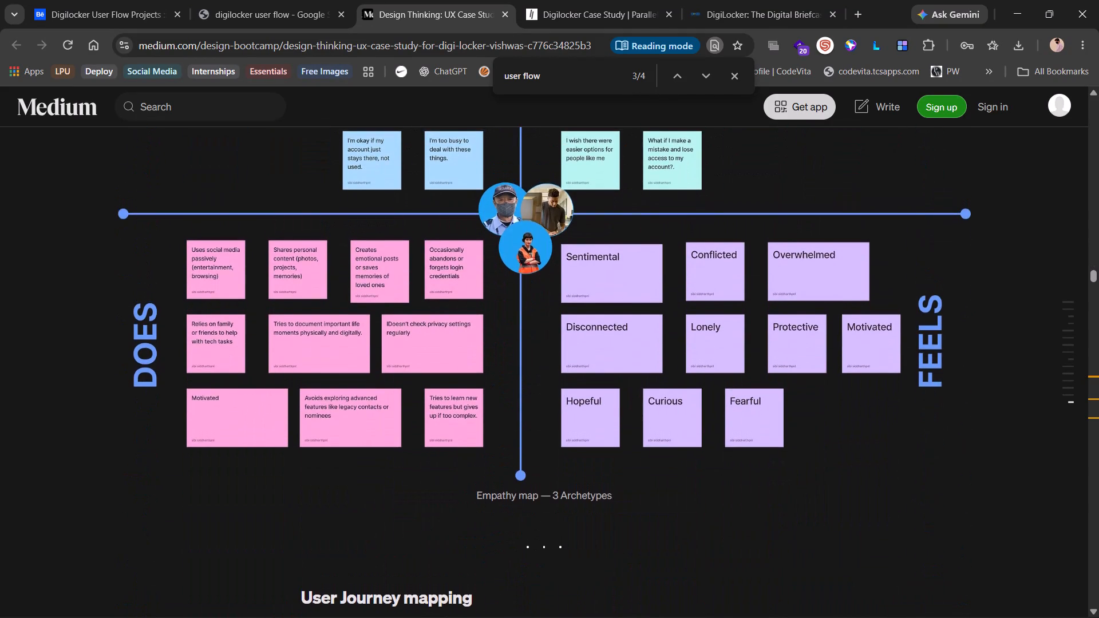
{"action": "scroll", "coordinate": [528, 371], "scroll_direction": "up", "scroll_amount": 1}
{"action": "scroll", "coordinate": [528, 371], "scroll_direction": "down", "scroll_amount": 3}
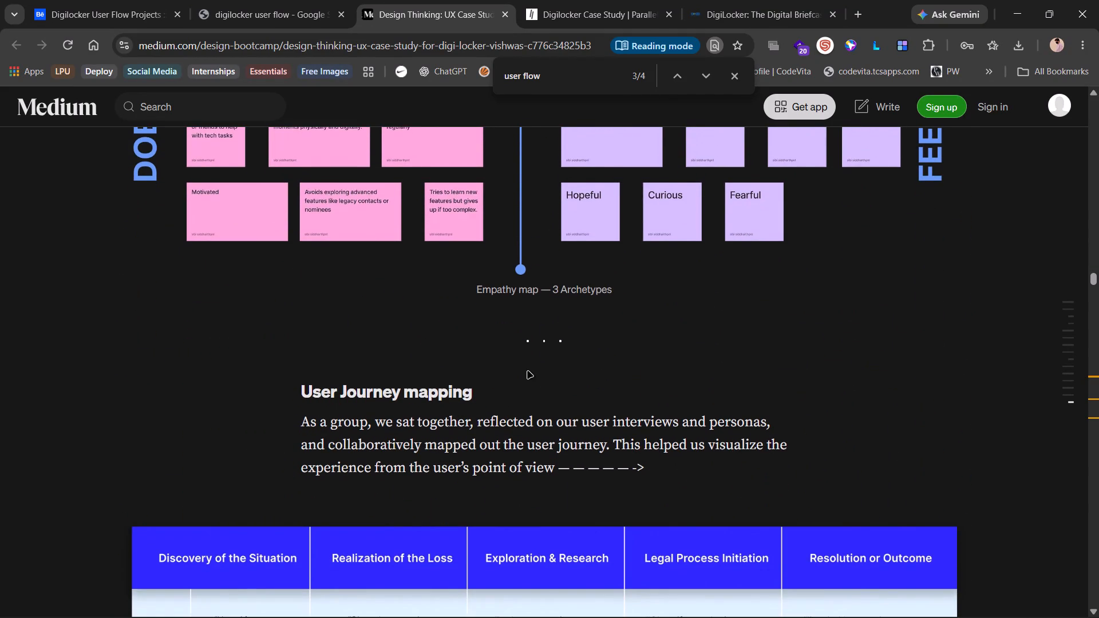
{"action": "scroll", "coordinate": [528, 371], "scroll_direction": "down", "scroll_amount": 1}
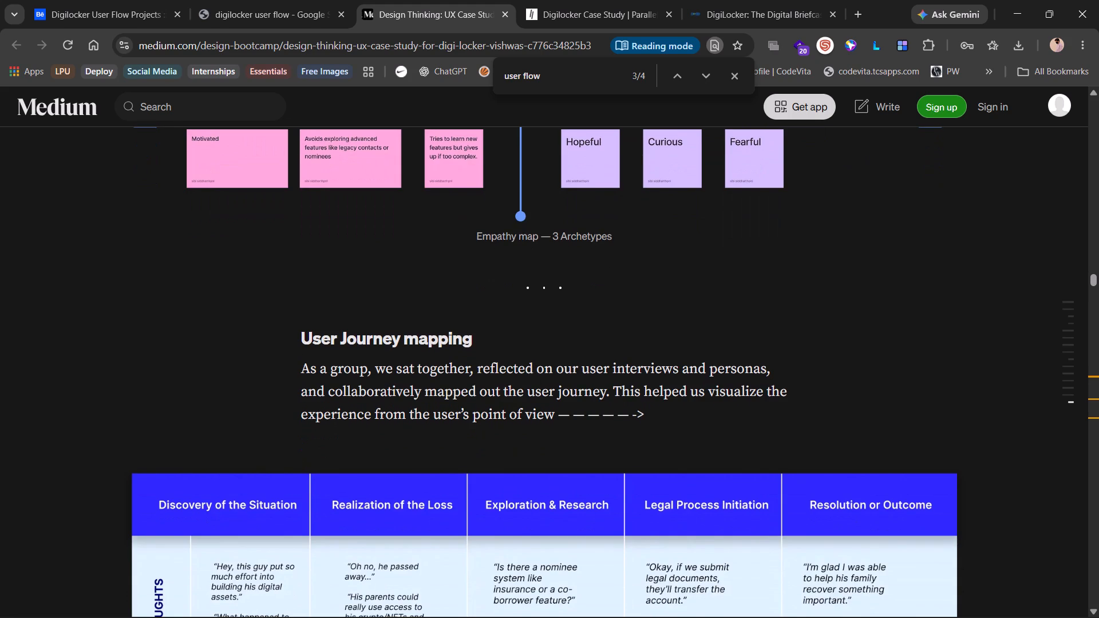
Skim the journey map, HMW Statement and ideation sections through to the Storyboarding drawing.
{"action": "scroll", "coordinate": [574, 470], "scroll_direction": "down", "scroll_amount": 6}
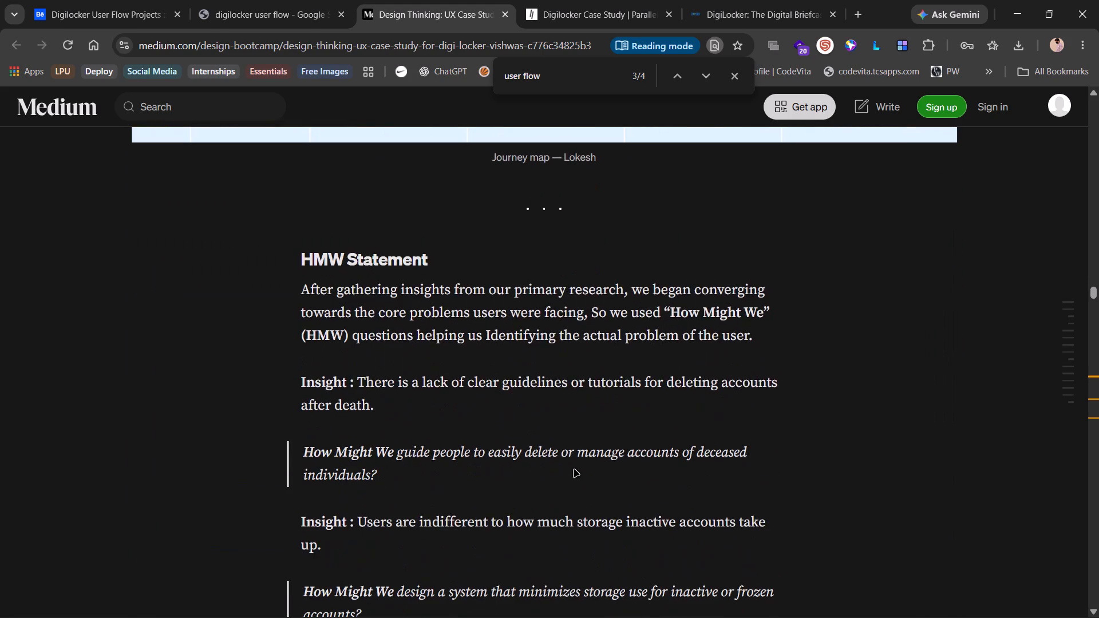
{"action": "scroll", "coordinate": [574, 470], "scroll_direction": "down", "scroll_amount": 11}
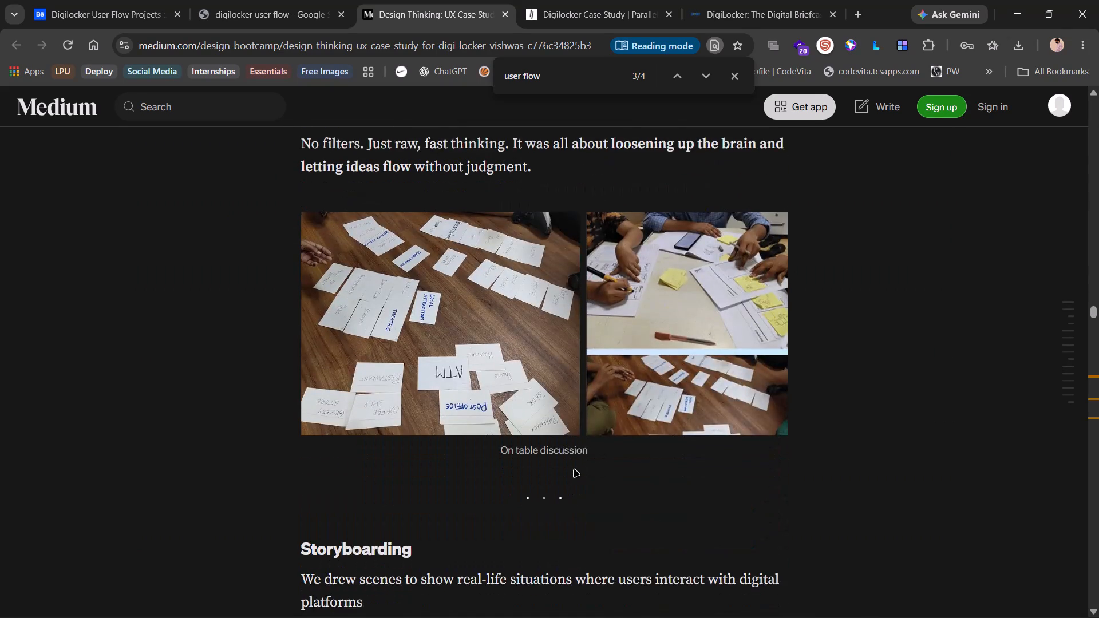
{"action": "scroll", "coordinate": [574, 470], "scroll_direction": "down", "scroll_amount": 5}
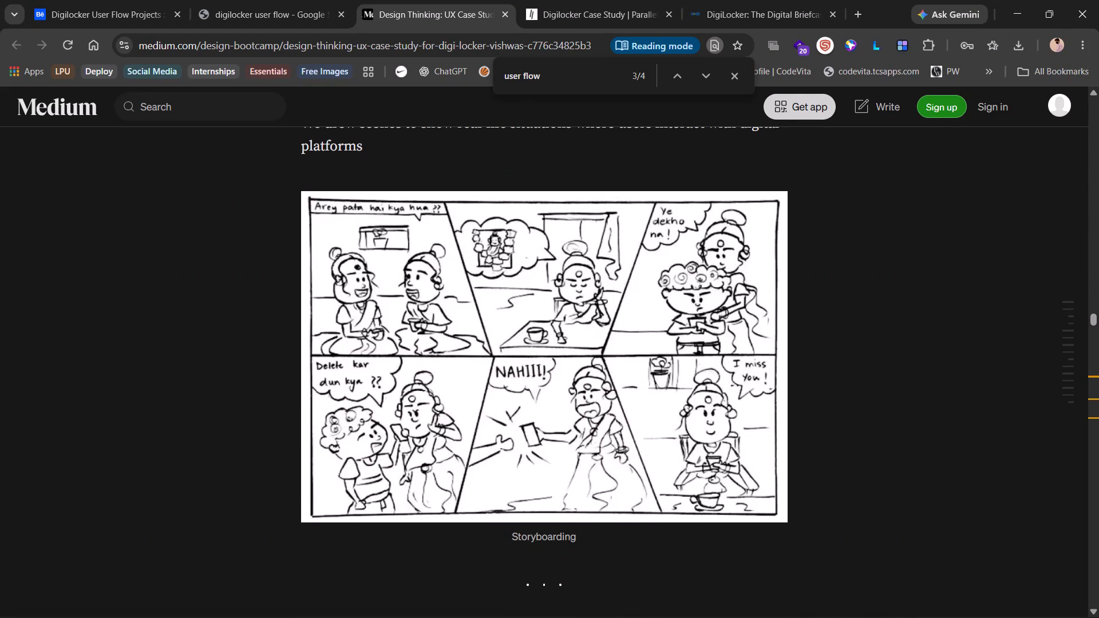
Find "user flow" in the article again and examine the Add Nominee flow diagram in its User flow section.
{"action": "key", "text": "ctrl+f"}
{"action": "key", "text": "ctrl+f"}
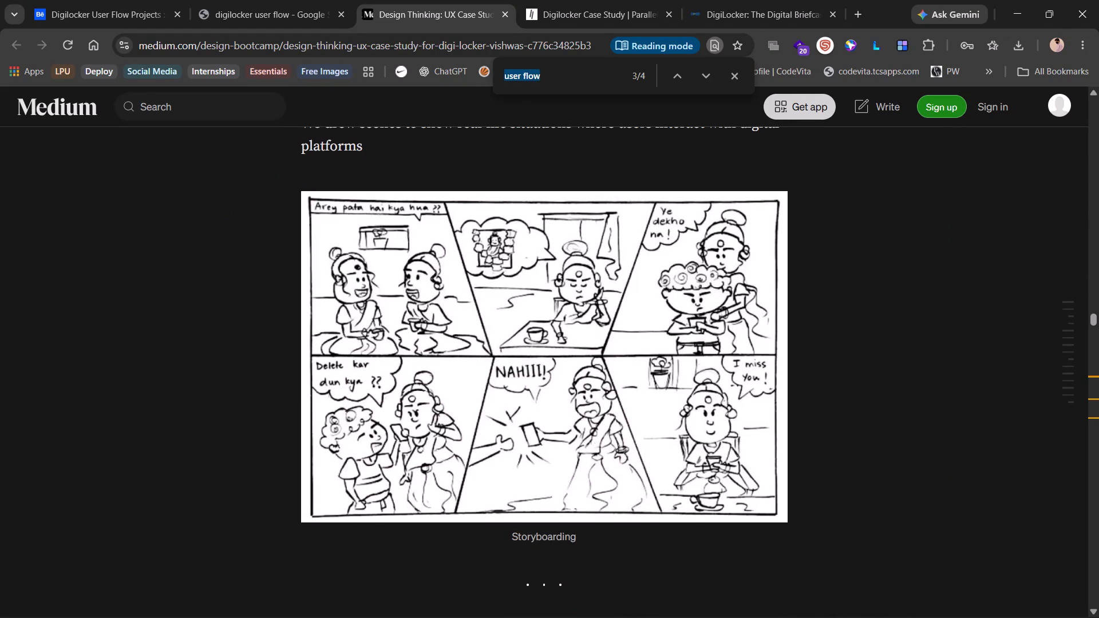
{"action": "key", "text": "Return"}
{"action": "key", "text": "Return"}
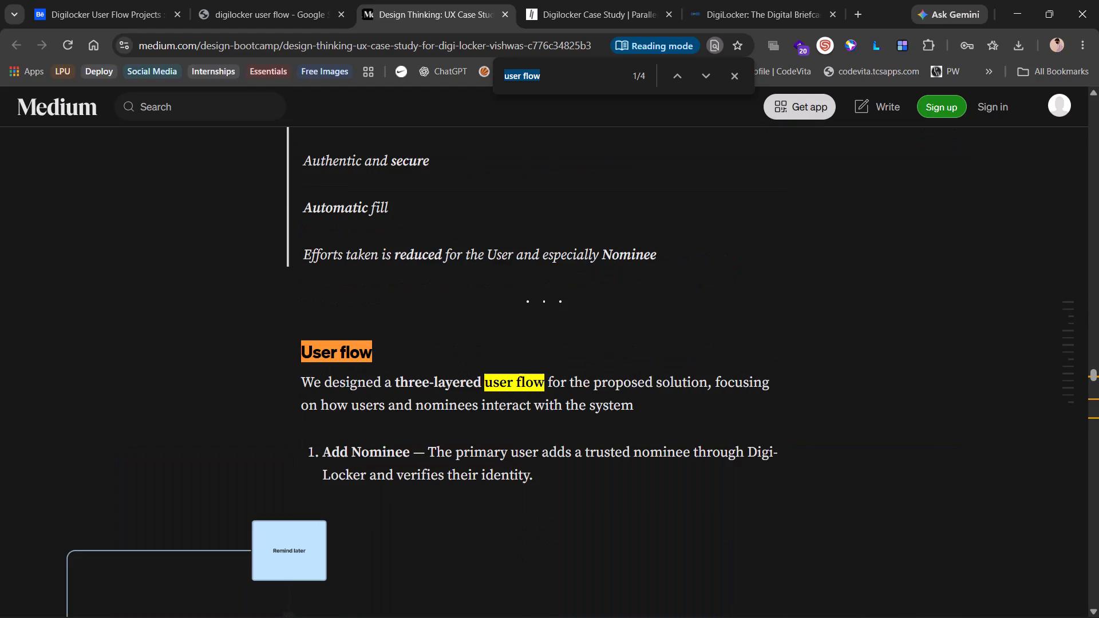
{"action": "scroll", "coordinate": [455, 425], "scroll_direction": "down", "scroll_amount": 1}
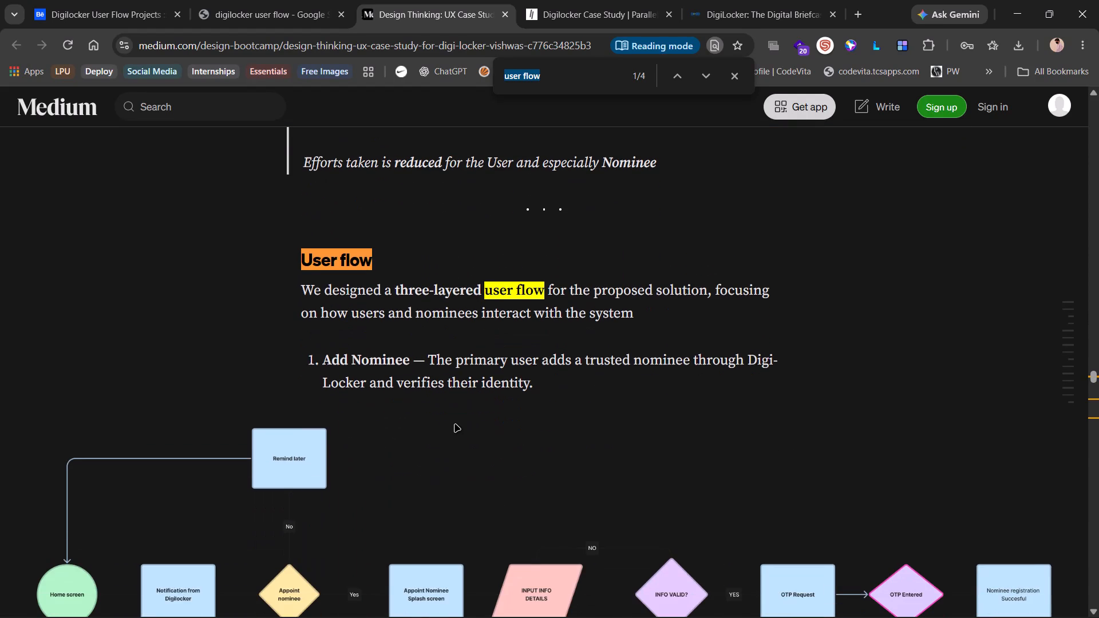
{"action": "scroll", "coordinate": [455, 425], "scroll_direction": "down", "scroll_amount": 2}
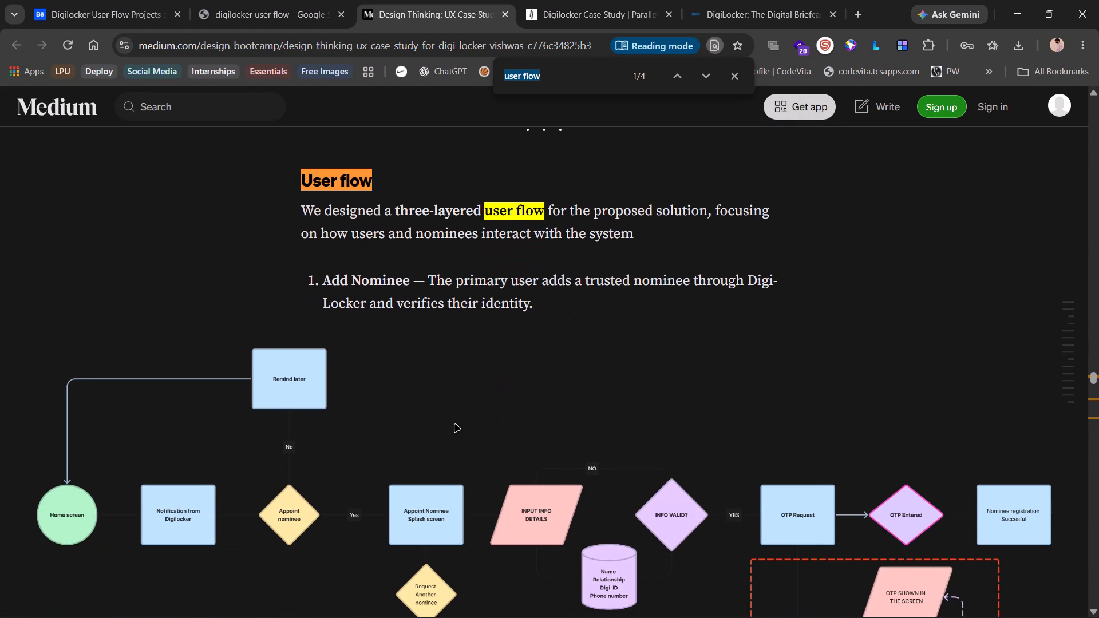
{"action": "scroll", "coordinate": [455, 425], "scroll_direction": "down", "scroll_amount": 1}
{"action": "scroll", "coordinate": [276, 393], "scroll_direction": "right", "scroll_amount": 1}
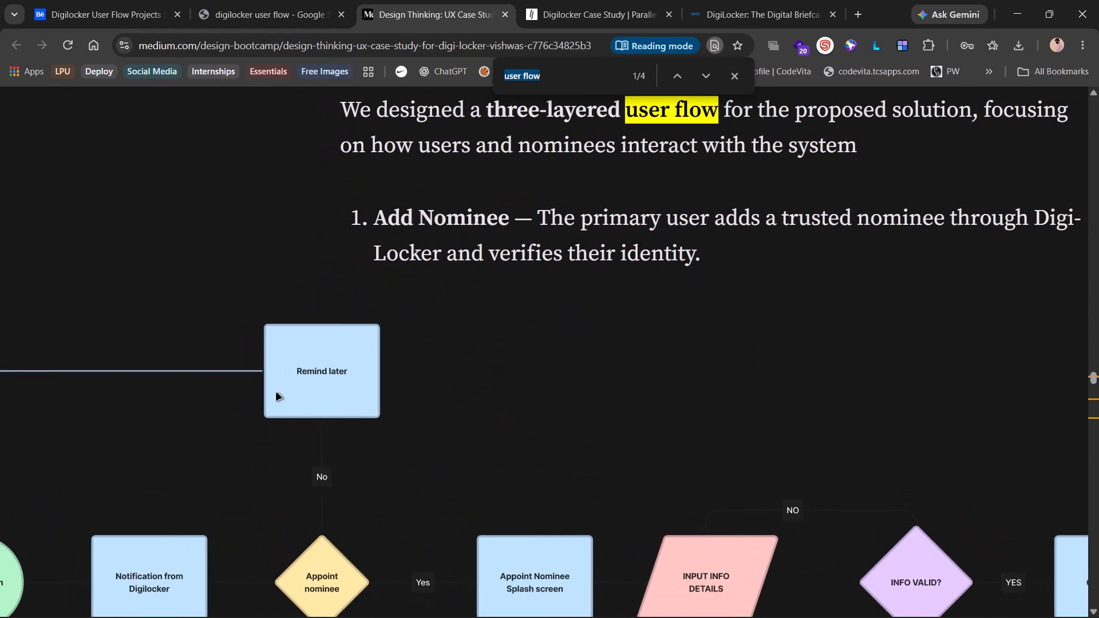
{"action": "scroll", "coordinate": [234, 475], "scroll_direction": "down", "scroll_amount": 1}
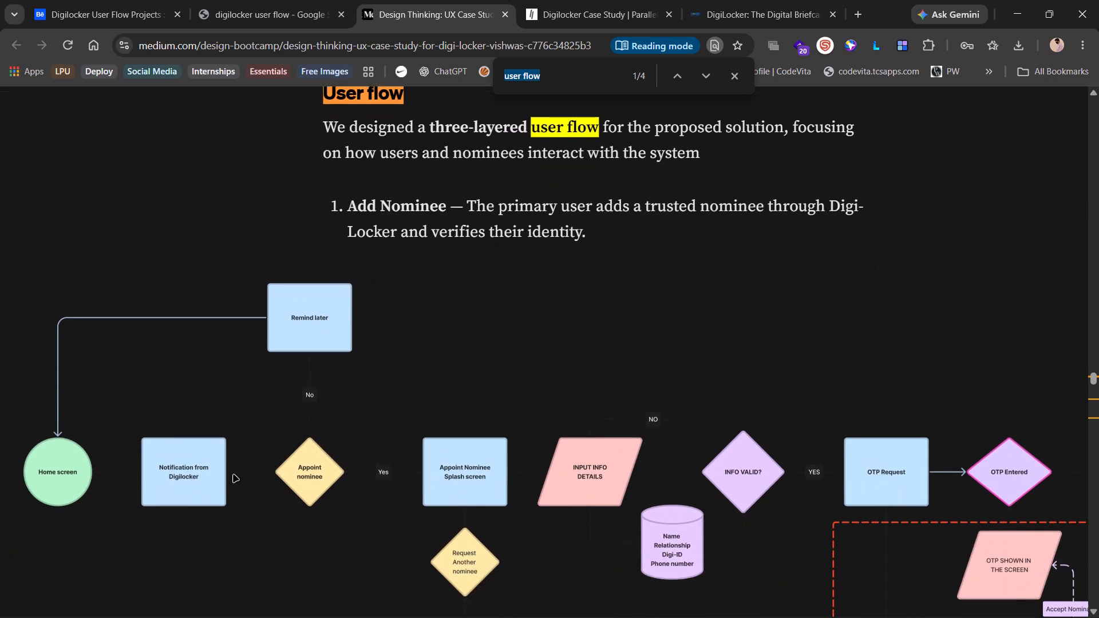
{"action": "scroll", "coordinate": [234, 475], "scroll_direction": "down", "scroll_amount": 3}
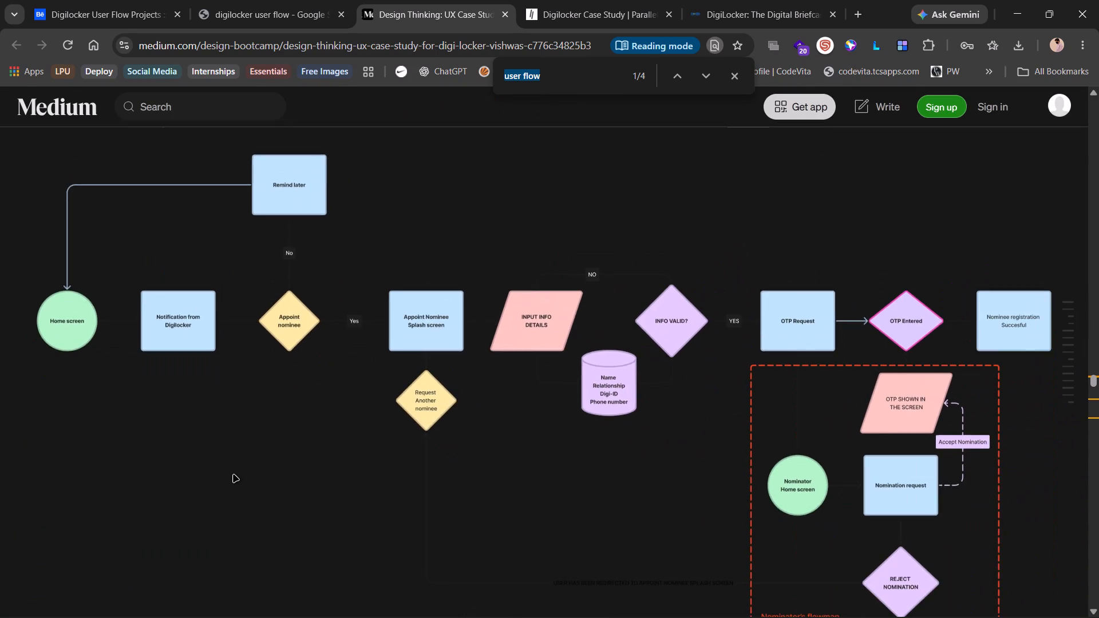
{"action": "scroll", "coordinate": [234, 475], "scroll_direction": "down", "scroll_amount": 2}
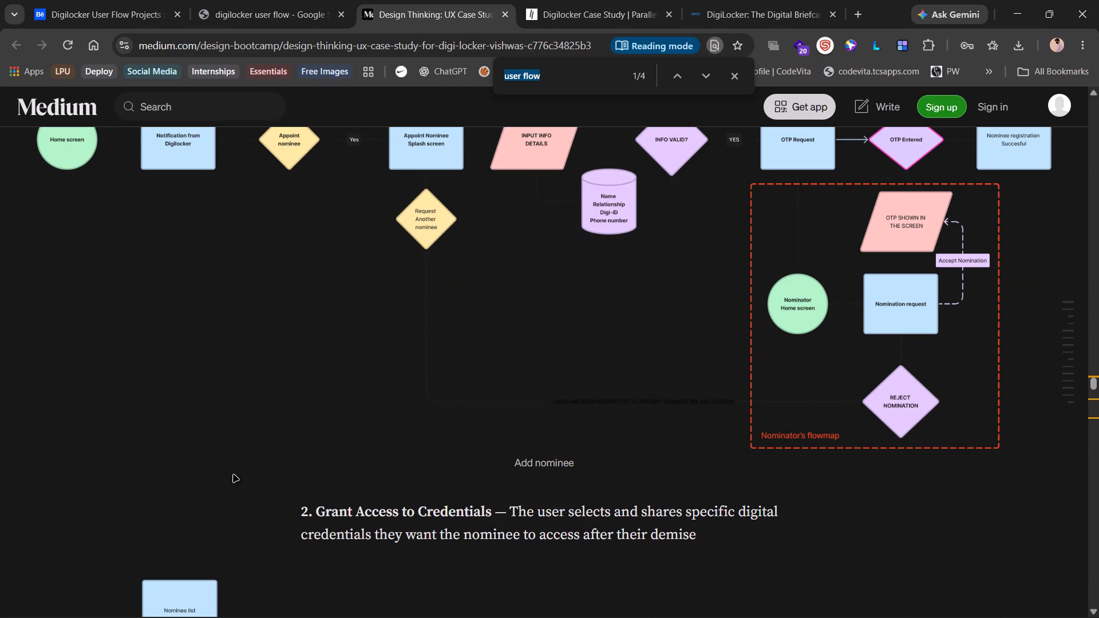
Re-examine the Add Nominee diagram up close, tracing the nominee appointment, input details, OTP request and nominator's flowmap.
{"action": "scroll", "coordinate": [234, 475], "scroll_direction": "up", "scroll_amount": 6}
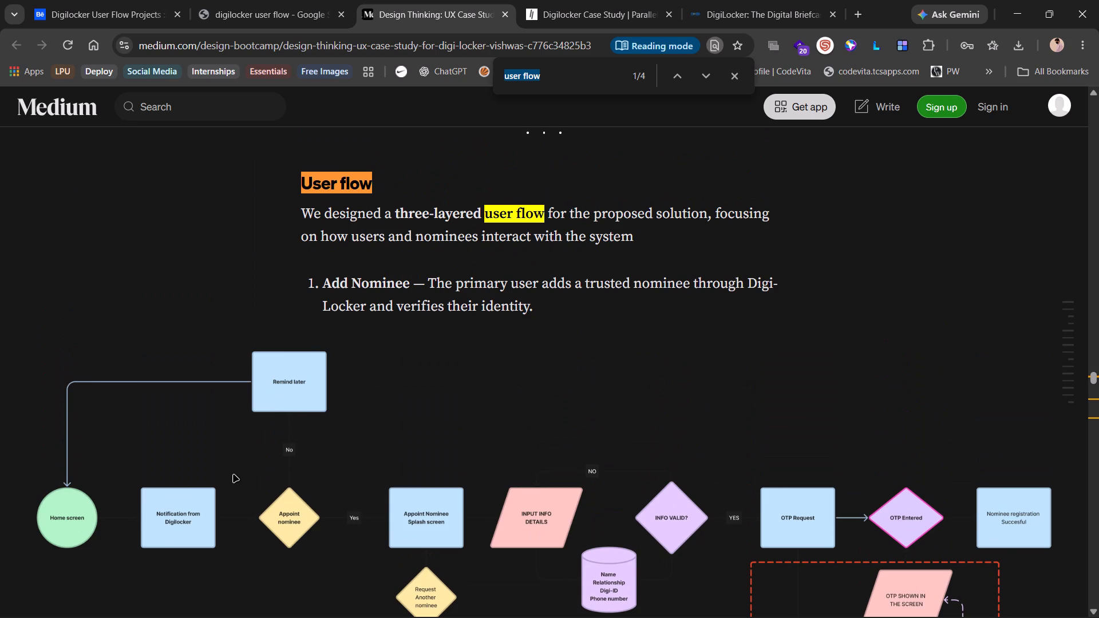
{"action": "scroll", "coordinate": [234, 475], "scroll_direction": "down", "scroll_amount": 4}
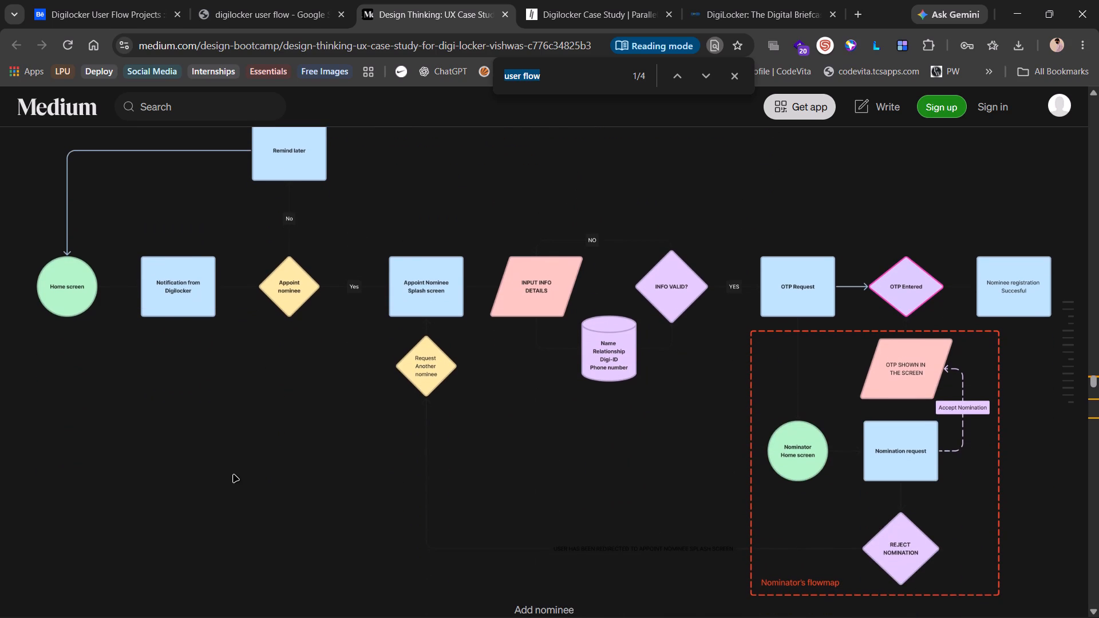
{"action": "scroll", "coordinate": [234, 475], "scroll_direction": "down", "scroll_amount": 1}
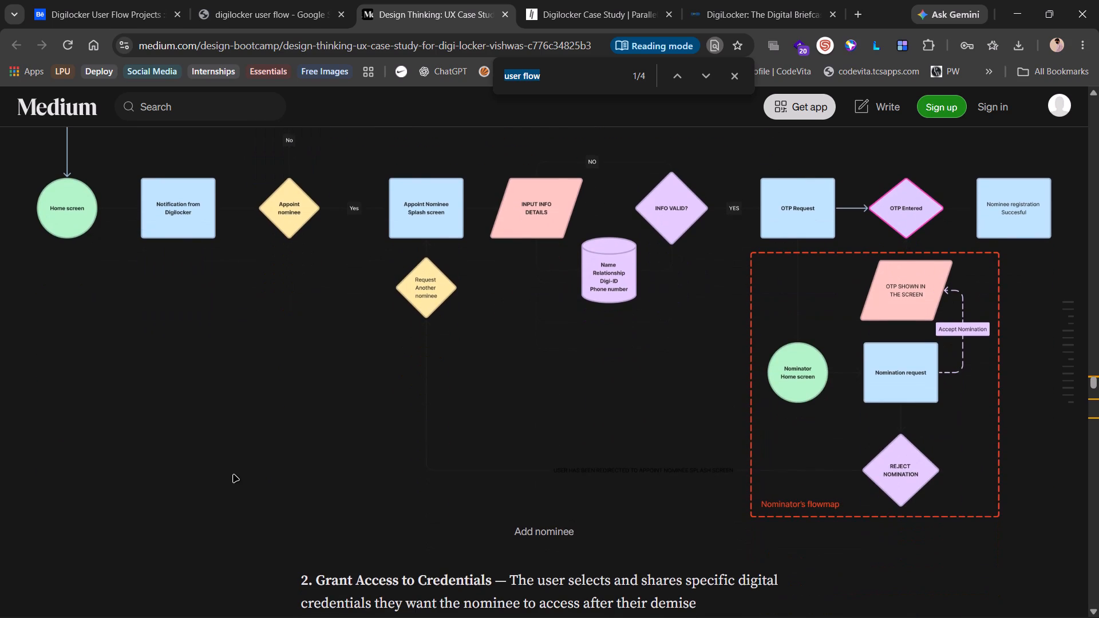
{"action": "scroll", "coordinate": [234, 475], "scroll_direction": "down", "scroll_amount": 1}
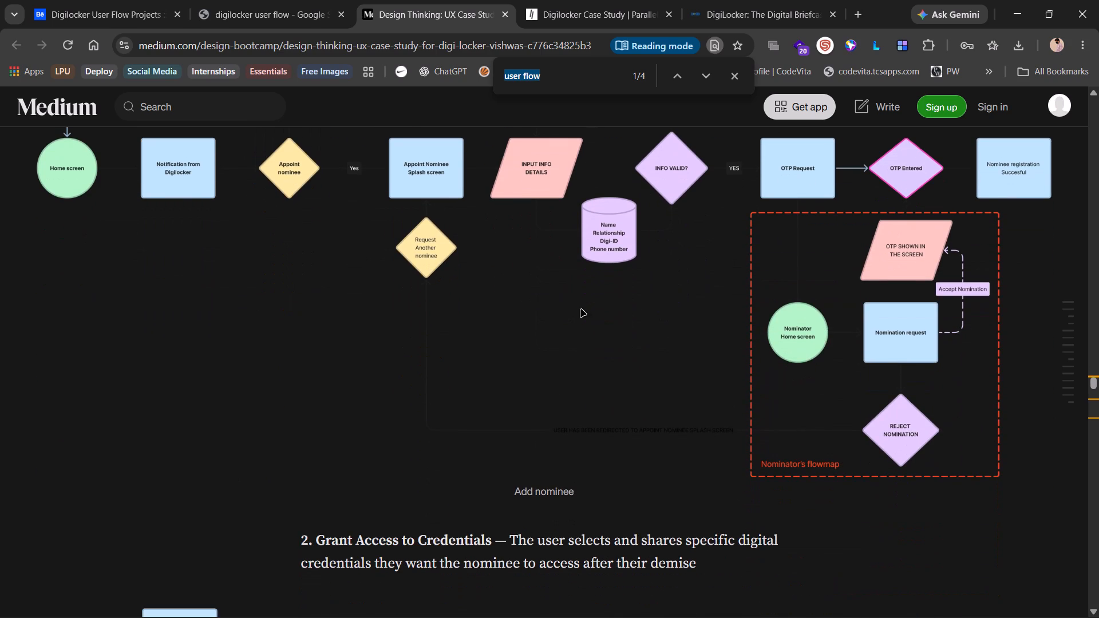
{"action": "scroll", "coordinate": [581, 310], "scroll_direction": "up", "scroll_amount": 2}
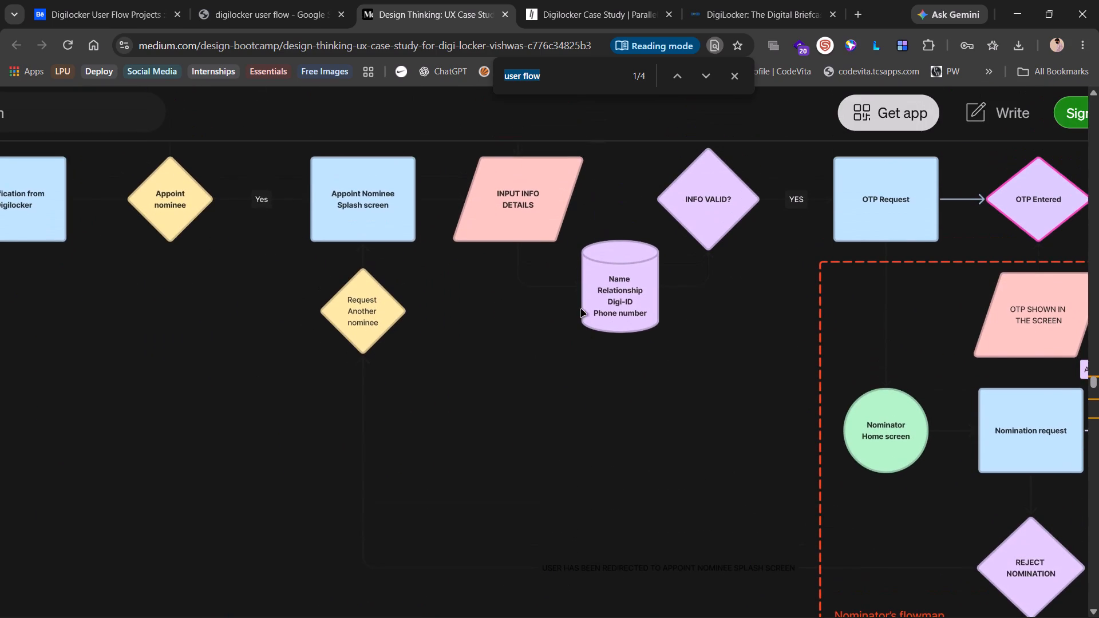
{"action": "scroll", "coordinate": [267, 259], "scroll_direction": "up", "scroll_amount": 1}
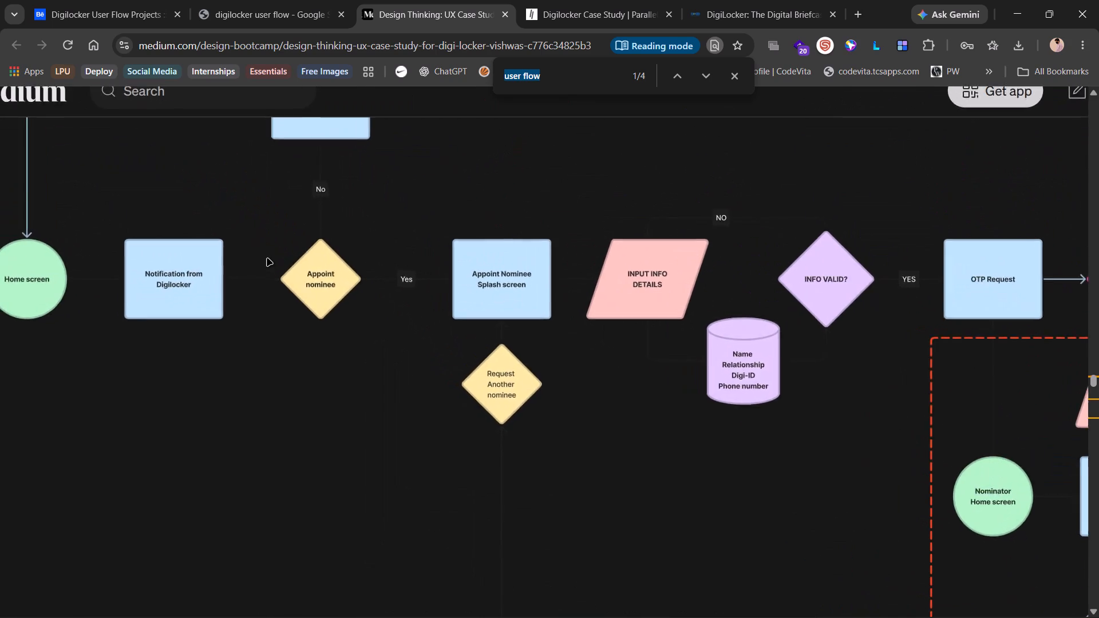
{"action": "scroll", "coordinate": [267, 259], "scroll_direction": "up", "scroll_amount": 1}
{"action": "scroll", "coordinate": [267, 259], "scroll_direction": "right", "scroll_amount": 1}
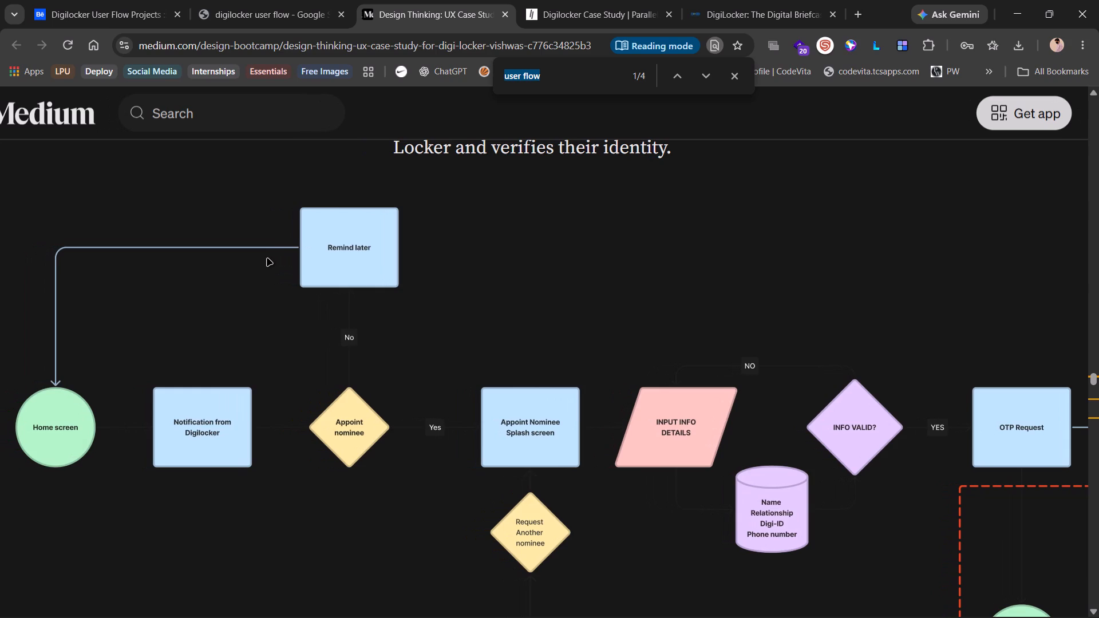
Switch to the Figma research deck to check the "What Goes Wrong?" slide against the case study.
{"action": "key", "text": "alt+Tab"}
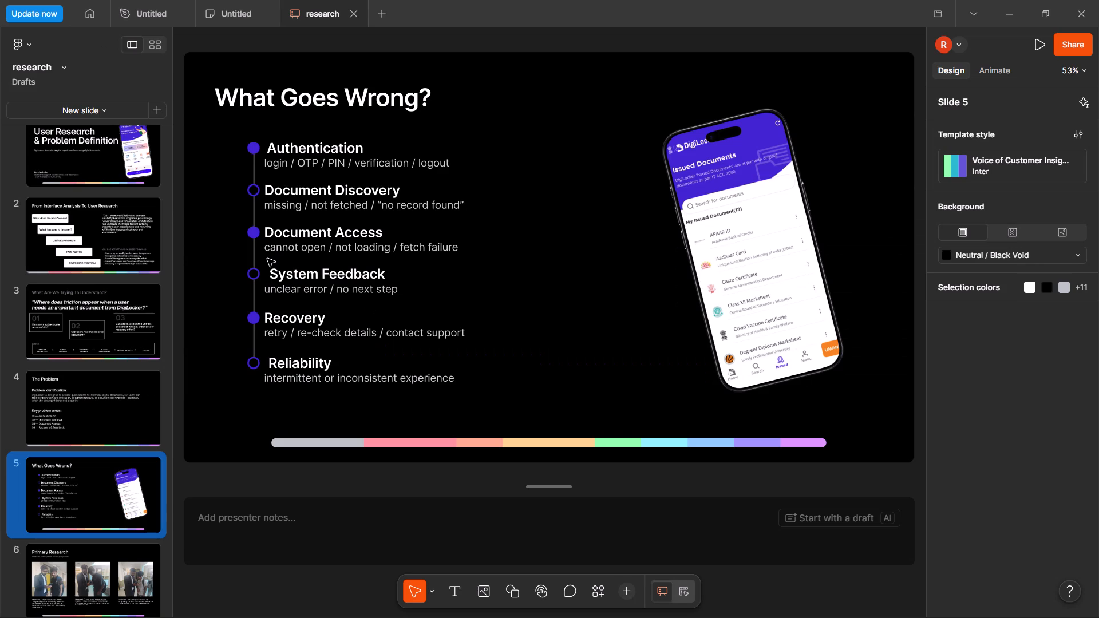
{"action": "key", "text": "alt+Tab"}
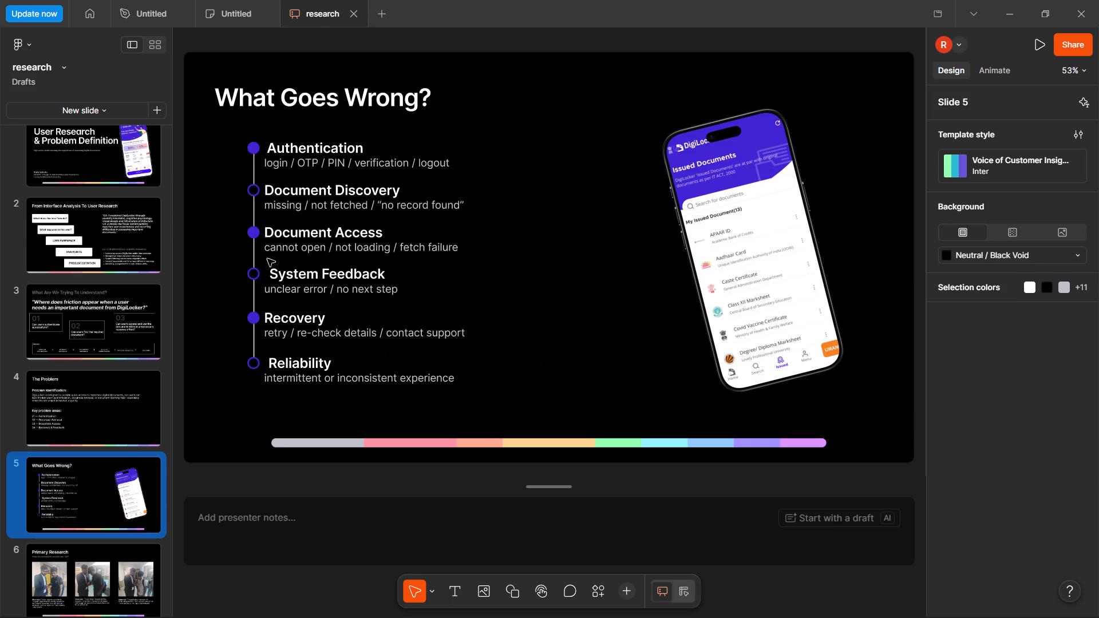
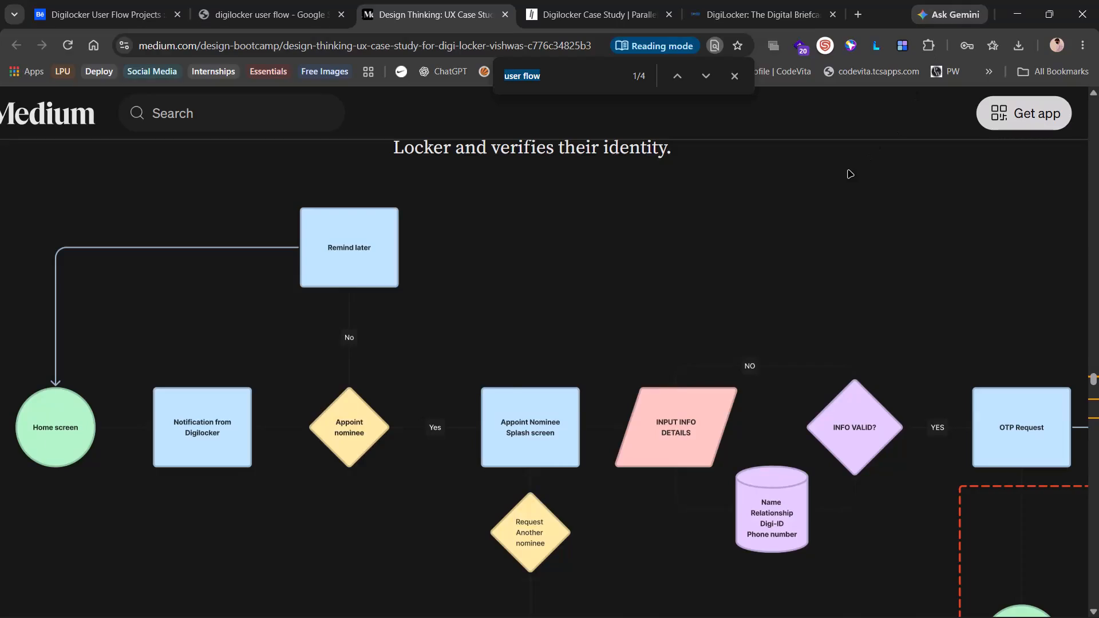
Switch to the blank untitled FigJam board in Figma, glancing back at the Add Nominee flow diagram for reference.
{"action": "key", "text": "alt+Tab"}
{"action": "key", "text": "alt+Tab"}
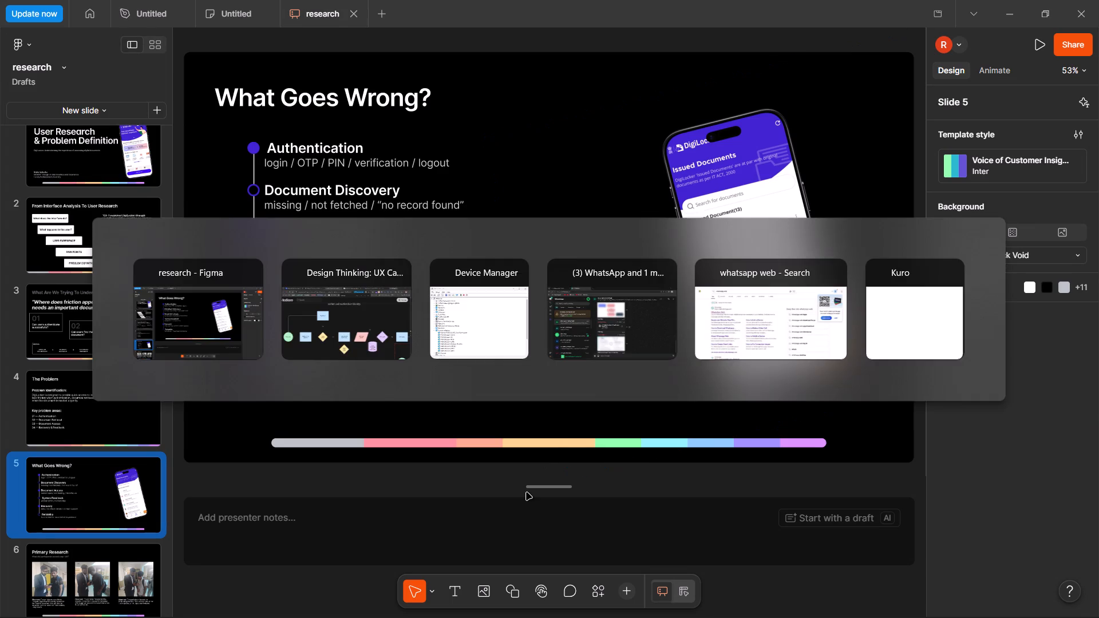
{"action": "key", "text": "alt+Tab"}
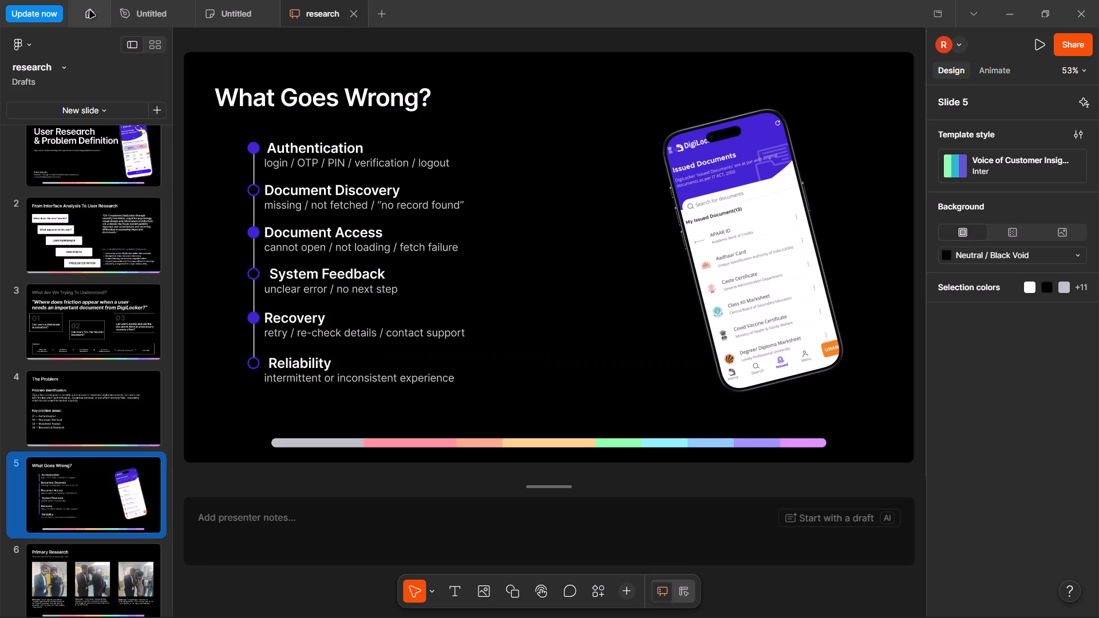
{"action": "left_click", "coordinate": [227, 0]}
{"action": "key", "text": "alt+Tab"}
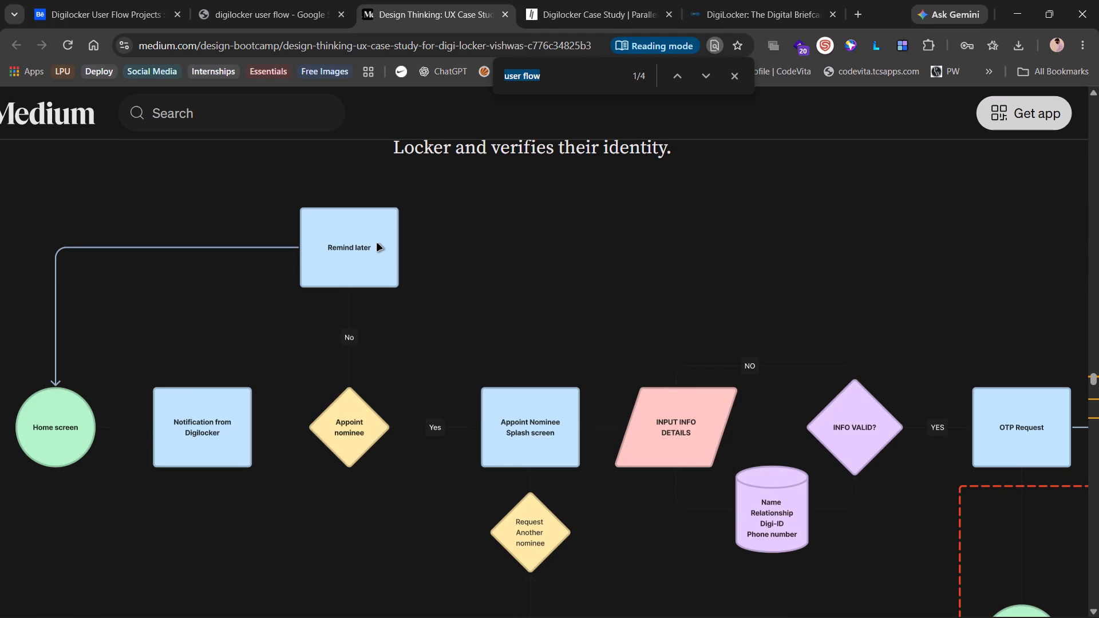
{"action": "key", "text": "alt+Tab"}
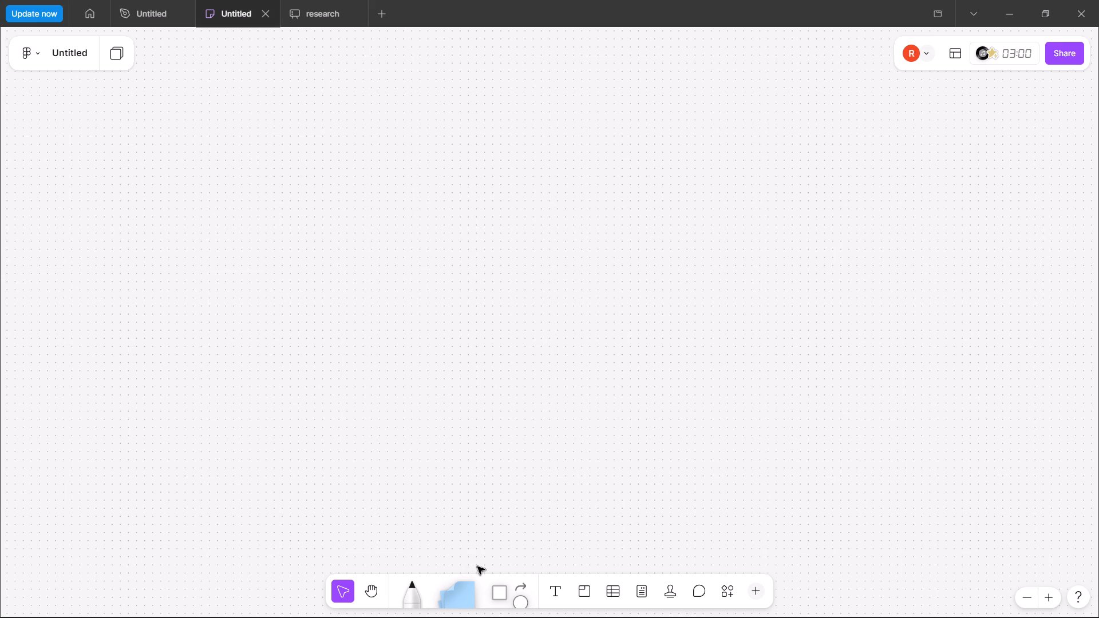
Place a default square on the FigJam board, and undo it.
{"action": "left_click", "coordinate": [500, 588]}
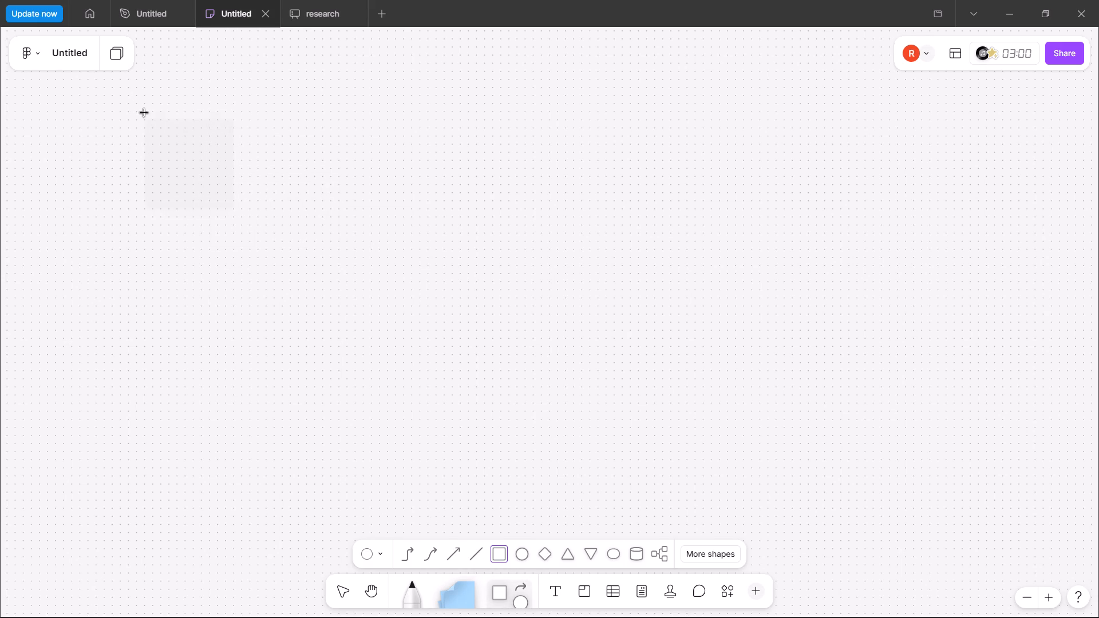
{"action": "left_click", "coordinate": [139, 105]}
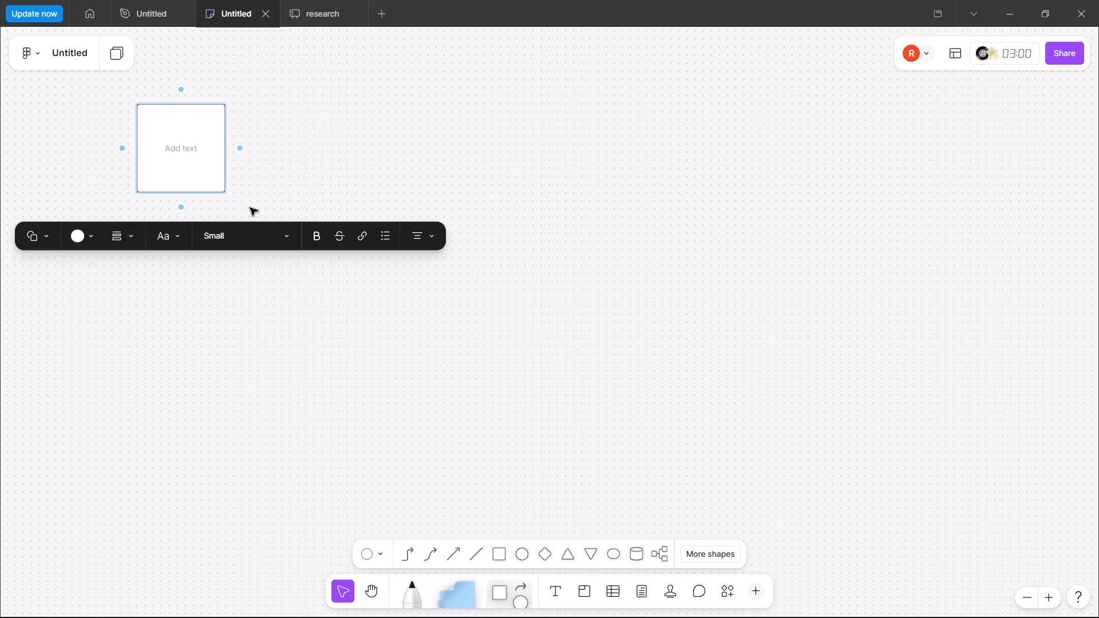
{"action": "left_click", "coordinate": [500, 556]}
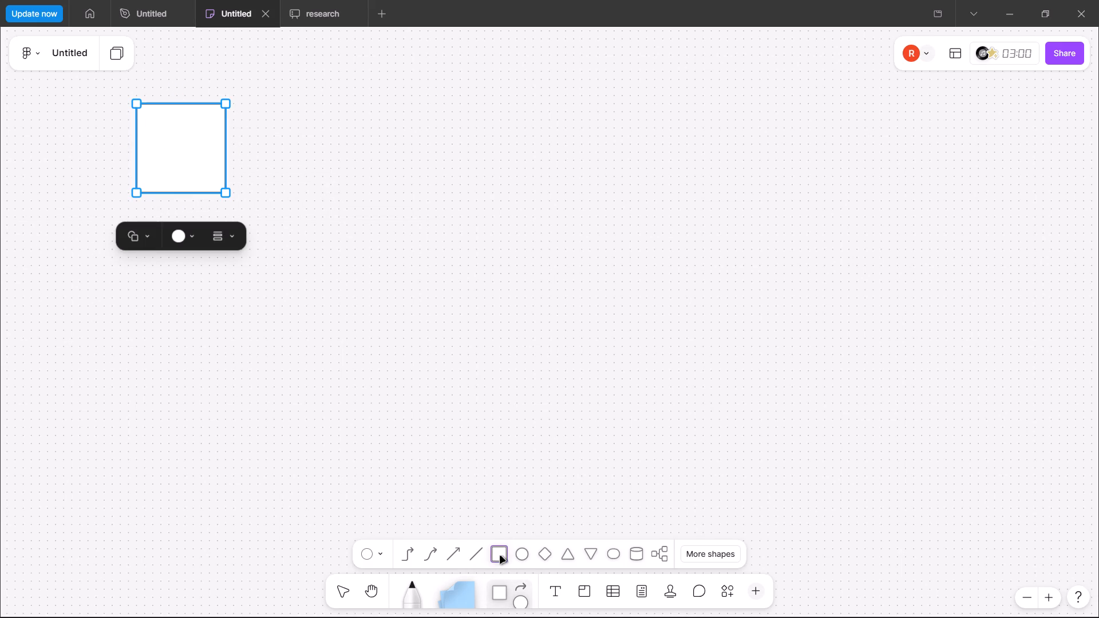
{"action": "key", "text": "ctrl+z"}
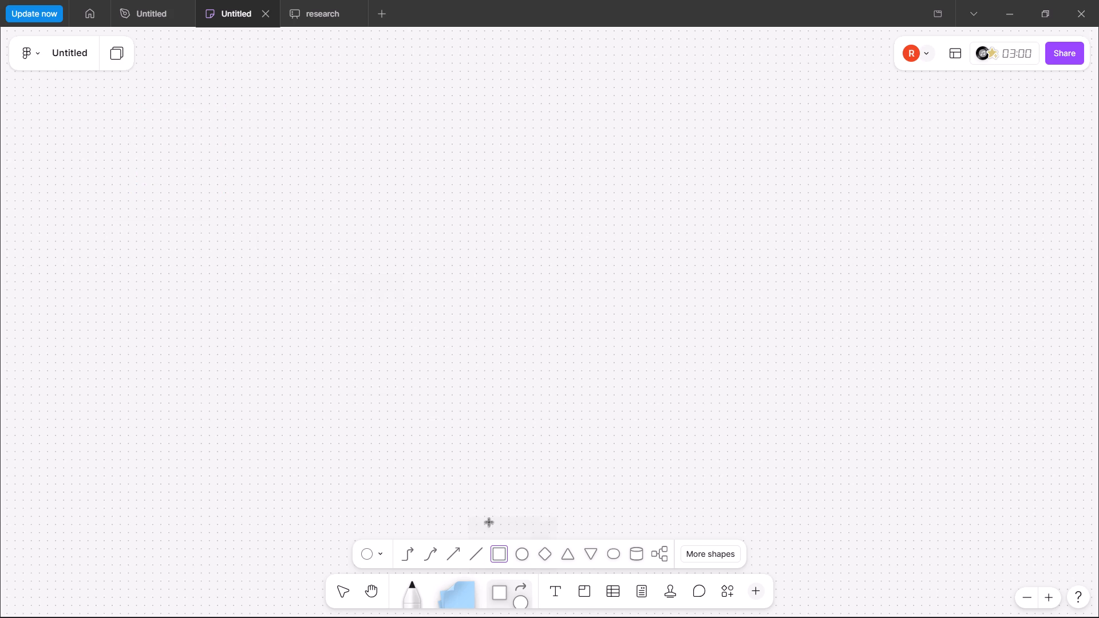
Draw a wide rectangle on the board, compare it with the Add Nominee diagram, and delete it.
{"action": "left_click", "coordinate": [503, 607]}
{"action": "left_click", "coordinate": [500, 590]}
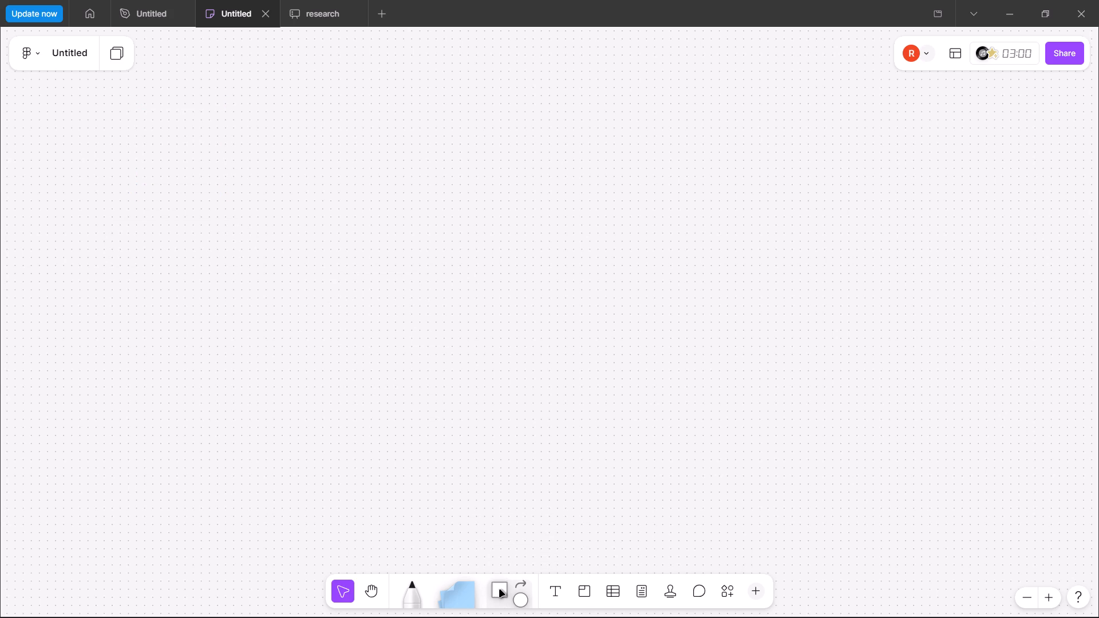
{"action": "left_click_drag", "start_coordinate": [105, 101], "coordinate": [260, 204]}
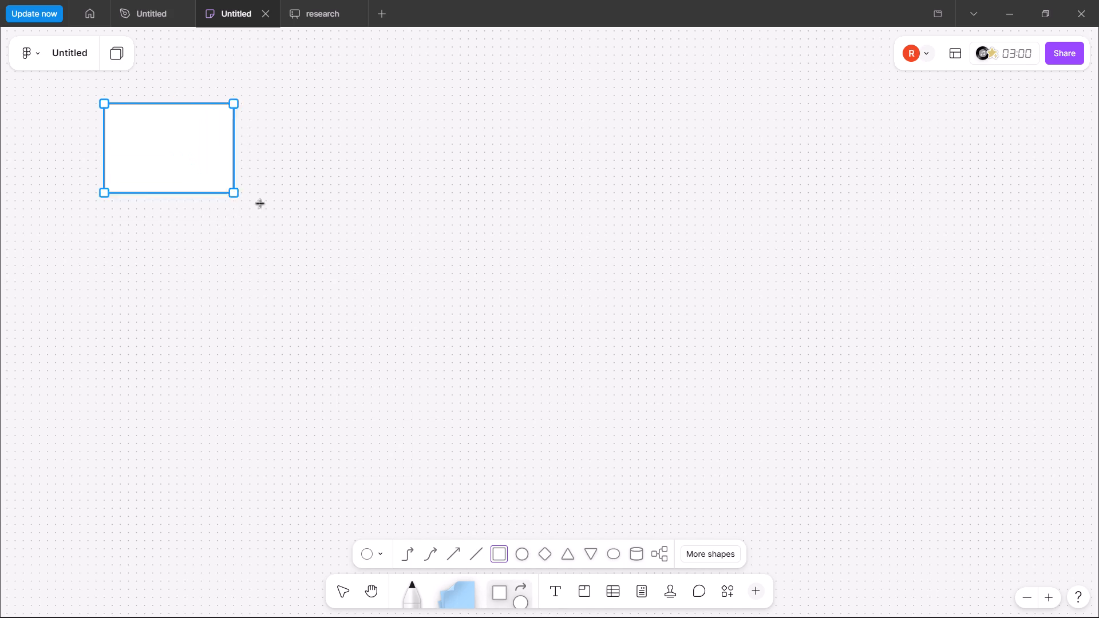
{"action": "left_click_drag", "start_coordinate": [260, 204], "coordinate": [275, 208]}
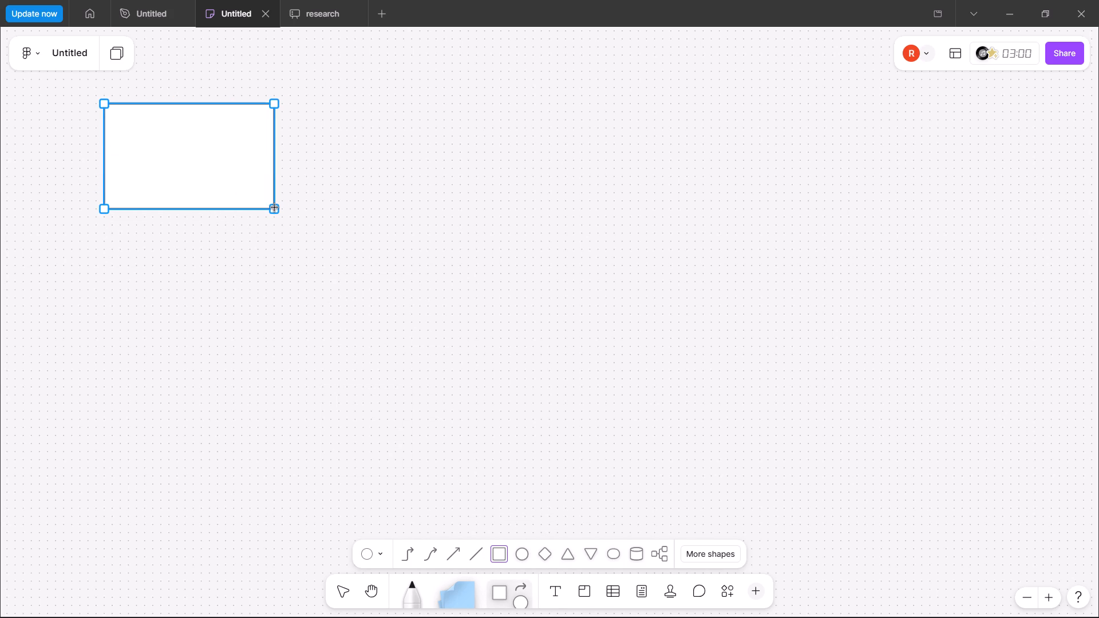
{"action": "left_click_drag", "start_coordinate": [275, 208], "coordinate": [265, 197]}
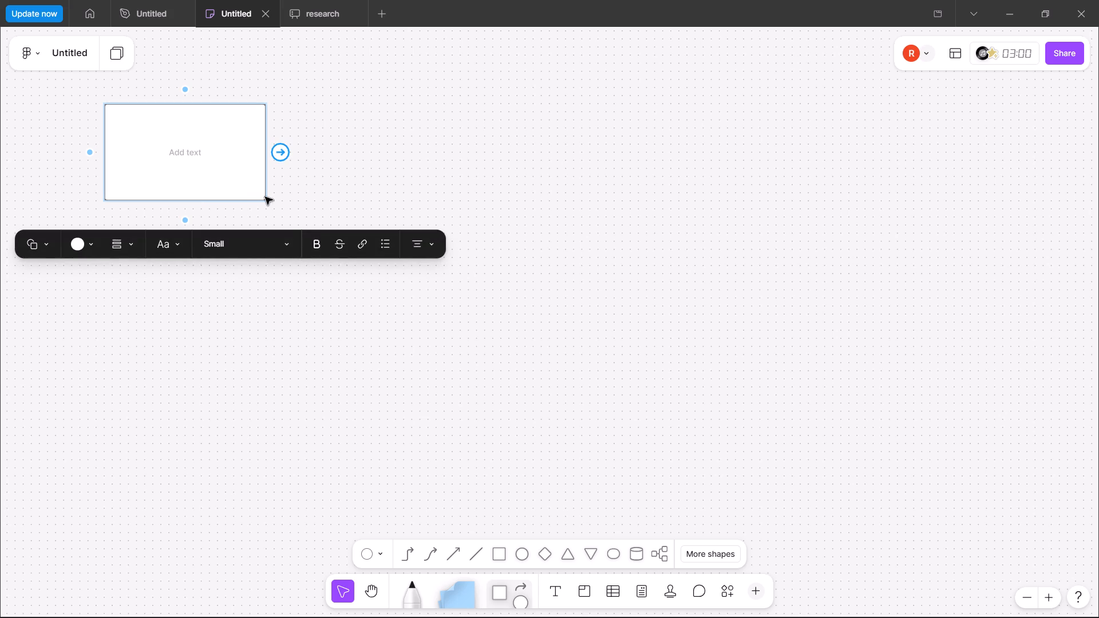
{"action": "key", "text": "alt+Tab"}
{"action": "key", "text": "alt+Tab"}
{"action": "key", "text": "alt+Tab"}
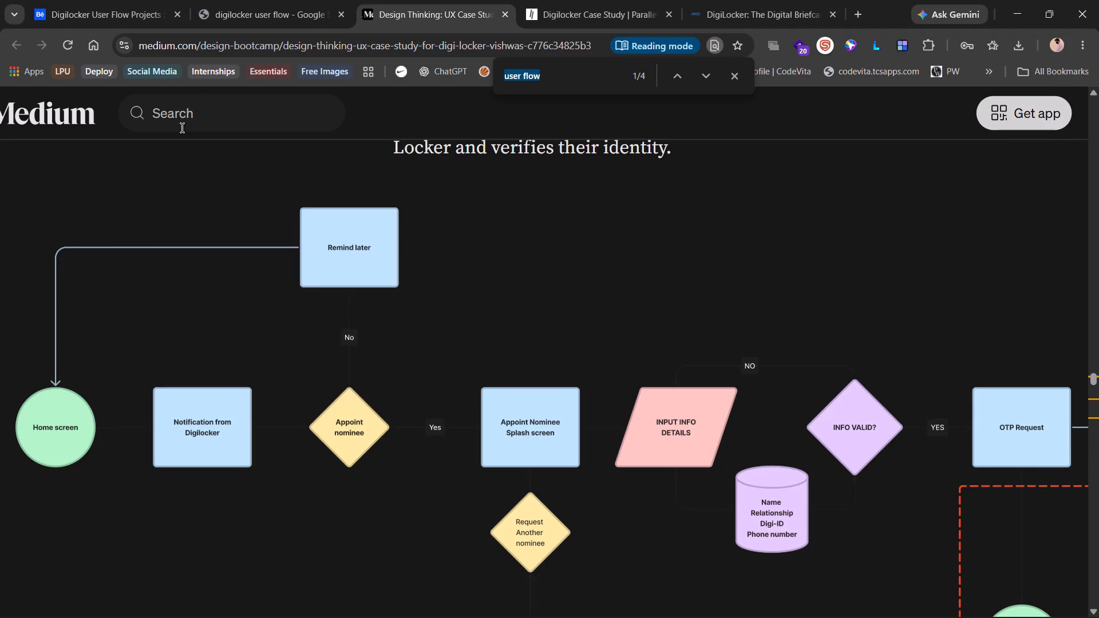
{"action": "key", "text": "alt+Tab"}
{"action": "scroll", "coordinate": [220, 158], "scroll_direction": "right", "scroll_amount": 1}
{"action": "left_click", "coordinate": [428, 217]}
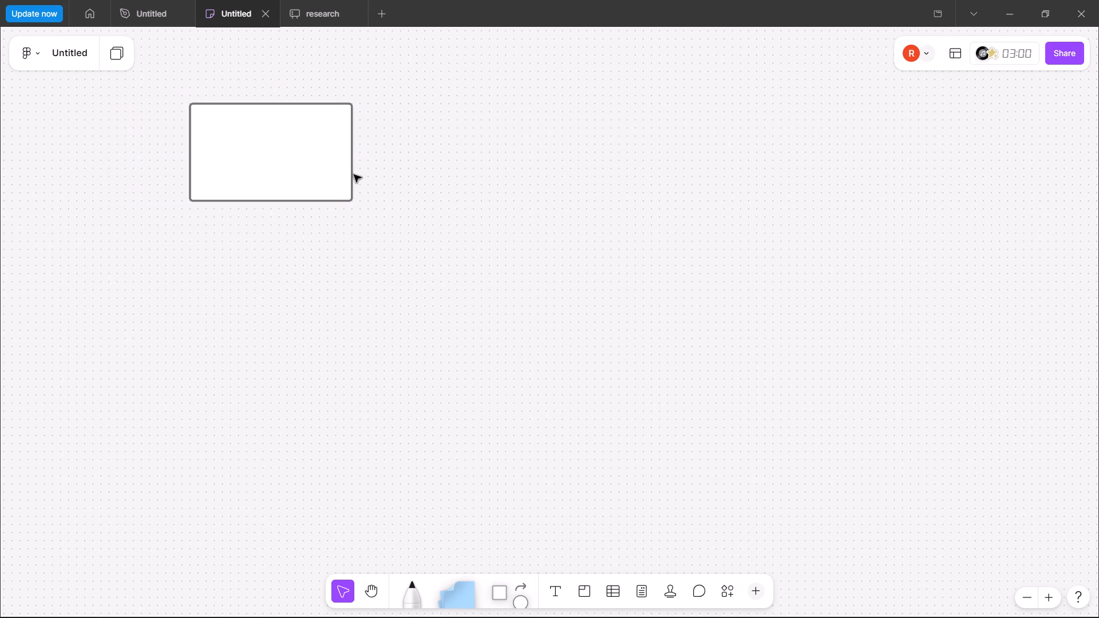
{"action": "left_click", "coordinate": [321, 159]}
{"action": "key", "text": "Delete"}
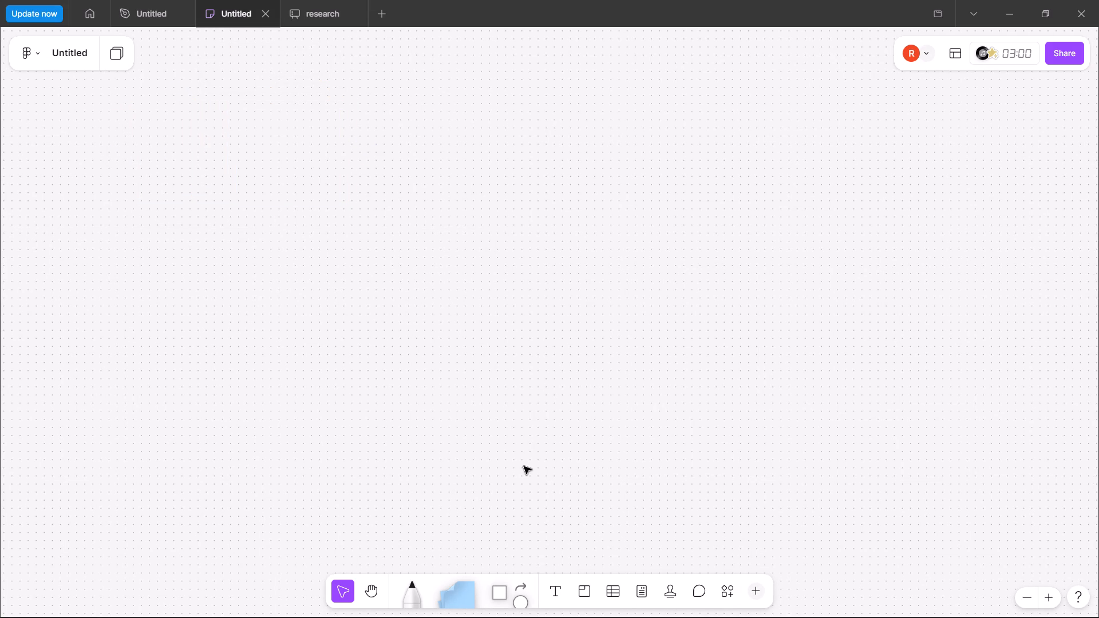
Place a default-size circle on the FigJam board as the flow's starting node and label it "Home Screen".
{"action": "left_click", "coordinate": [525, 604]}
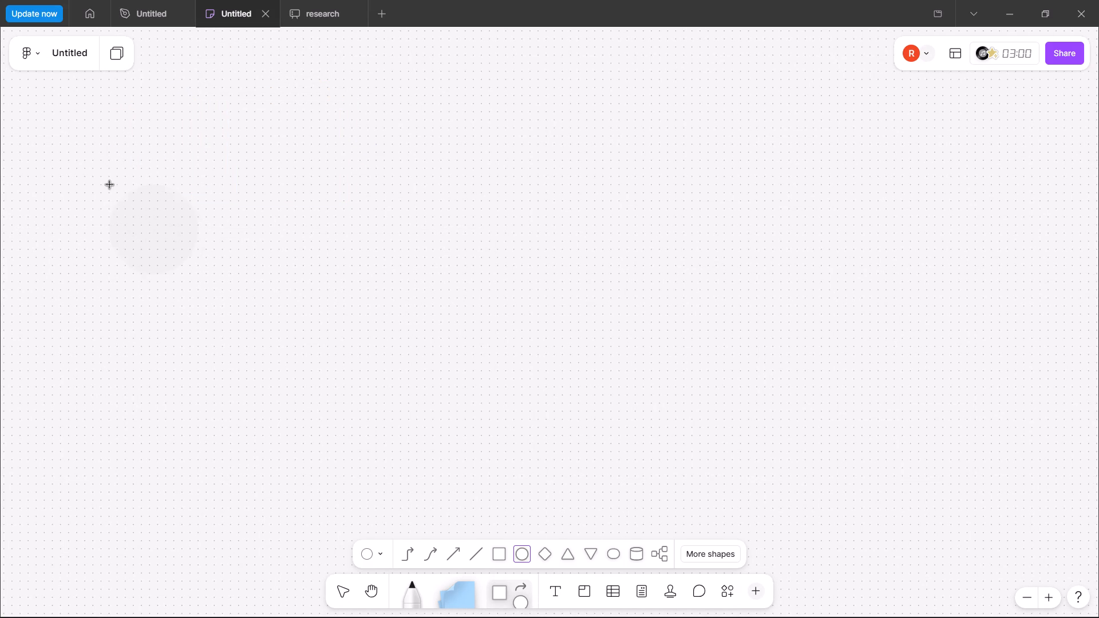
{"action": "left_click", "coordinate": [110, 185]}
{"action": "key", "text": "alt+Tab"}
{"action": "key", "text": "alt+Tab"}
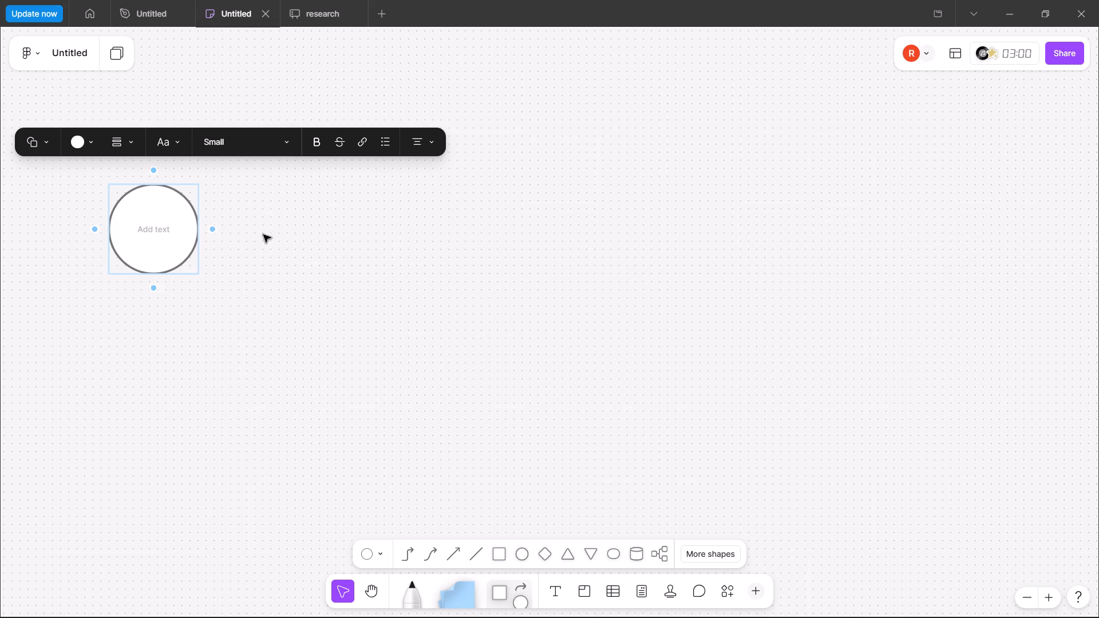
{"action": "left_click", "coordinate": [152, 230]}
{"action": "type", "text": "Home Screen"}
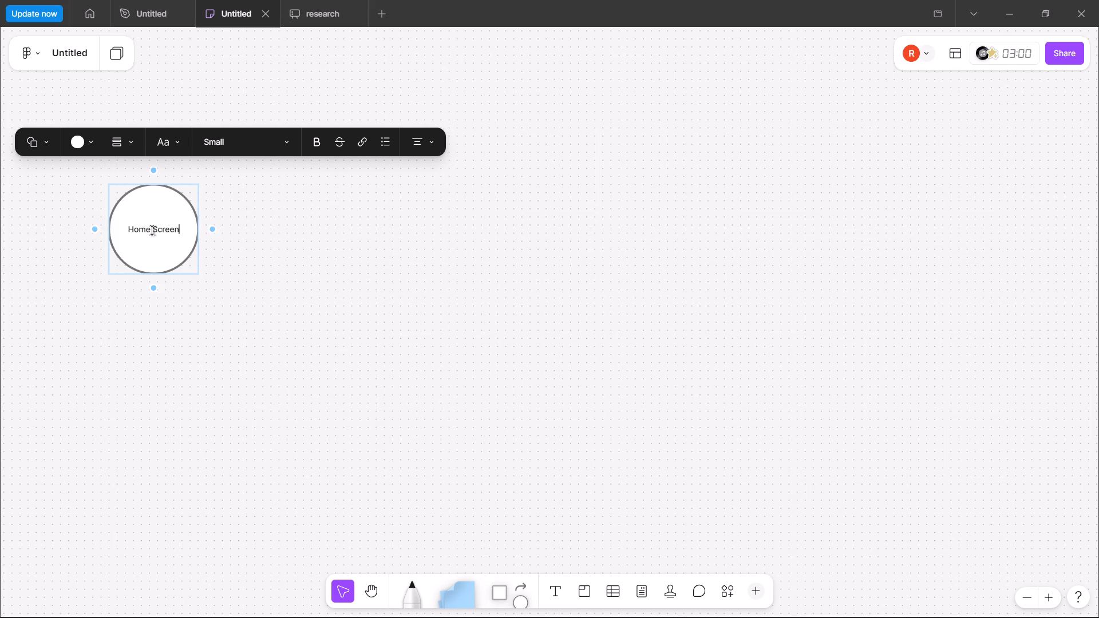
{"action": "key", "text": "alt+Tab"}
{"action": "key", "text": "alt+Tab"}
{"action": "left_click", "coordinate": [322, 249]}
{"action": "left_click", "coordinate": [411, 192]}
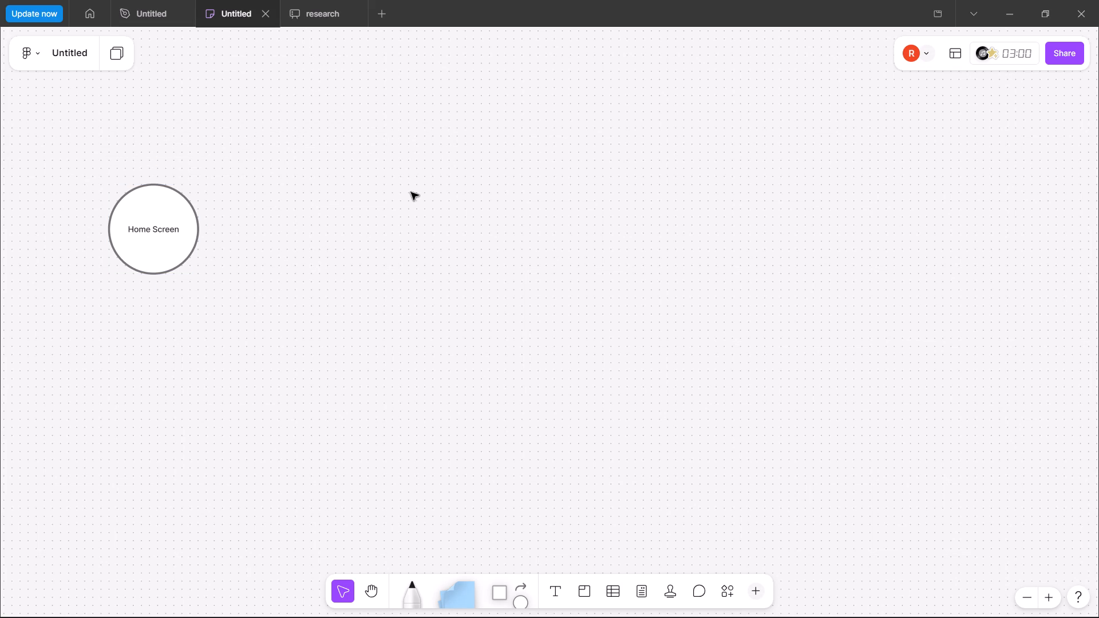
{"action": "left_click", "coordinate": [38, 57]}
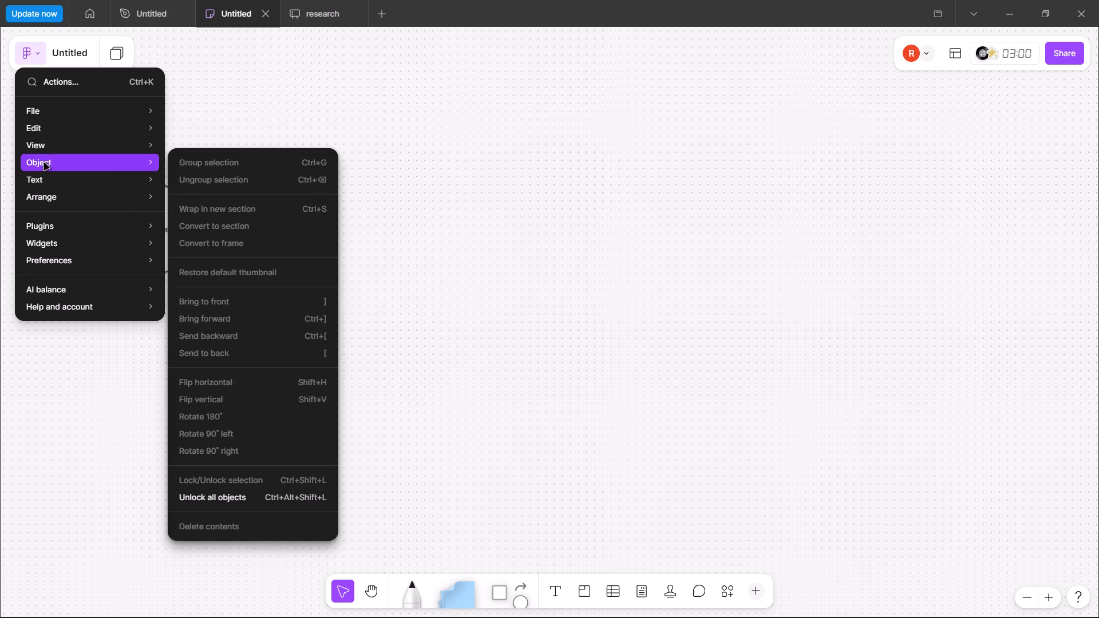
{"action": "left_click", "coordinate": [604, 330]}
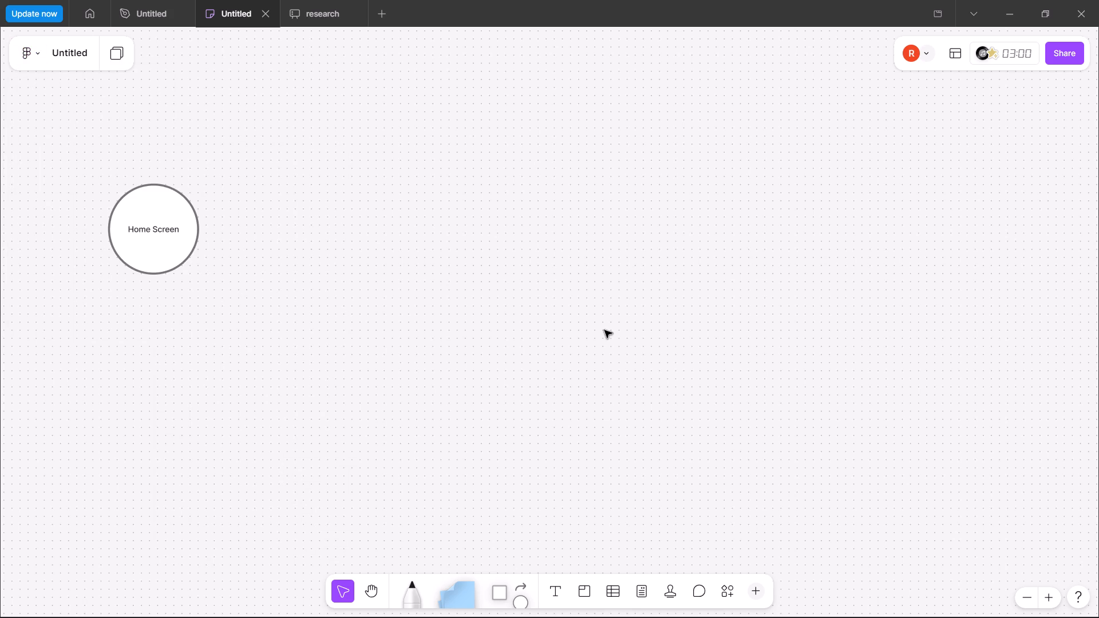
Search Google in a new Chrome tab for "how to change background color of figma figjam board".
{"action": "key", "text": "alt+Tab"}
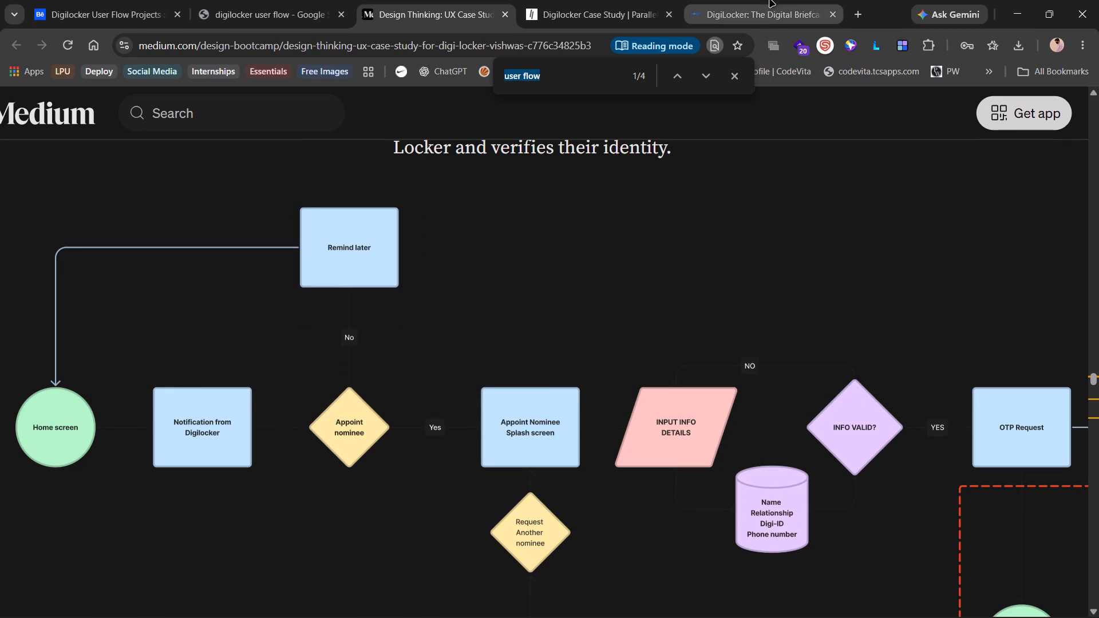
{"action": "key", "text": "ctrl+t"}
{"action": "type", "text": "how to chnag"}
{"action": "key", "text": "space"}
{"action": "key", "text": "BackSpace"}
{"action": "key", "text": "BackSpace"}
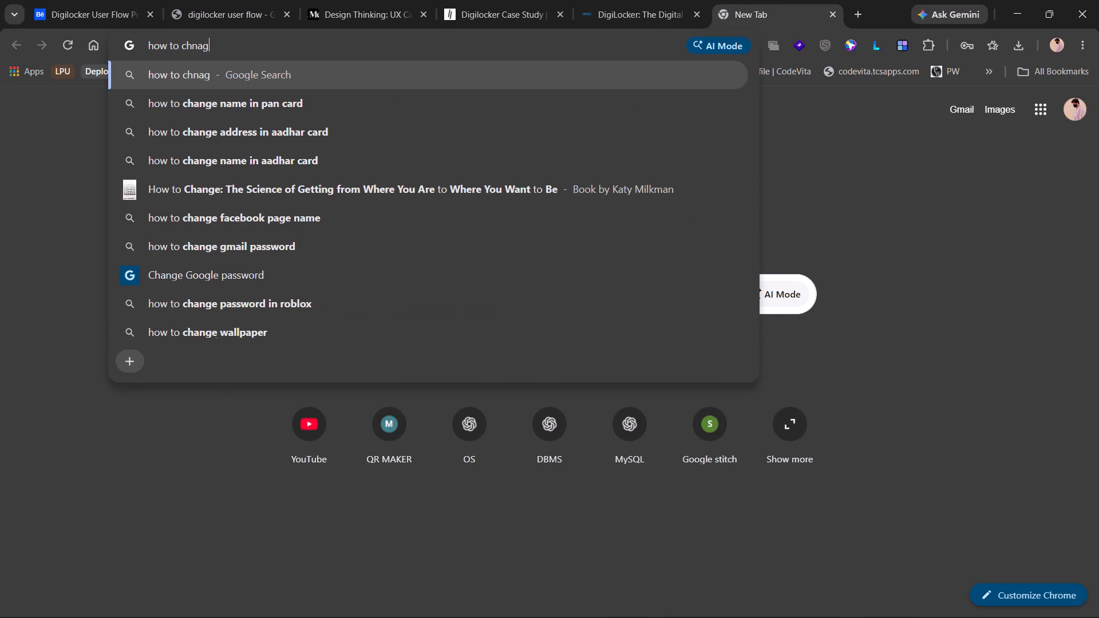
{"action": "key", "text": "BackSpace"}
{"action": "key", "text": "BackSpace"}
{"action": "type", "text": "ange back"}
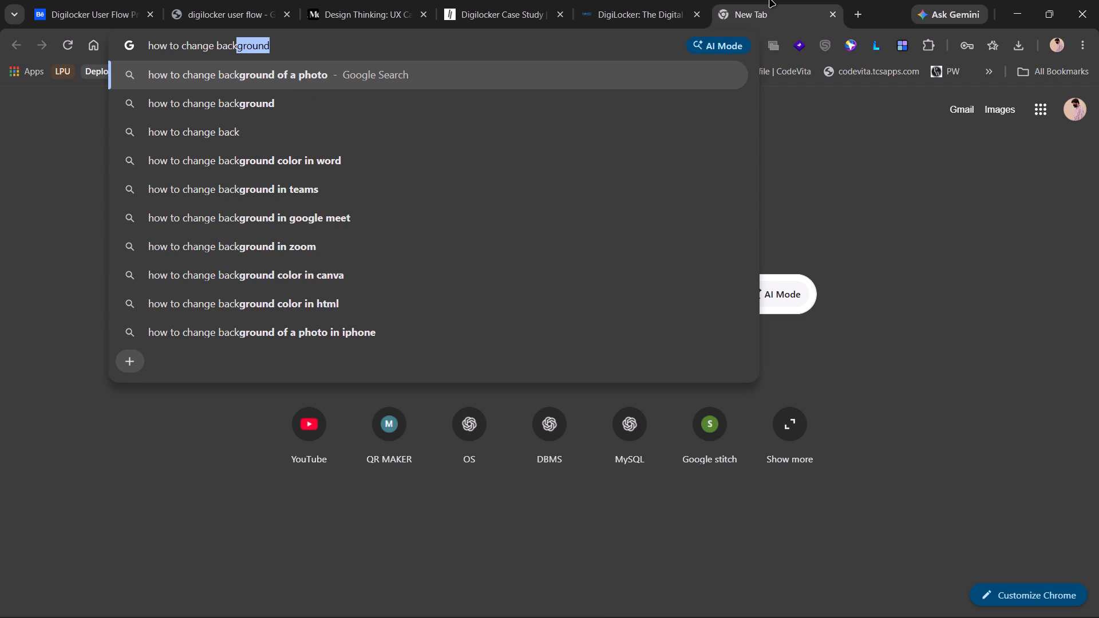
{"action": "key", "text": "Tab"}
{"action": "key", "text": "space"}
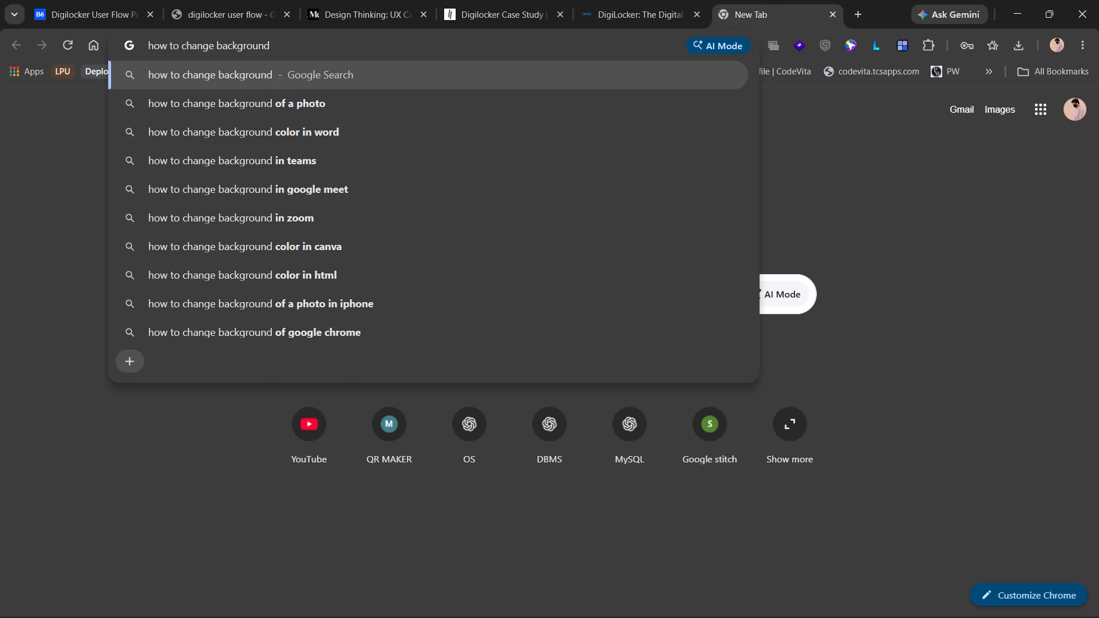
{"action": "type", "text": "color"}
{"action": "key", "text": "space"}
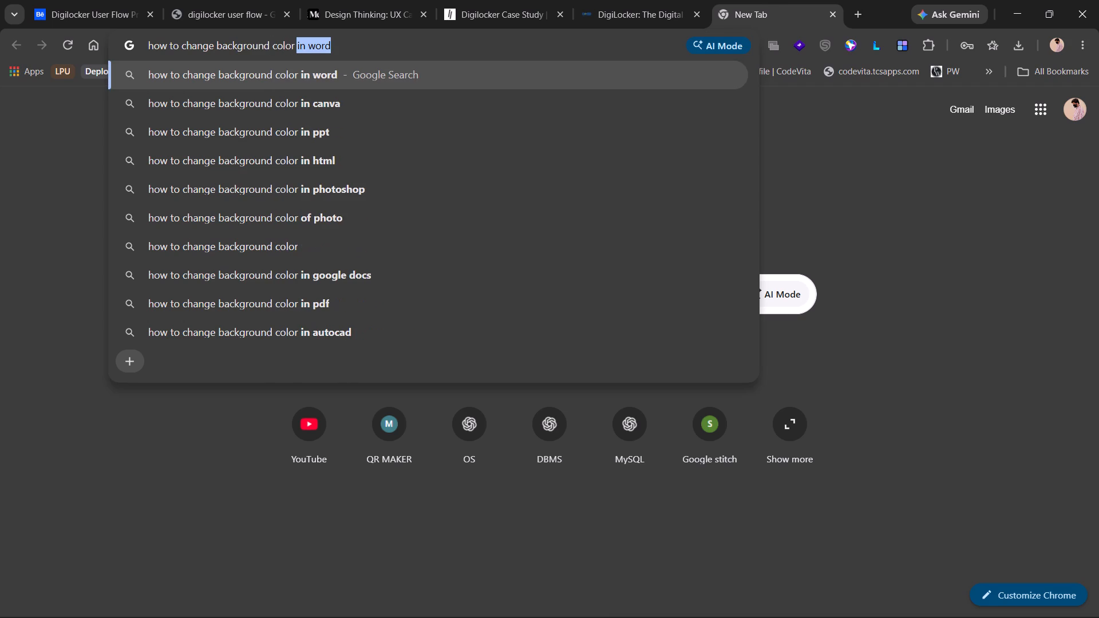
{"action": "type", "text": "of"}
{"action": "key", "text": "space"}
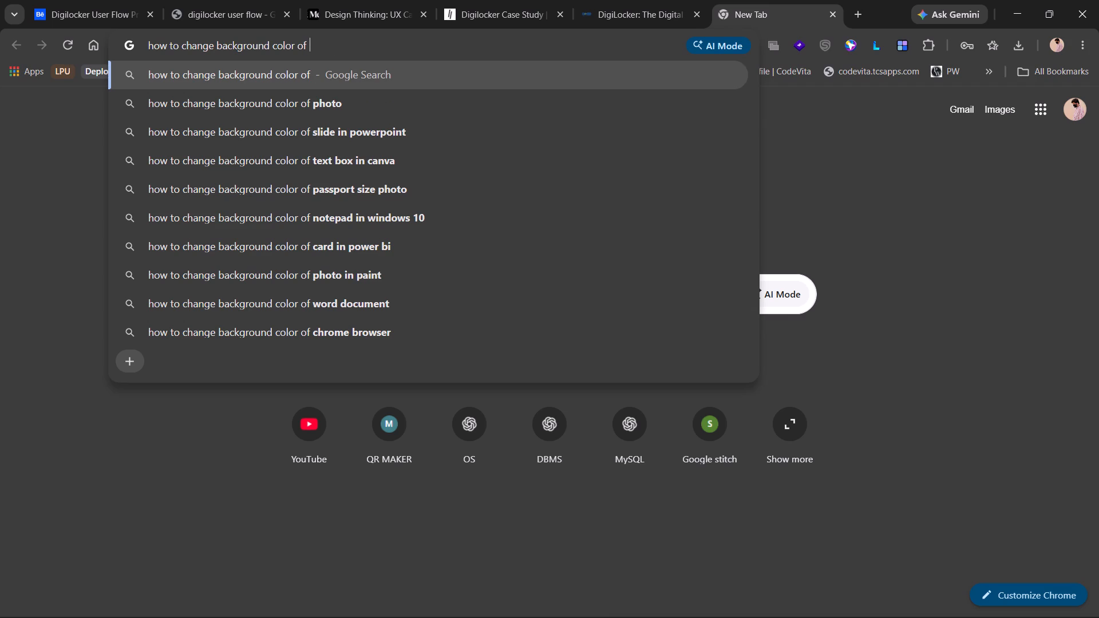
{"action": "type", "text": "figma figjam"}
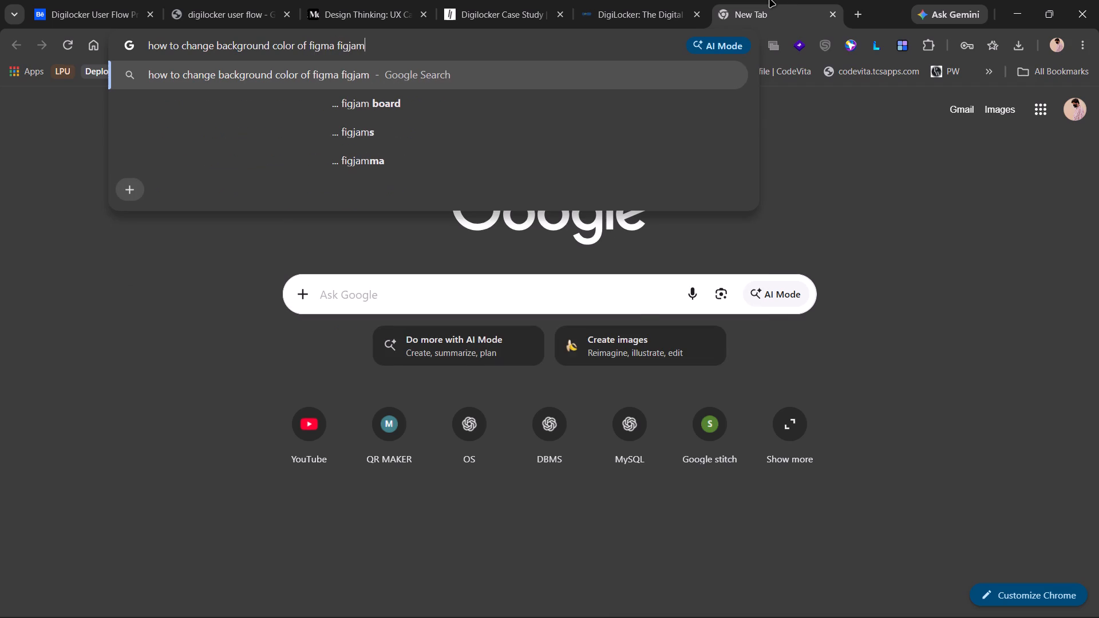
{"action": "key", "text": "Down"}
{"action": "key", "text": "Return"}
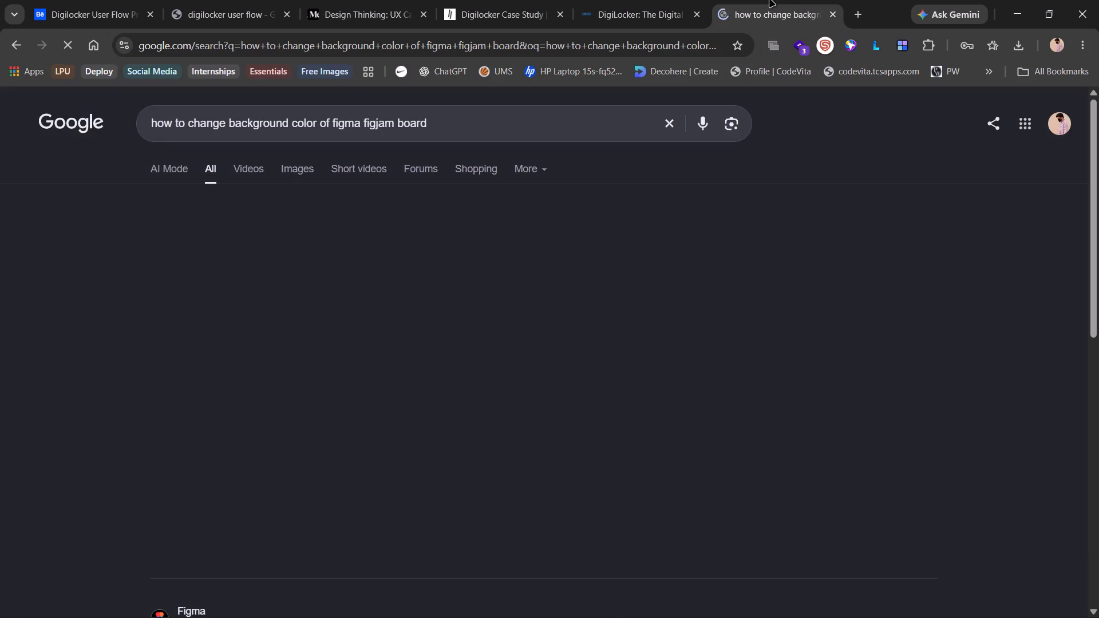
Read the search overview's plugin method for changing the FigJam background, and open the plugin listing on the FigJam board.
{"action": "scroll", "coordinate": [326, 322], "scroll_direction": "down", "scroll_amount": 1}
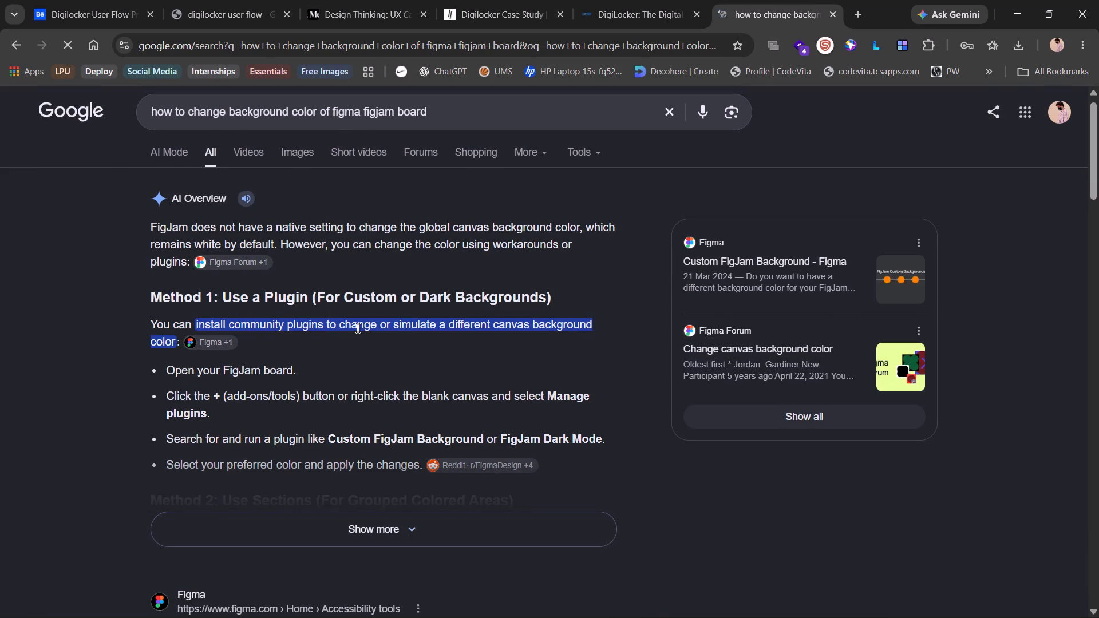
{"action": "scroll", "coordinate": [425, 315], "scroll_direction": "down", "scroll_amount": 1}
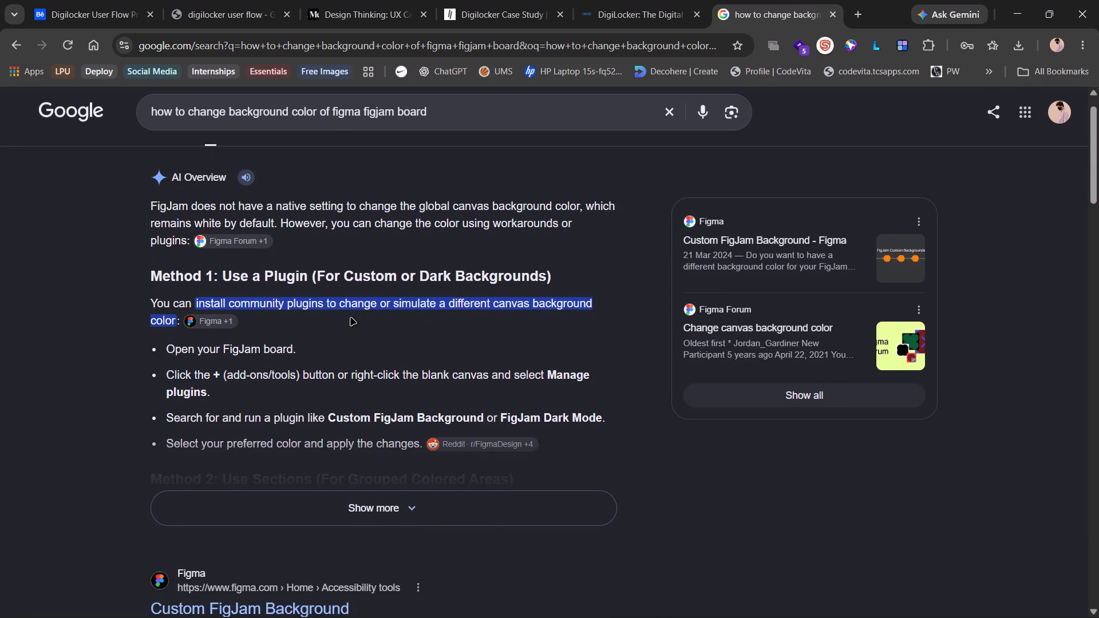
{"action": "scroll", "coordinate": [351, 318], "scroll_direction": "down", "scroll_amount": 1}
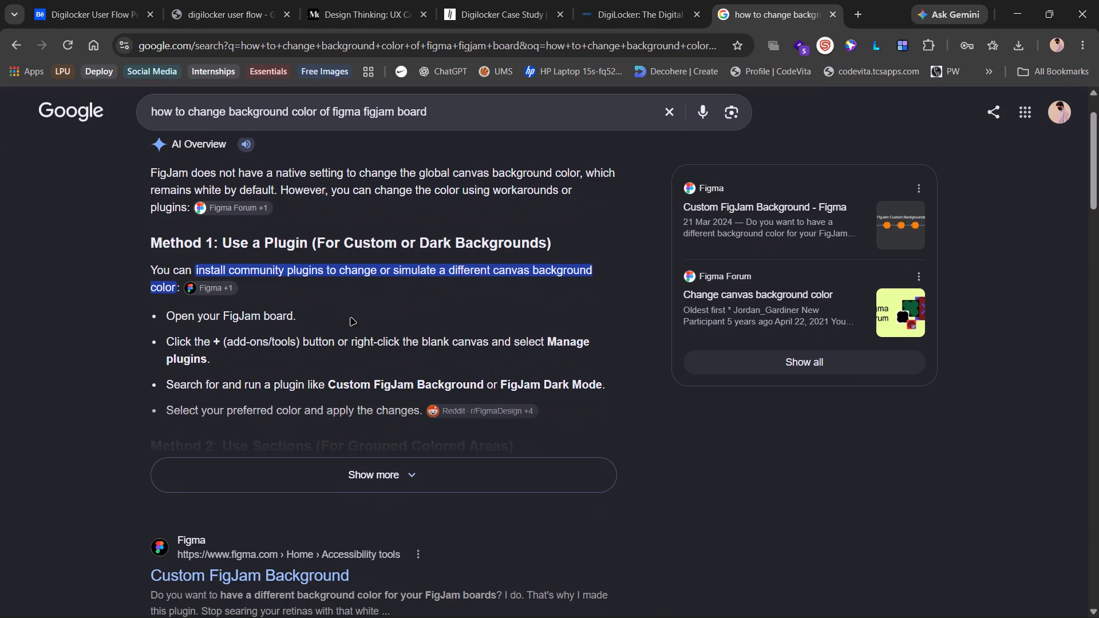
{"action": "left_click", "coordinate": [343, 470]}
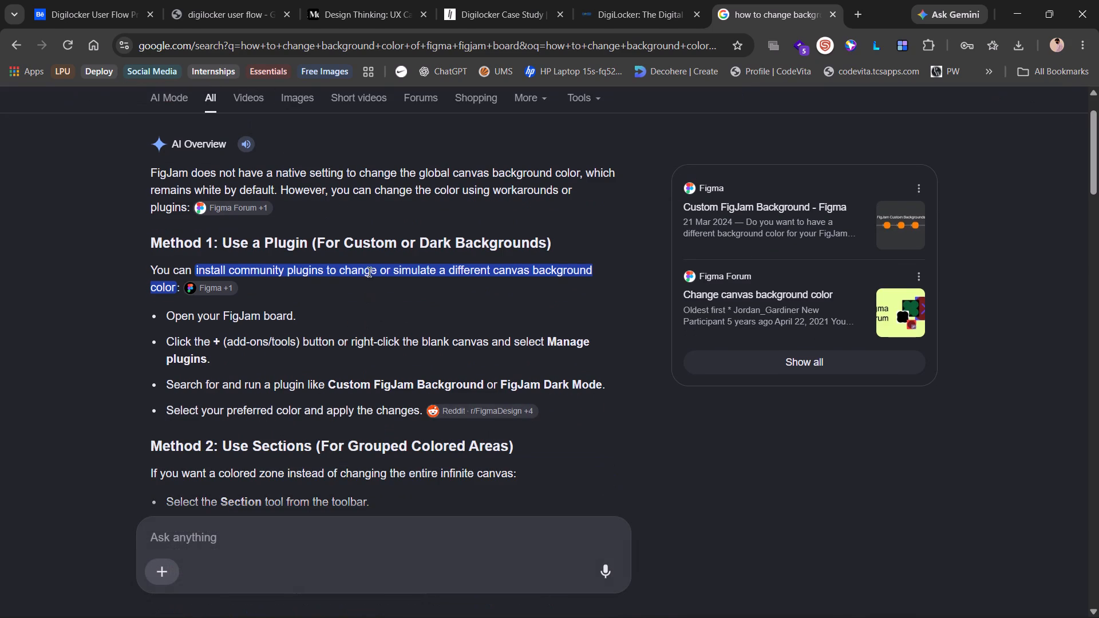
{"action": "scroll", "coordinate": [369, 272], "scroll_direction": "down", "scroll_amount": 1}
{"action": "key", "text": "alt+Tab"}
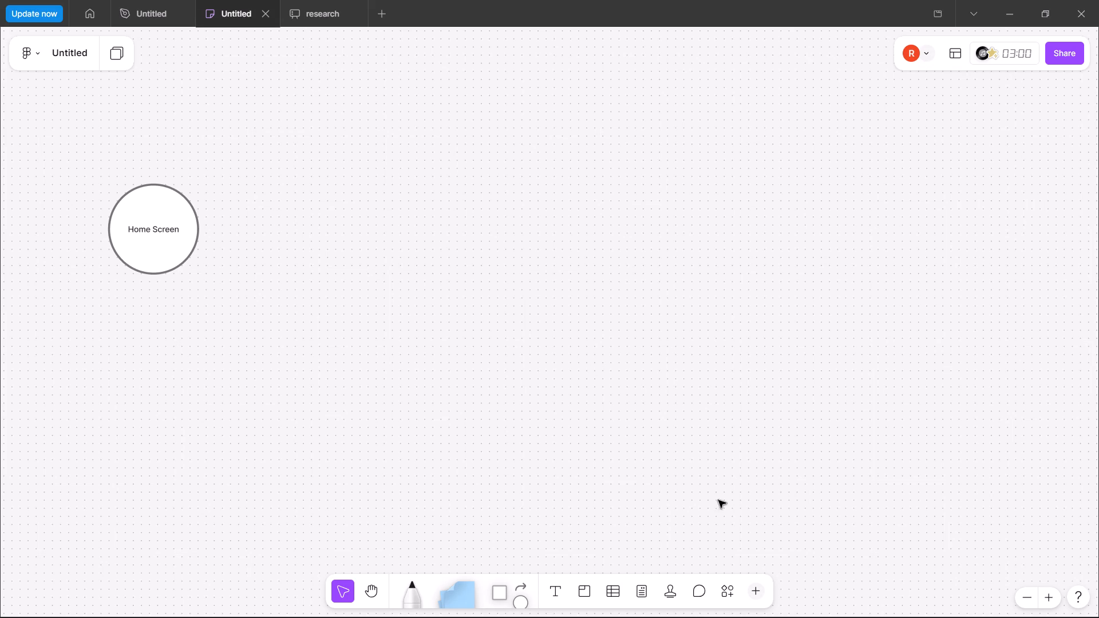
{"action": "left_click", "coordinate": [758, 596]}
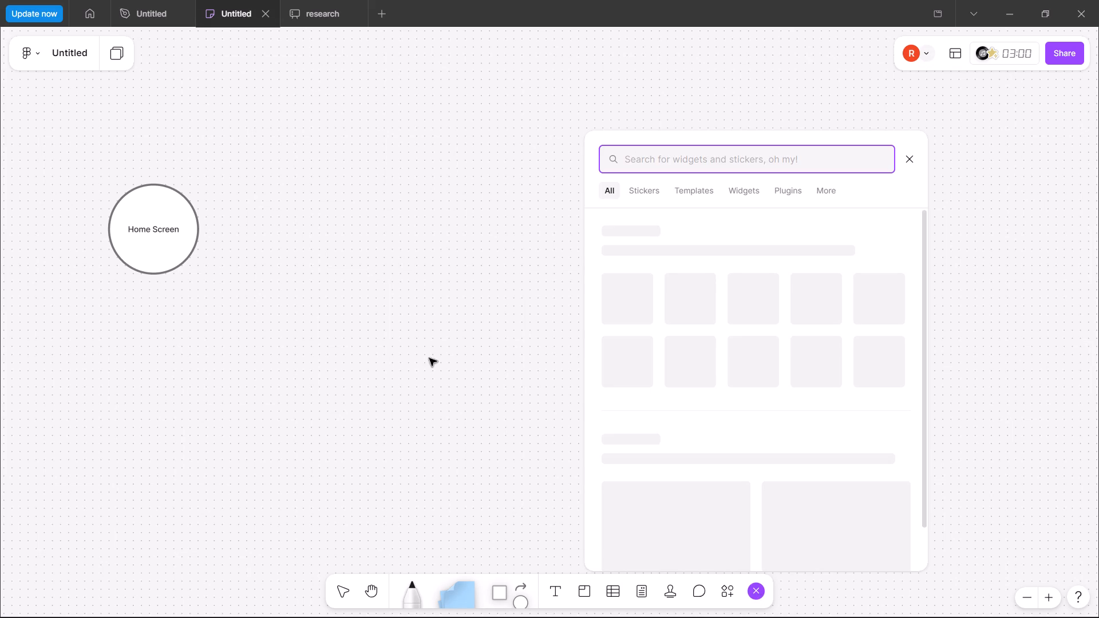
{"action": "key", "text": "alt+Tab"}
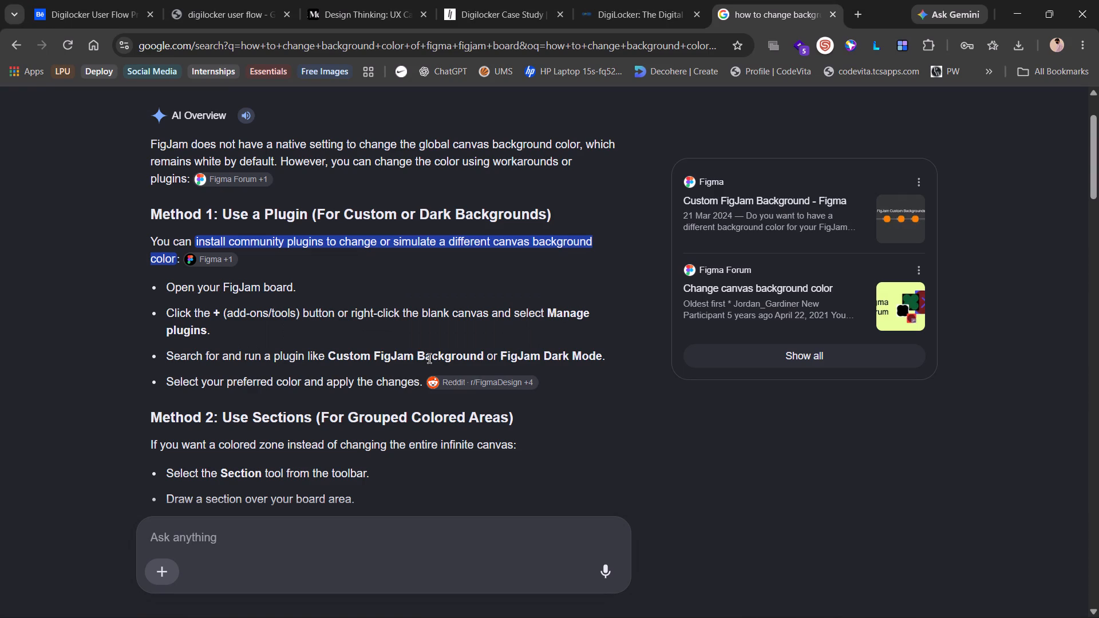
{"action": "key", "text": "alt+Tab"}
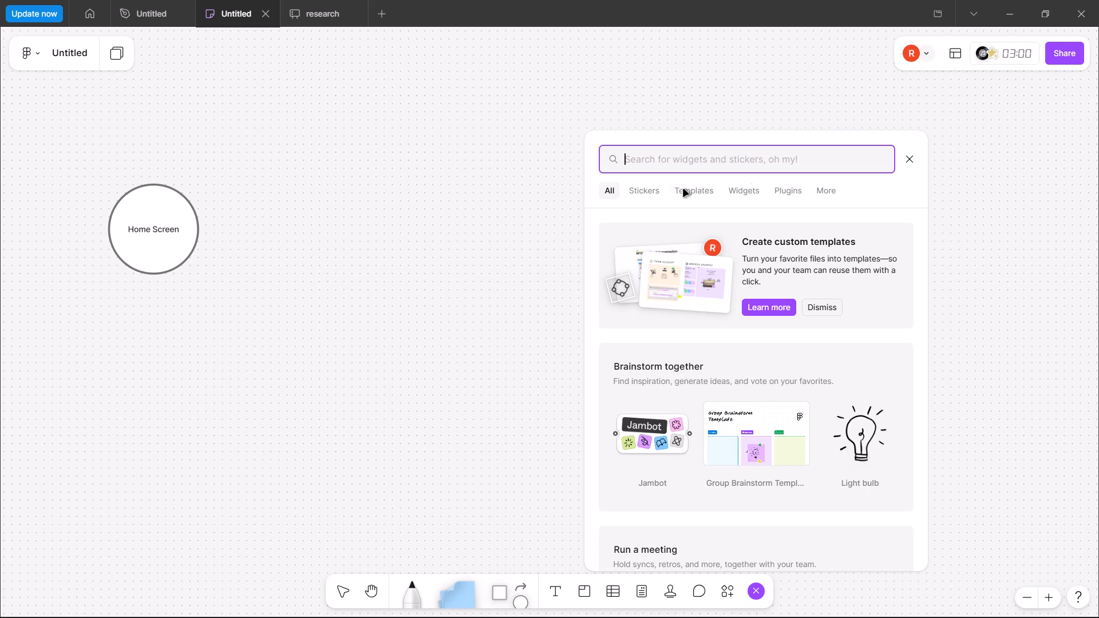
{"action": "left_click", "coordinate": [788, 192]}
{"action": "left_click", "coordinate": [830, 196]}
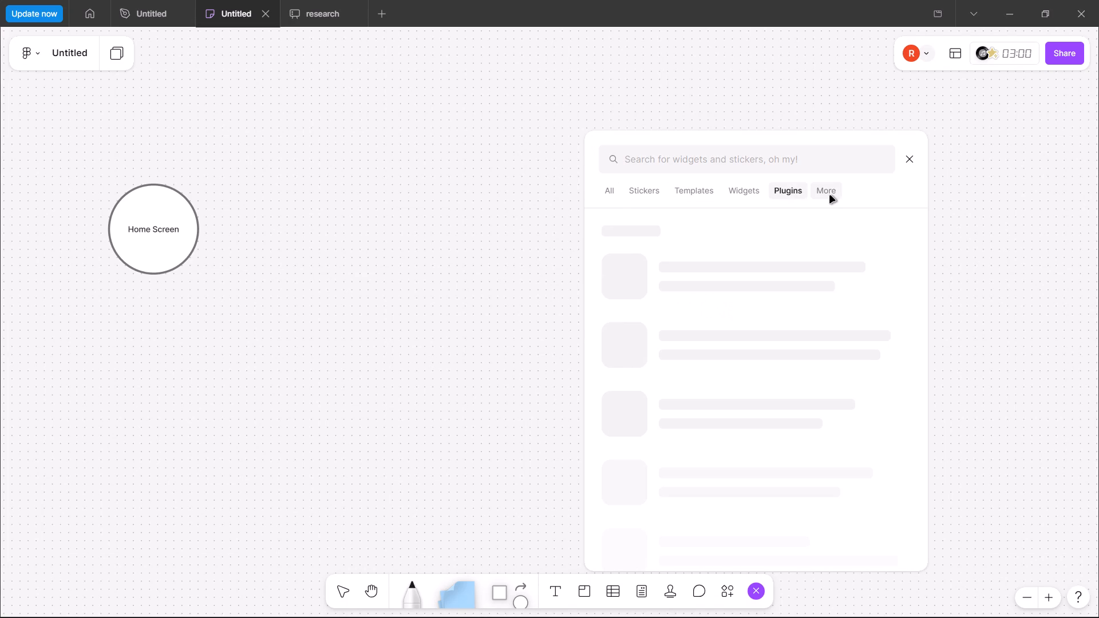
{"action": "left_click", "coordinate": [793, 200]}
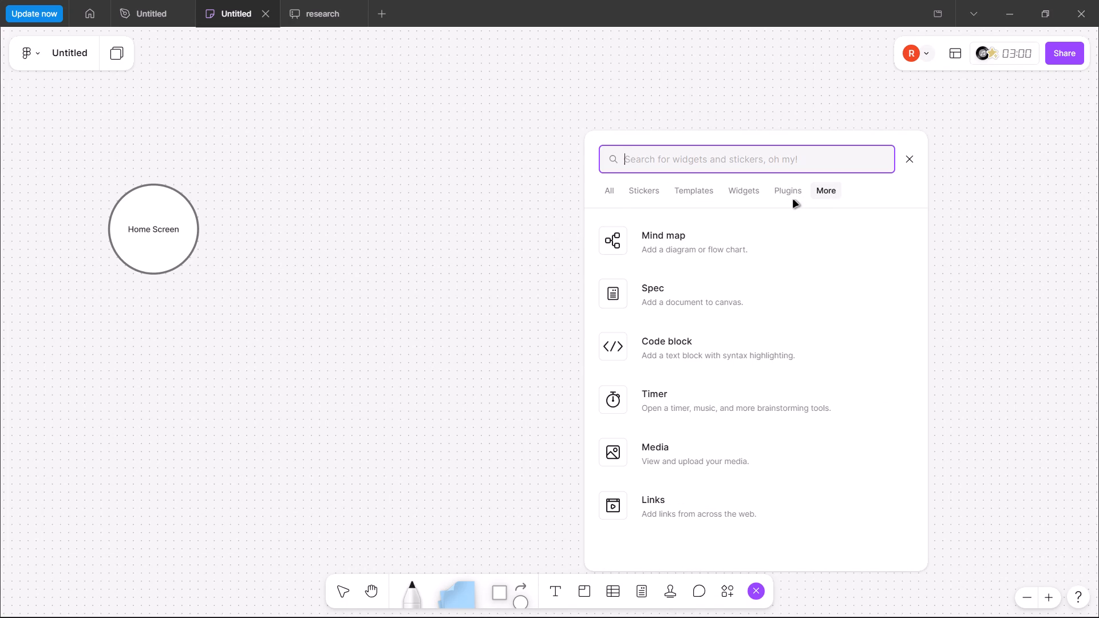
{"action": "left_click", "coordinate": [787, 196]}
Copy the plugin name "Custom FigJam Background" from the overview, search FigJam's plugins for it, and open its details.
{"action": "key", "text": "alt+Tab"}
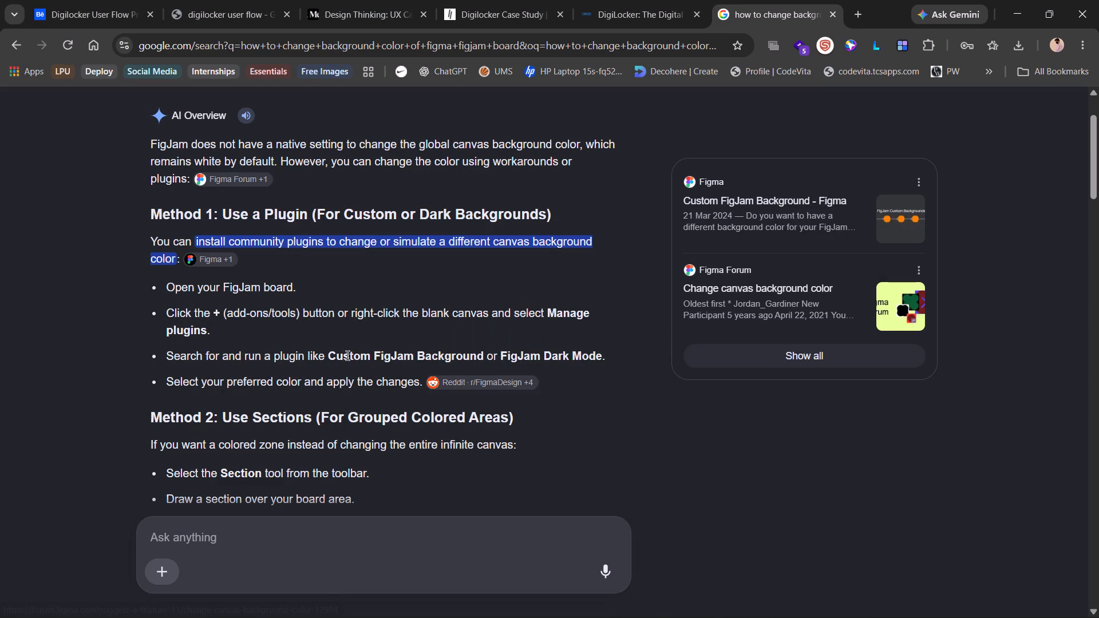
{"action": "left_click_drag", "start_coordinate": [330, 356], "coordinate": [457, 358]}
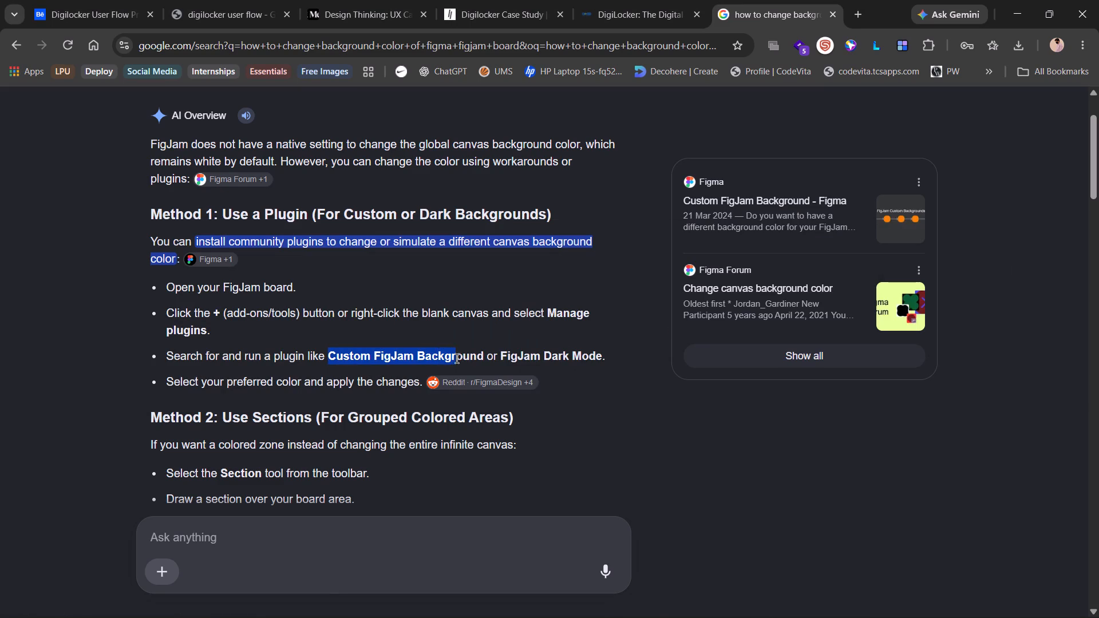
{"action": "left_click_drag", "start_coordinate": [457, 358], "coordinate": [485, 358]}
{"action": "key", "text": "ctrl+c"}
{"action": "key", "text": "alt+Tab"}
{"action": "left_click", "coordinate": [721, 156]}
{"action": "key", "text": "ctrl+v"}
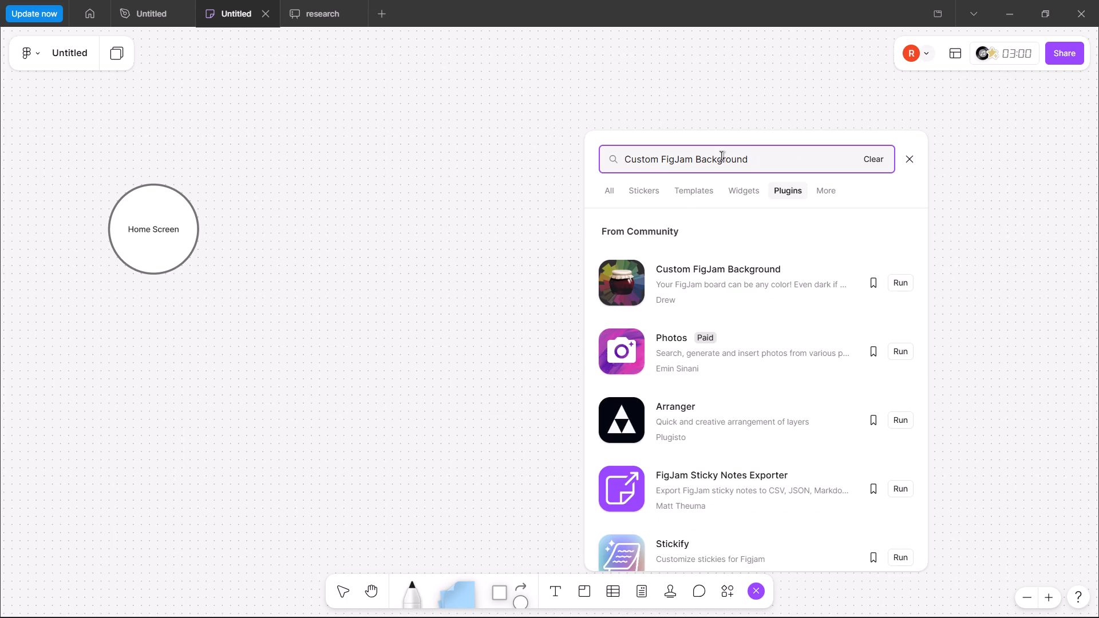
{"action": "left_click", "coordinate": [743, 269]}
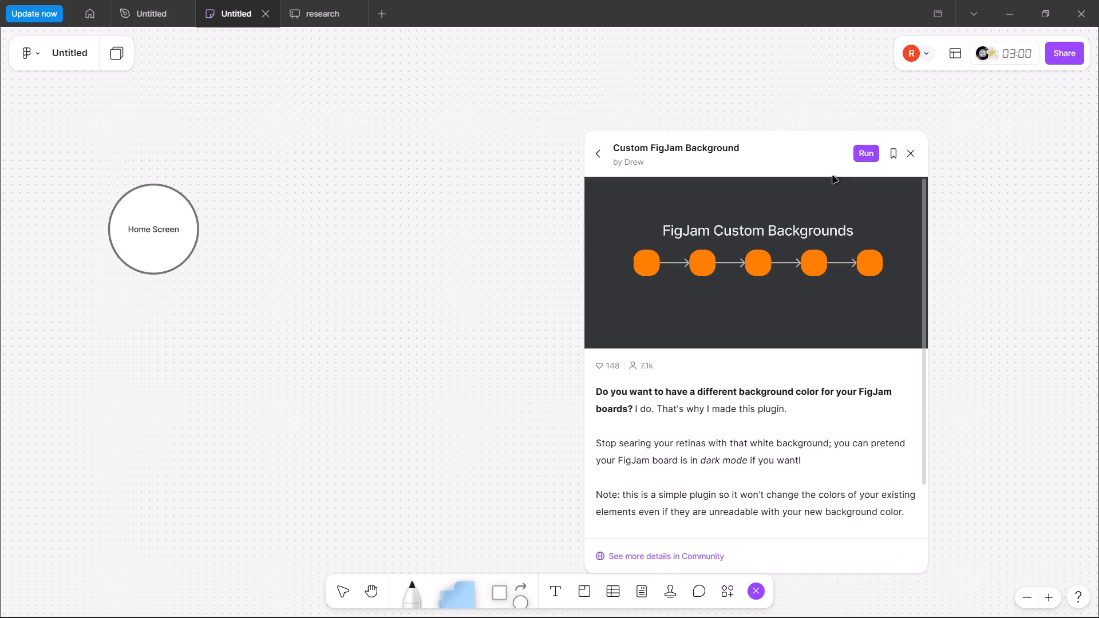
Run the Custom FigJam Background plugin and create the board background with its default dark color.
{"action": "left_click", "coordinate": [864, 150]}
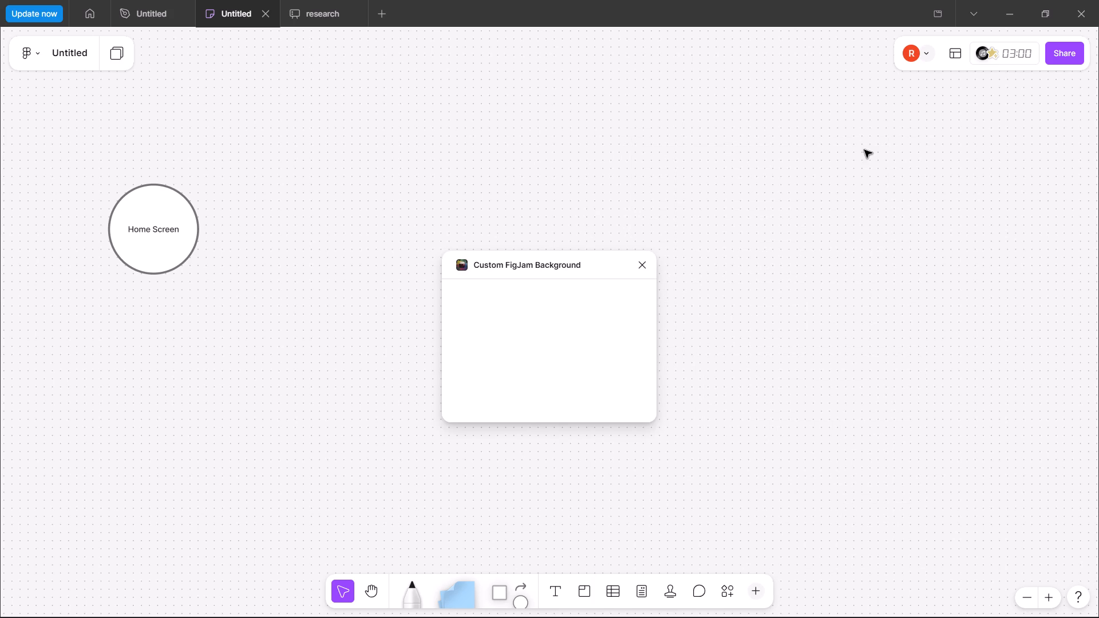
{"action": "scroll", "coordinate": [523, 367], "scroll_direction": "down", "scroll_amount": 1}
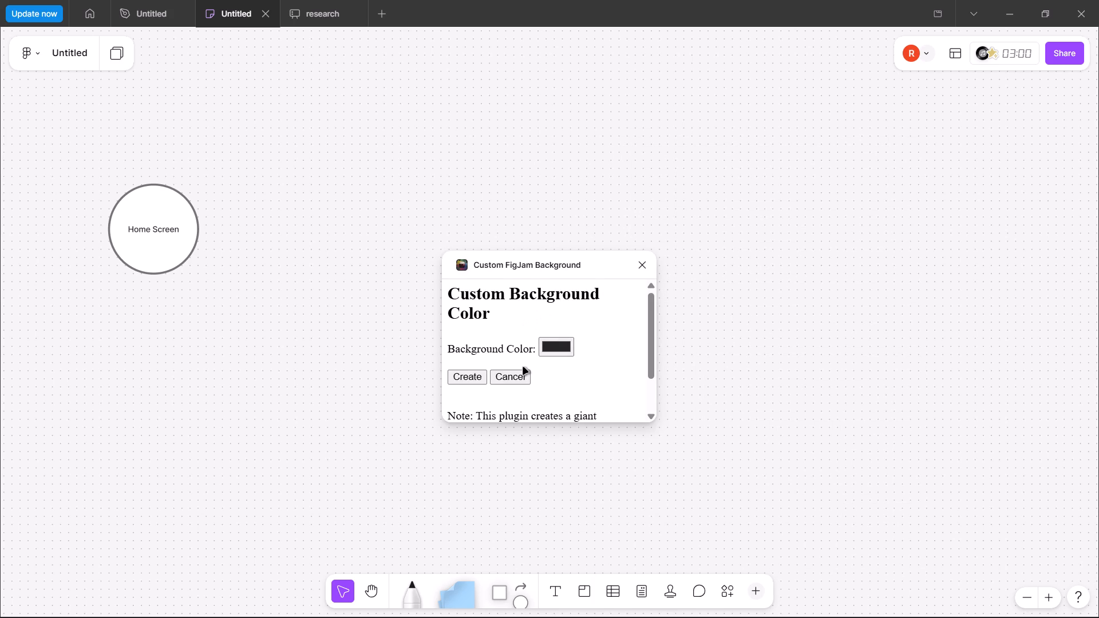
{"action": "scroll", "coordinate": [523, 367], "scroll_direction": "up", "scroll_amount": 1}
{"action": "left_click", "coordinate": [461, 381]}
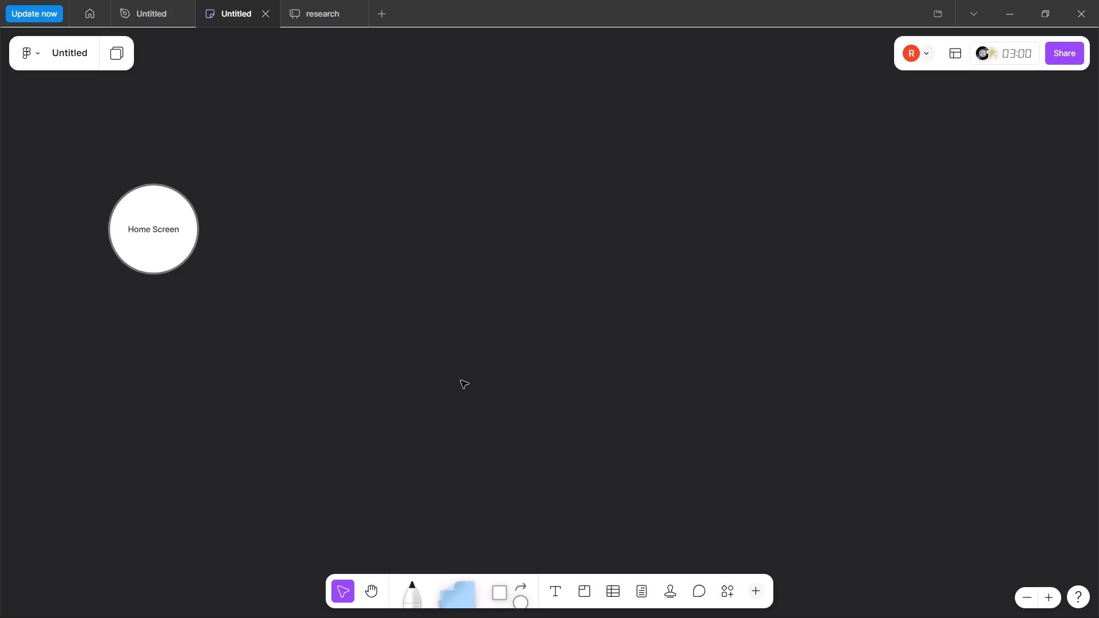
Bring up the Medium case study's Add Nominee diagram in Chrome, compare it with the board, and select the Home Screen circle.
{"action": "key", "text": "alt+Tab"}
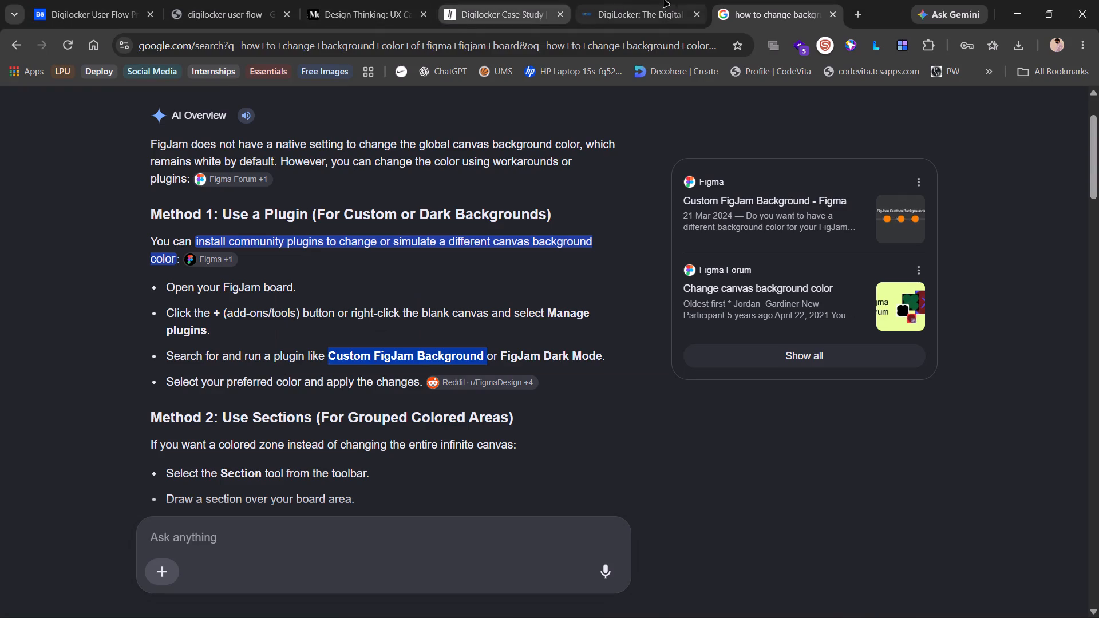
{"action": "left_click", "coordinate": [674, 0]}
{"action": "left_click", "coordinate": [539, 3]}
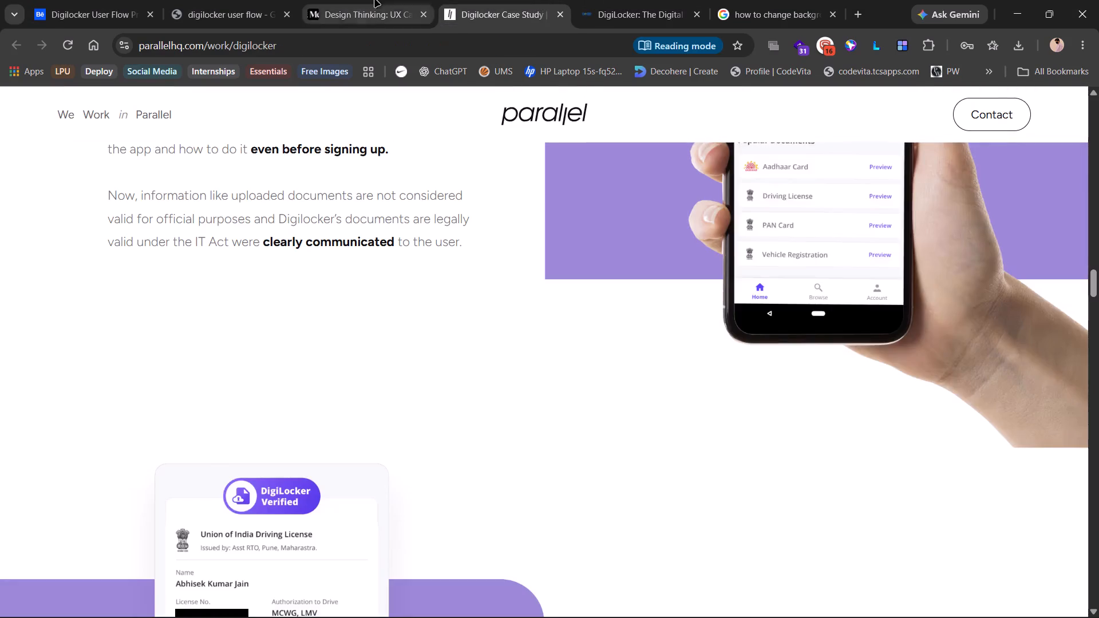
{"action": "left_click", "coordinate": [366, 0]}
{"action": "key", "text": "alt+Tab"}
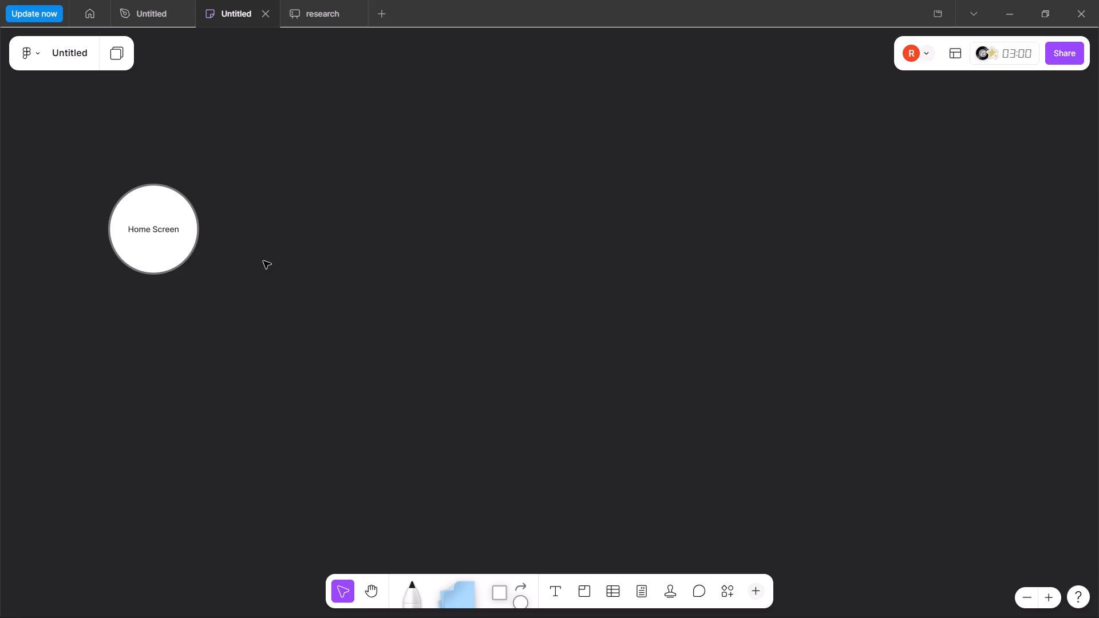
{"action": "scroll", "coordinate": [263, 261], "scroll_direction": "right", "scroll_amount": 1}
{"action": "key", "text": "alt+Tab"}
{"action": "key", "text": "alt+Tab"}
{"action": "scroll", "coordinate": [263, 261], "scroll_direction": "right", "scroll_amount": 1}
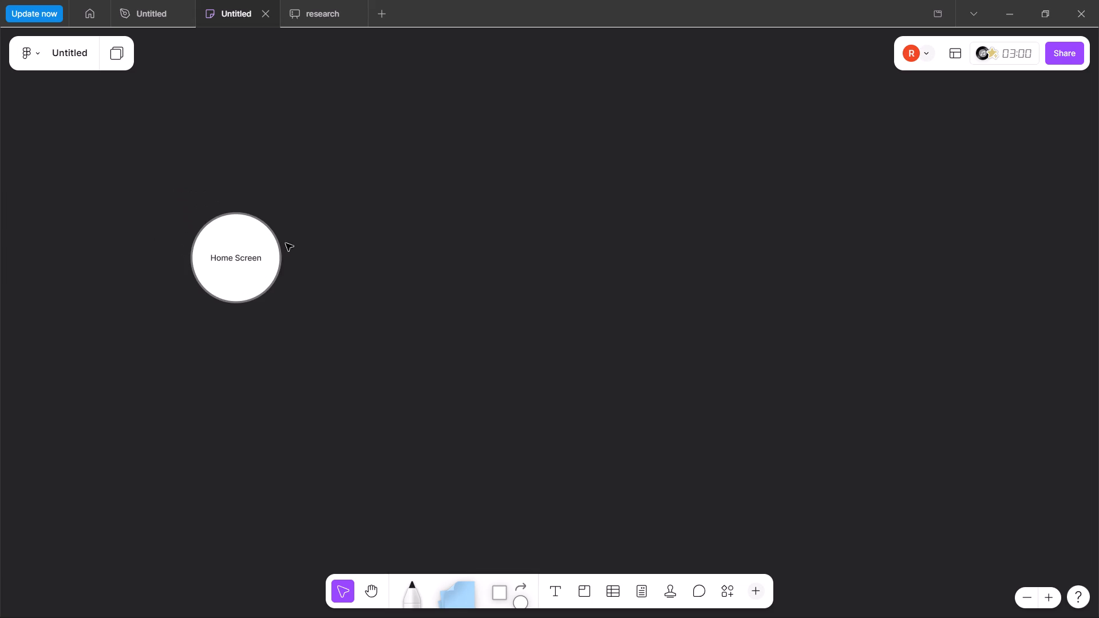
{"action": "left_click", "coordinate": [270, 248]}
Sample the green fill #AFF4C6 from the Medium diagram's Home screen circle in Chrome with the ColorZilla page color picker.
{"action": "key", "text": "alt+Tab"}
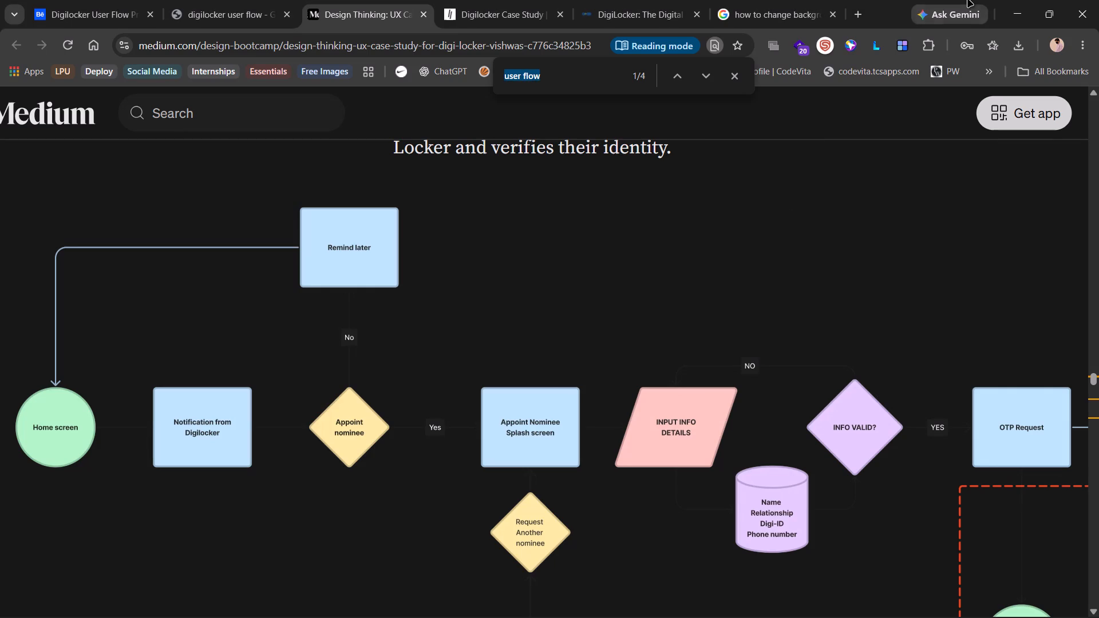
{"action": "left_click", "coordinate": [930, 45]}
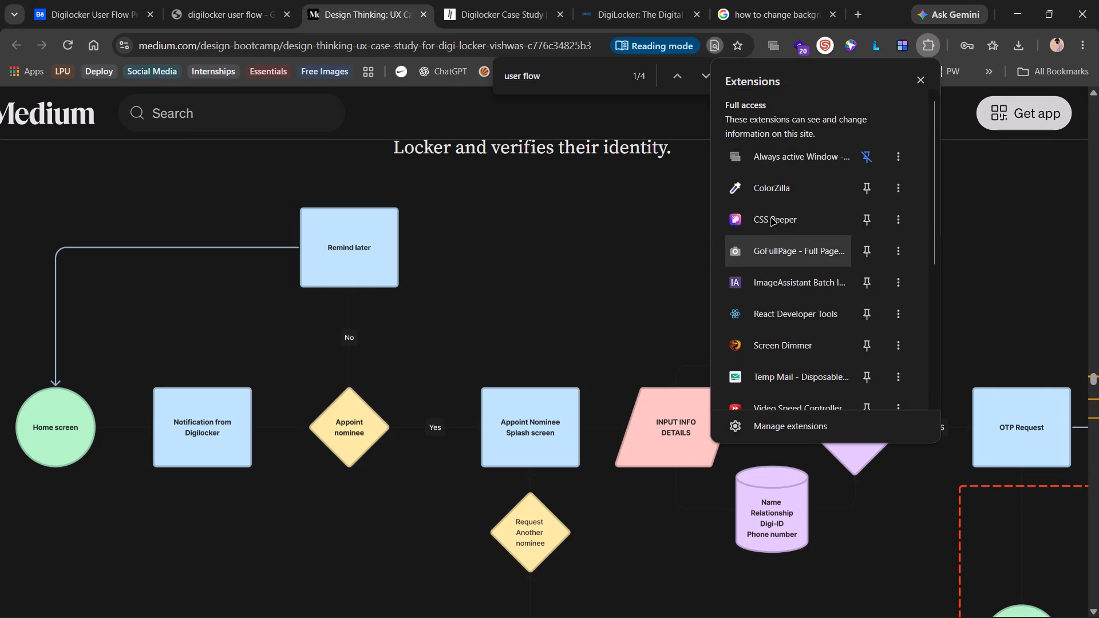
{"action": "scroll", "coordinate": [758, 297], "scroll_direction": "down", "scroll_amount": 1}
{"action": "scroll", "coordinate": [758, 297], "scroll_direction": "up", "scroll_amount": 2}
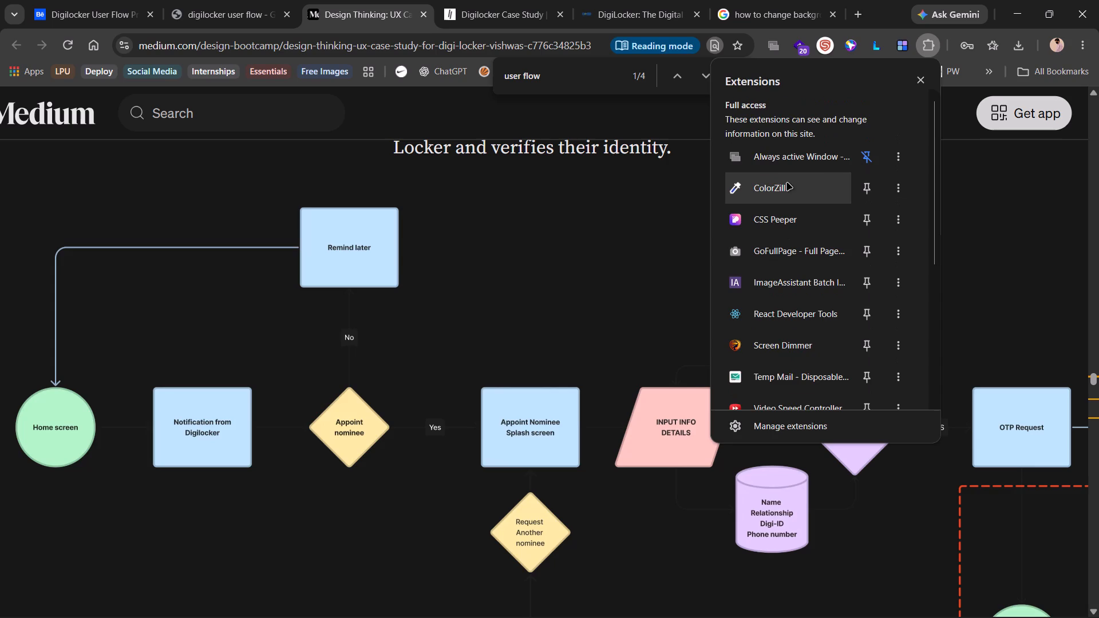
{"action": "left_click", "coordinate": [787, 183]}
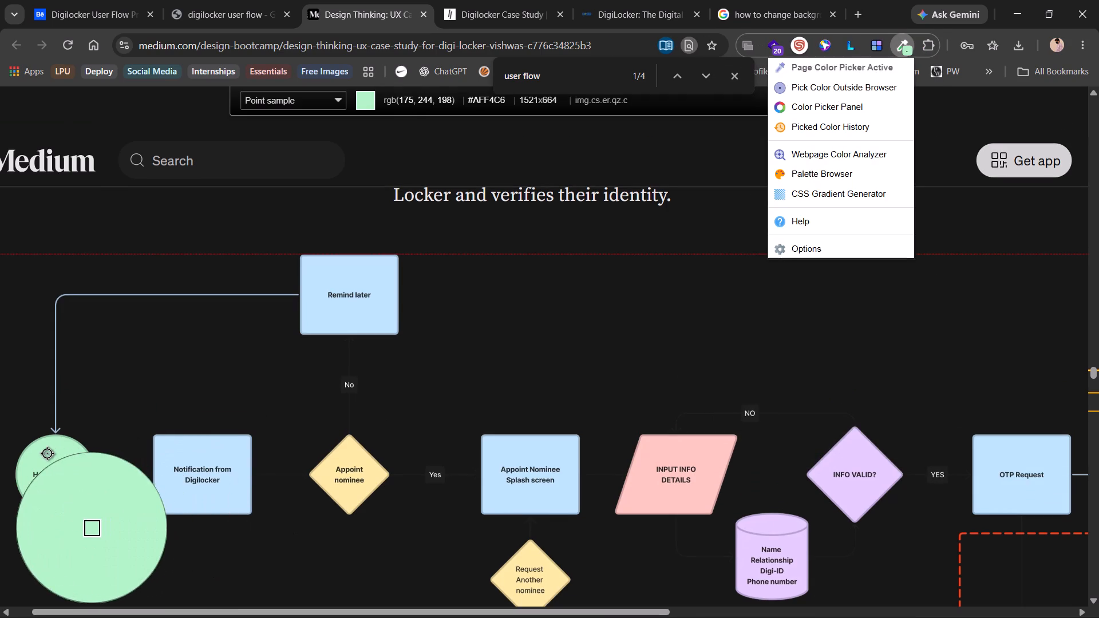
{"action": "left_click", "coordinate": [46, 453]}
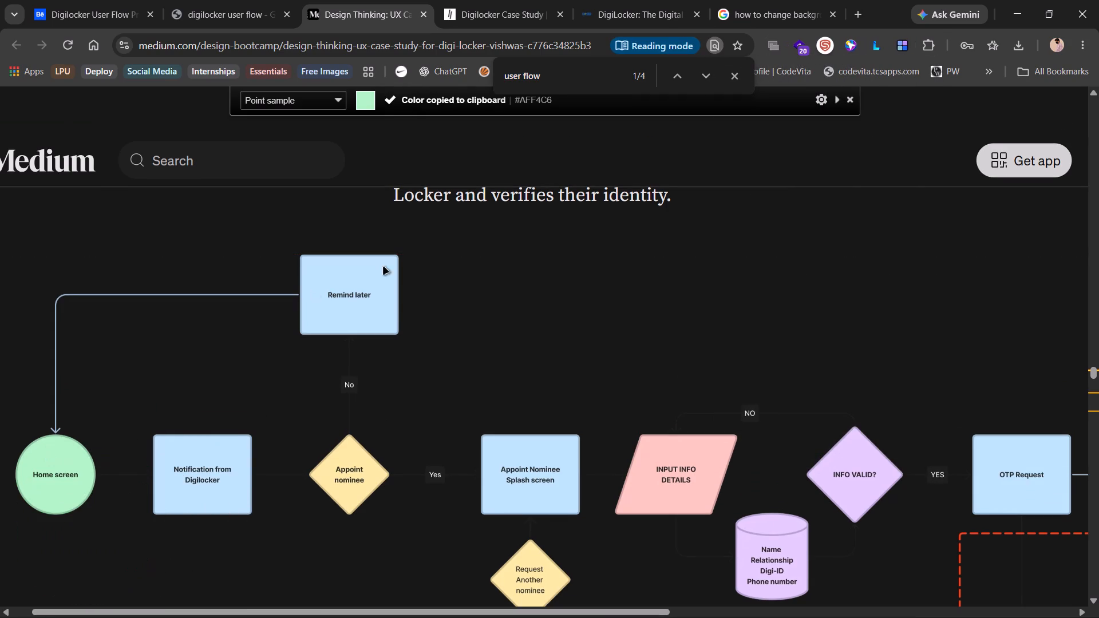
Fill the Home Screen circle on the FigJam board with the custom color #AFF4C6, and deselect it.
{"action": "key", "text": "alt+Tab"}
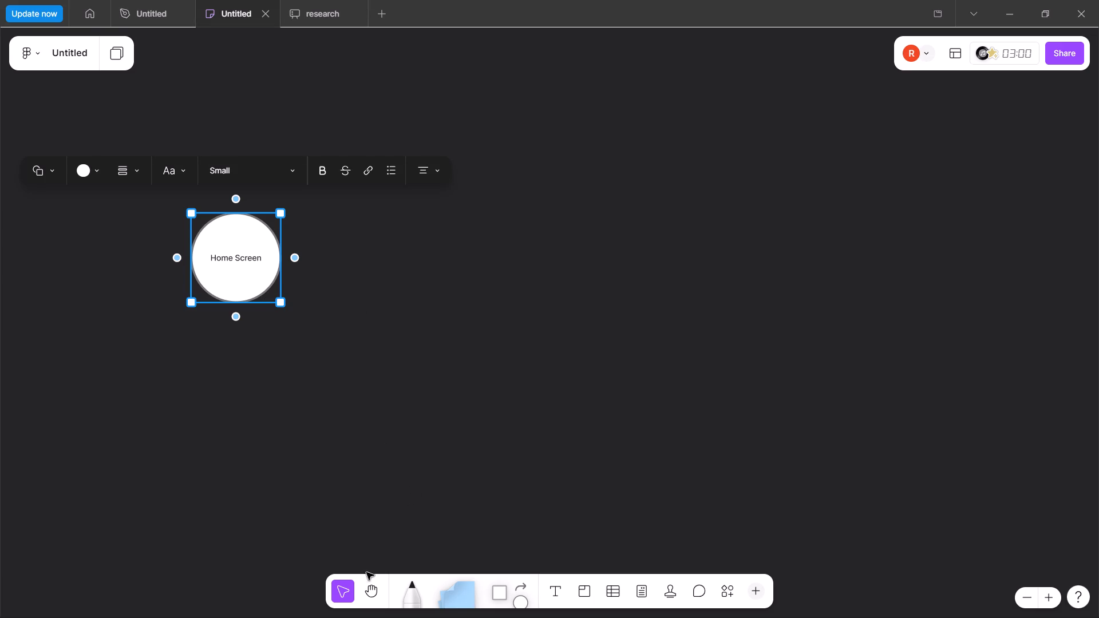
{"action": "left_click", "coordinate": [97, 175]}
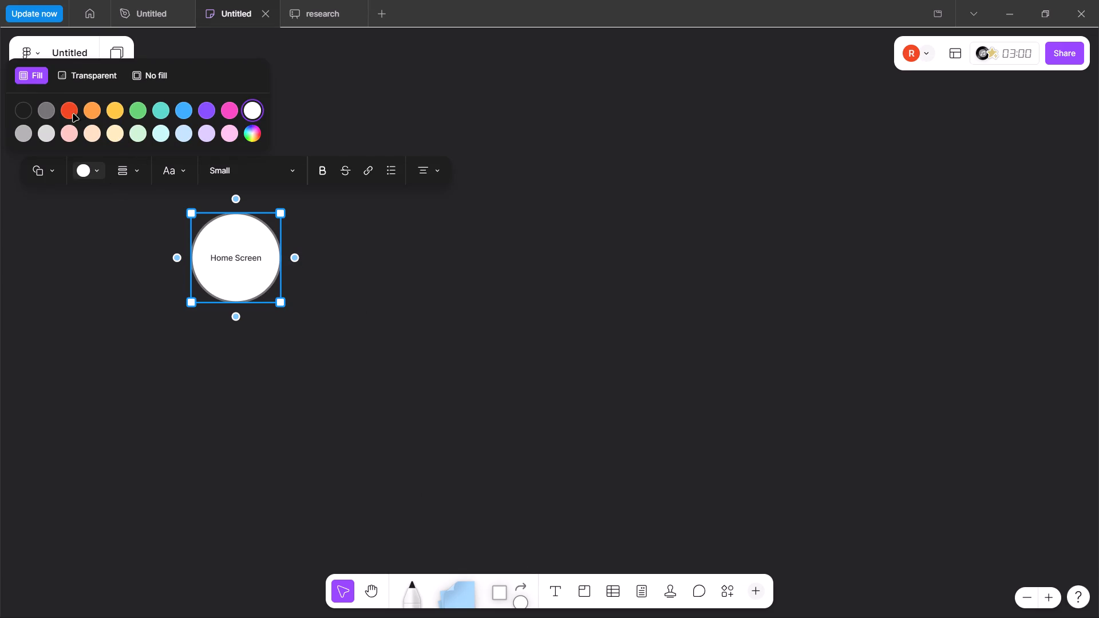
{"action": "left_click", "coordinate": [257, 135]}
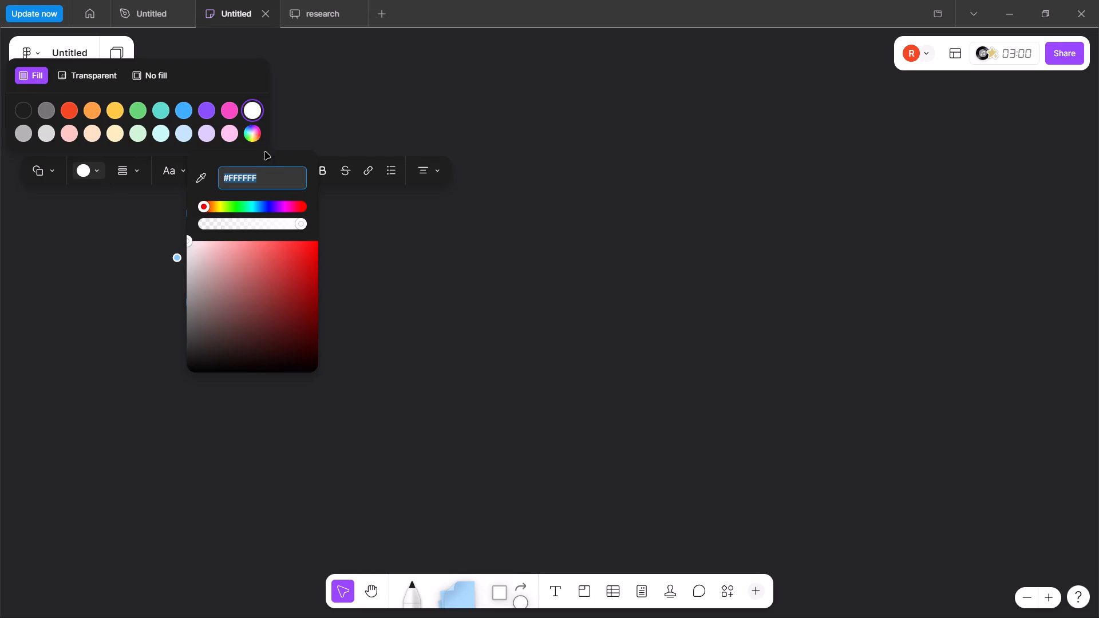
{"action": "key", "text": "ctrl+v"}
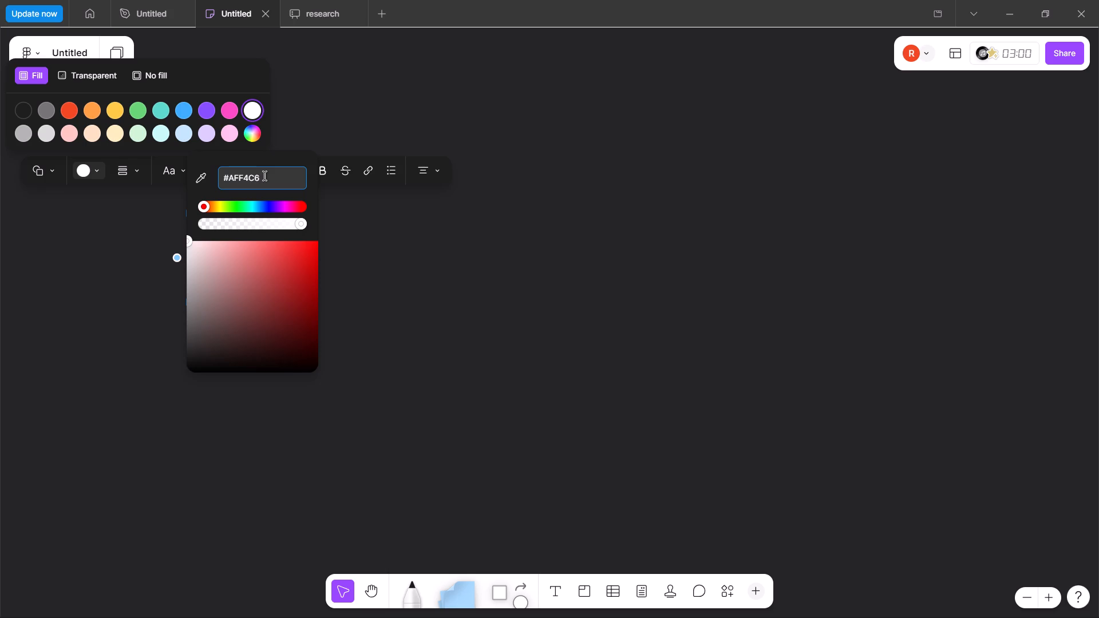
{"action": "key", "text": "Return"}
{"action": "left_click", "coordinate": [340, 232]}
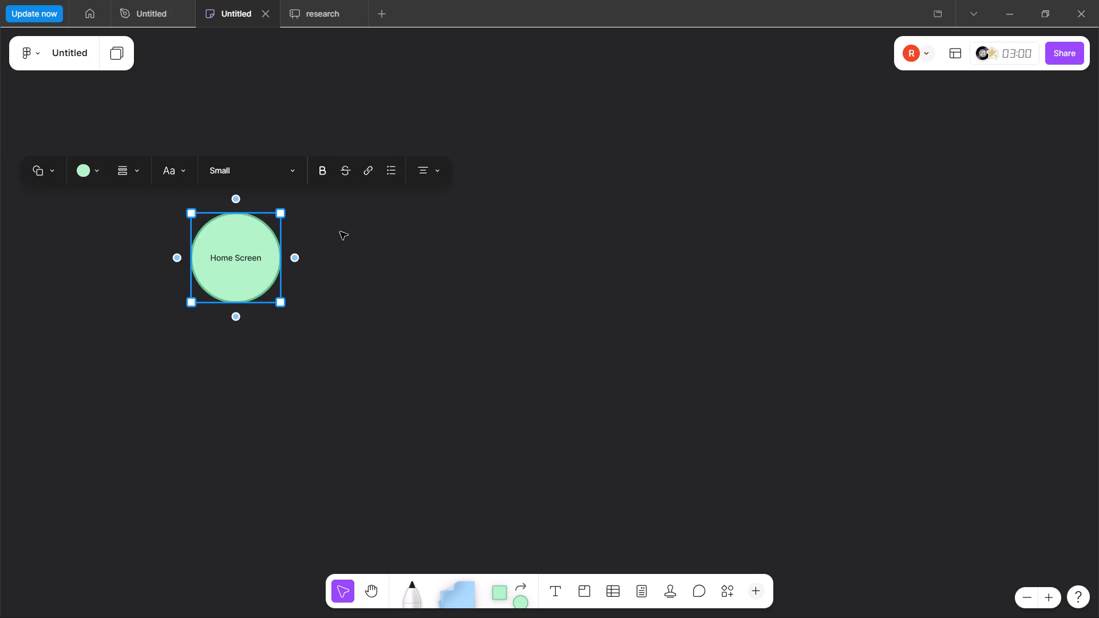
{"action": "left_click", "coordinate": [340, 232]}
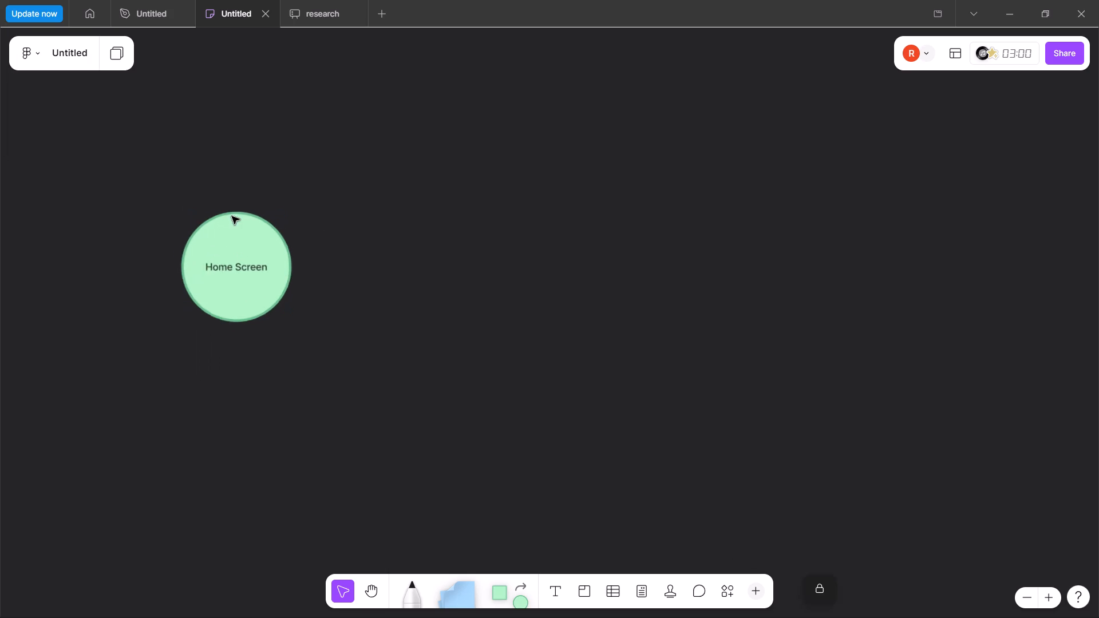
Compare the board with the Medium diagram in Chrome, checking the shape and label that follow the Home screen circle.
{"action": "scroll", "coordinate": [232, 216], "scroll_direction": "right", "scroll_amount": 1}
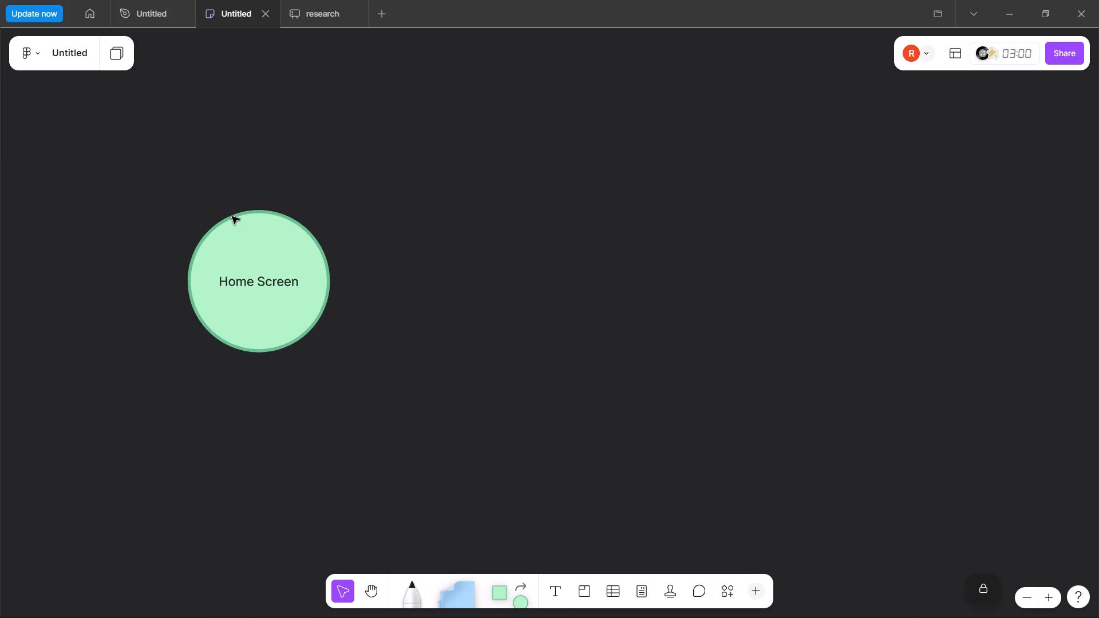
{"action": "scroll", "coordinate": [232, 216], "scroll_direction": "right", "scroll_amount": 2}
{"action": "key", "text": "alt+Tab"}
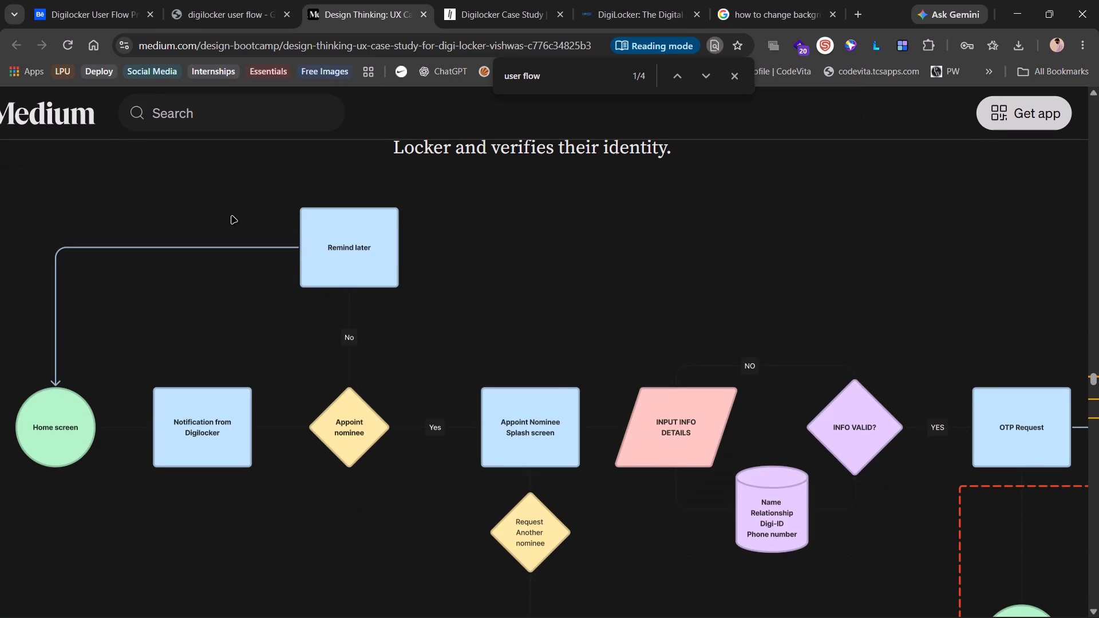
{"action": "key", "text": "alt+Tab"}
{"action": "scroll", "coordinate": [465, 382], "scroll_direction": "left", "scroll_amount": 1}
{"action": "key", "text": "alt+Tab"}
{"action": "key", "text": "alt+Tab"}
{"action": "left_click", "coordinate": [274, 284]}
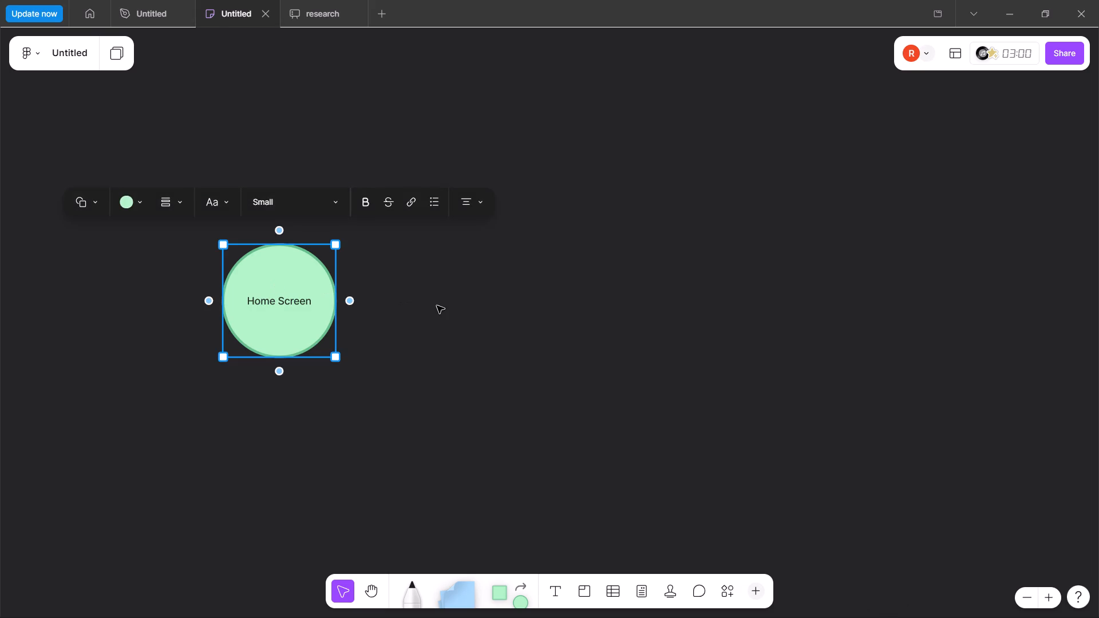
{"action": "left_click", "coordinate": [437, 306]}
{"action": "key", "text": "alt+Tab"}
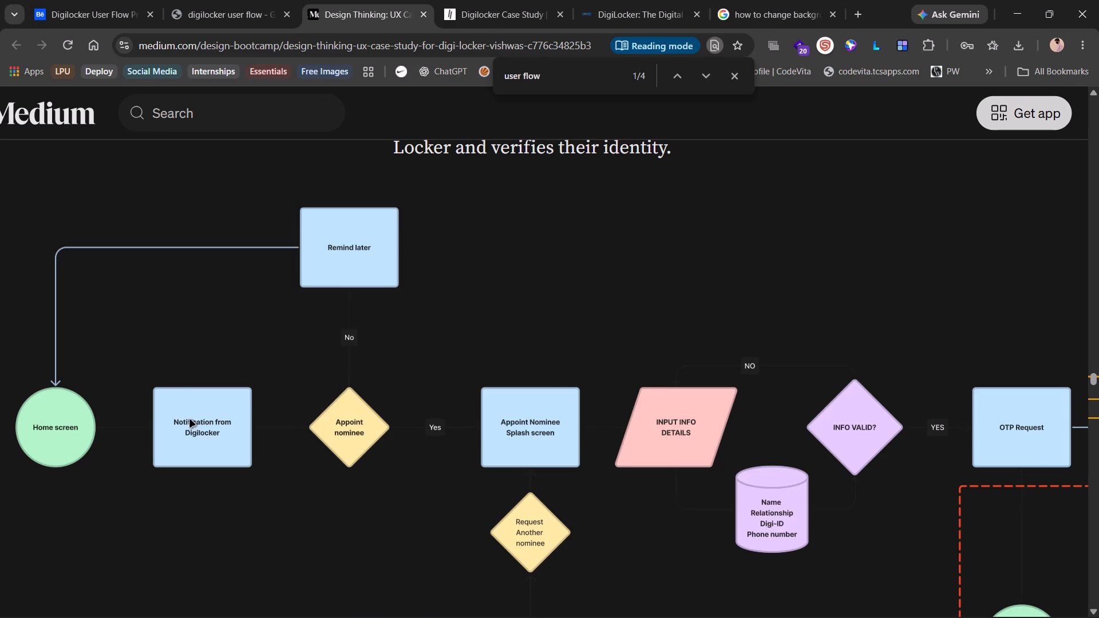
{"action": "triple_click", "coordinate": [180, 422]}
{"action": "key", "text": "alt+Tab"}
{"action": "key", "text": "alt+Tab"}
{"action": "key", "text": "alt+Tab"}
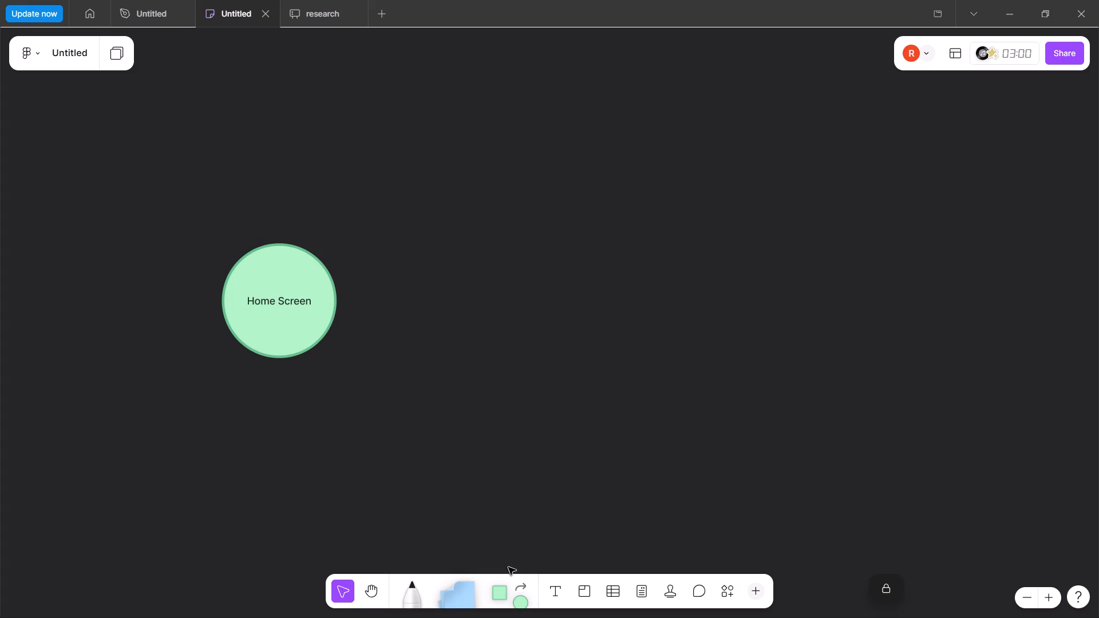
Add a square beside the Home Screen circle, level with it, and label it "Notification From DigiLocker".
{"action": "left_click", "coordinate": [500, 590]}
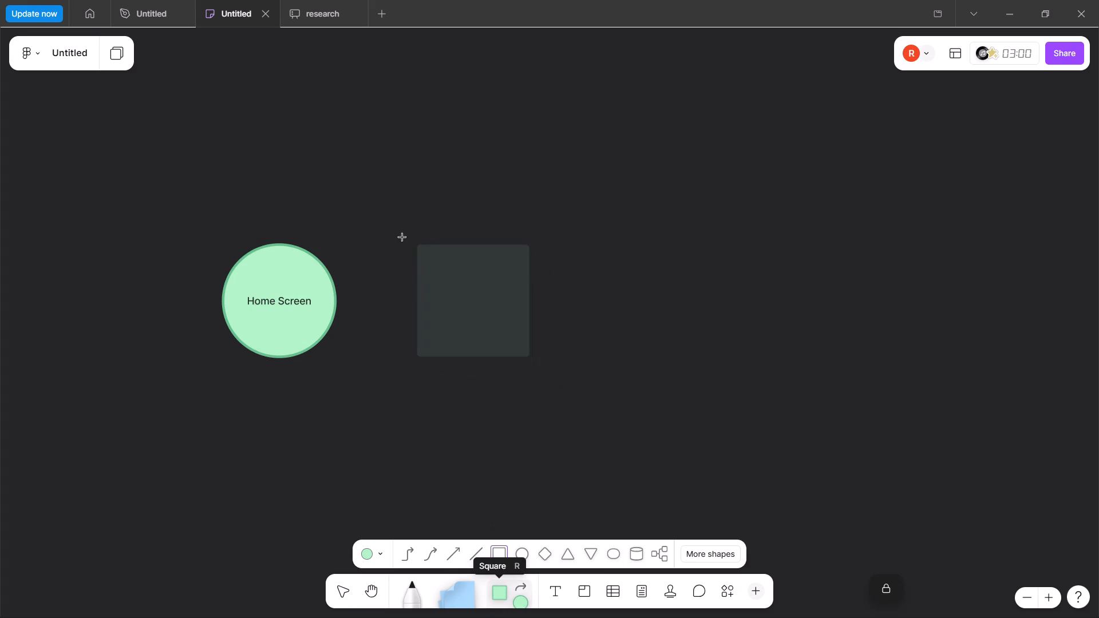
{"action": "left_click", "coordinate": [417, 240]}
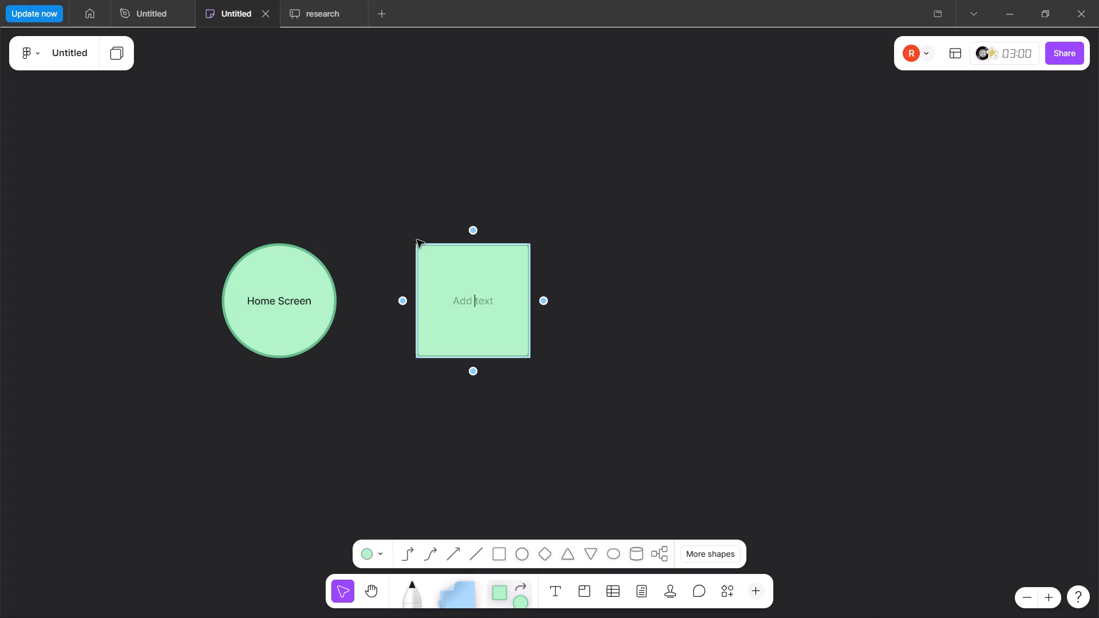
{"action": "type", "text": "No"}
{"action": "type", "text": "tific"}
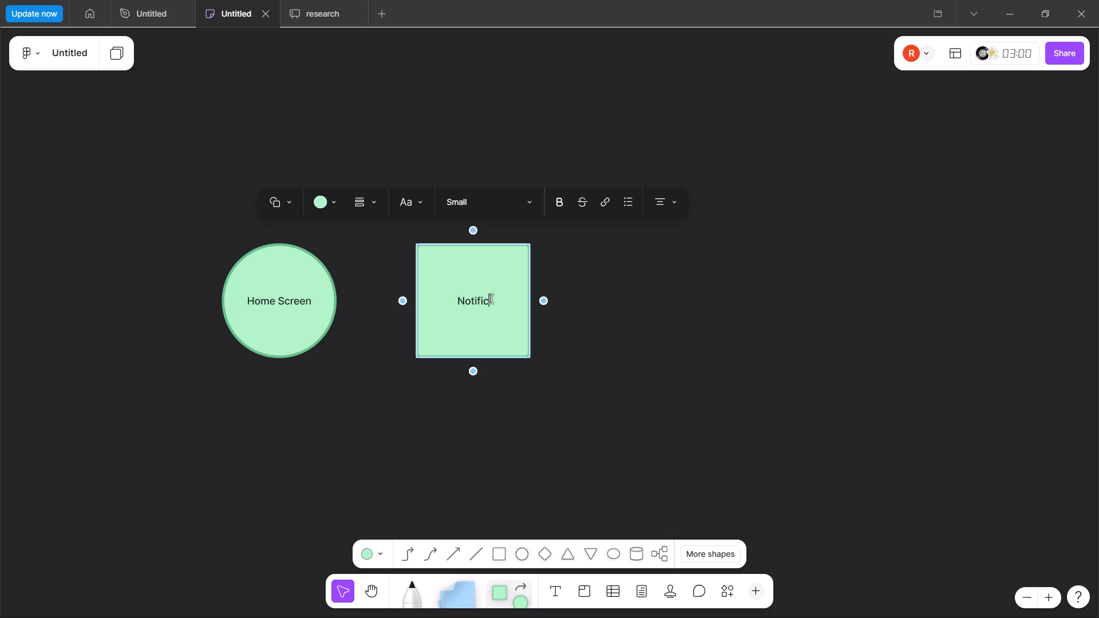
{"action": "type", "text": "ation From"}
{"action": "key", "text": "space"}
{"action": "type", "text": "DigiLocker"}
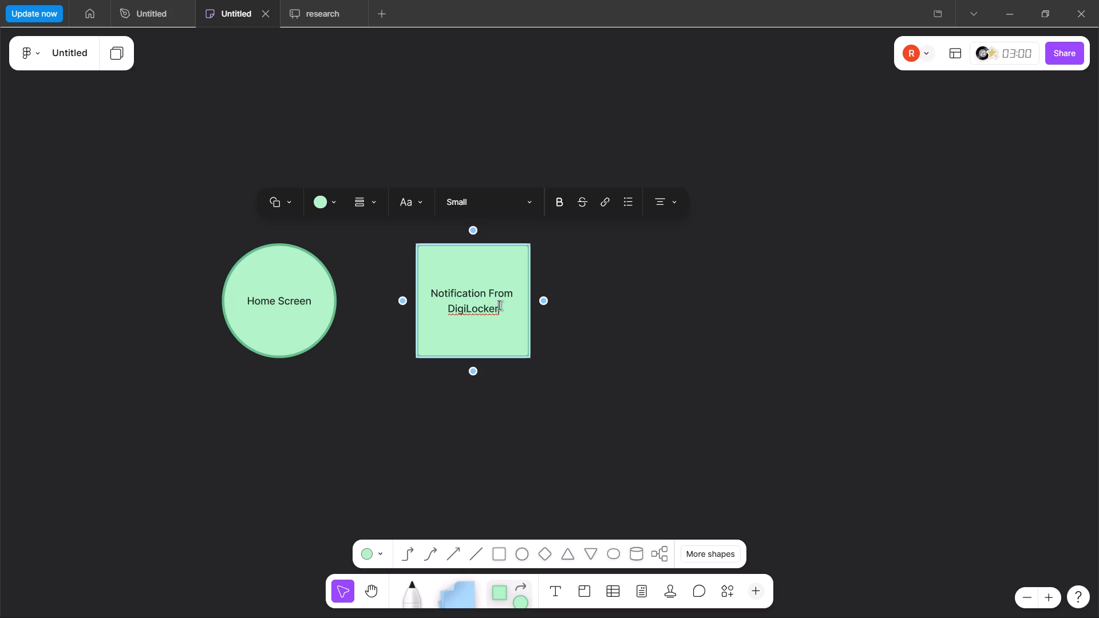
Make the whole "Notification From DigiLocker" label bold and deselect the square.
{"action": "left_click", "coordinate": [499, 305]}
{"action": "key", "text": "ctrl+a"}
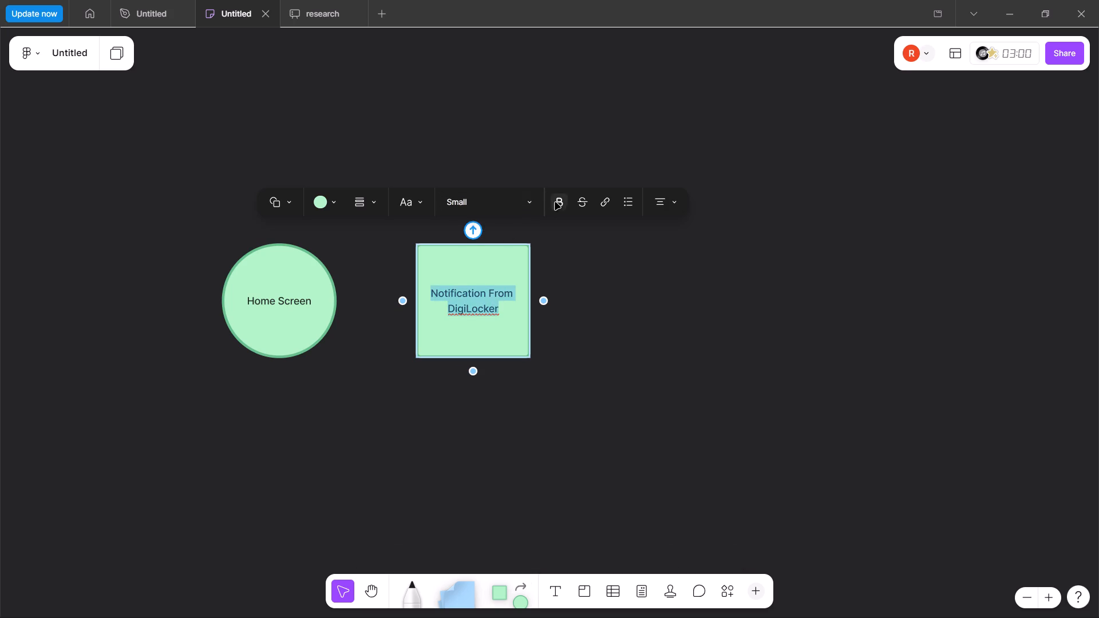
{"action": "left_click", "coordinate": [557, 203]}
{"action": "left_click", "coordinate": [603, 308]}
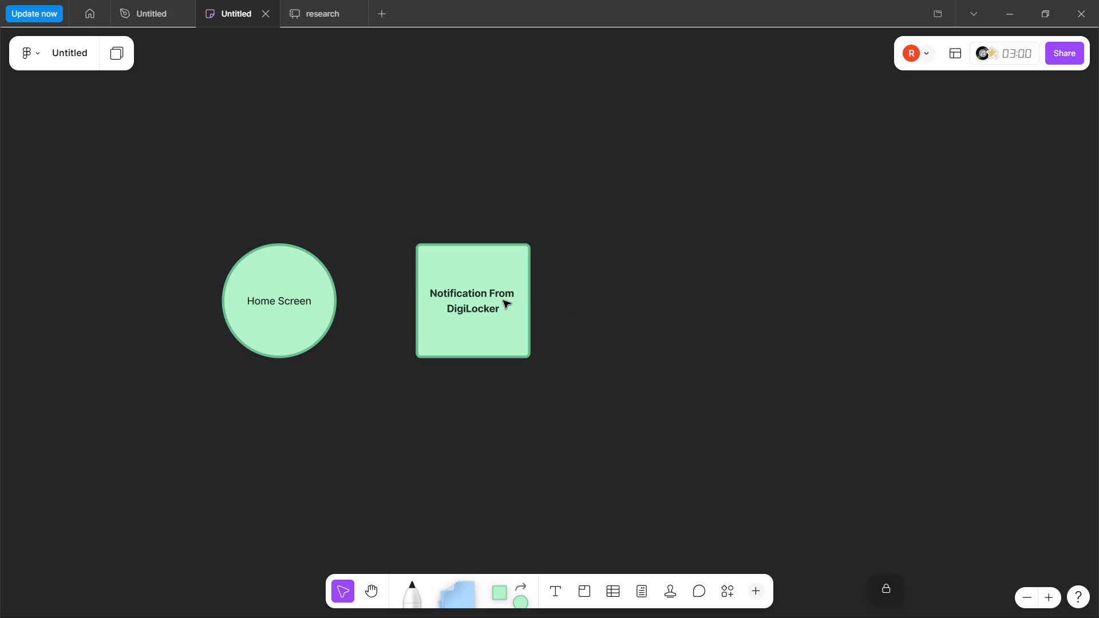
Connect the Home Screen circle to the Notification From DigiLocker square with an arrow, and color the arrow white.
{"action": "left_click", "coordinate": [331, 286]}
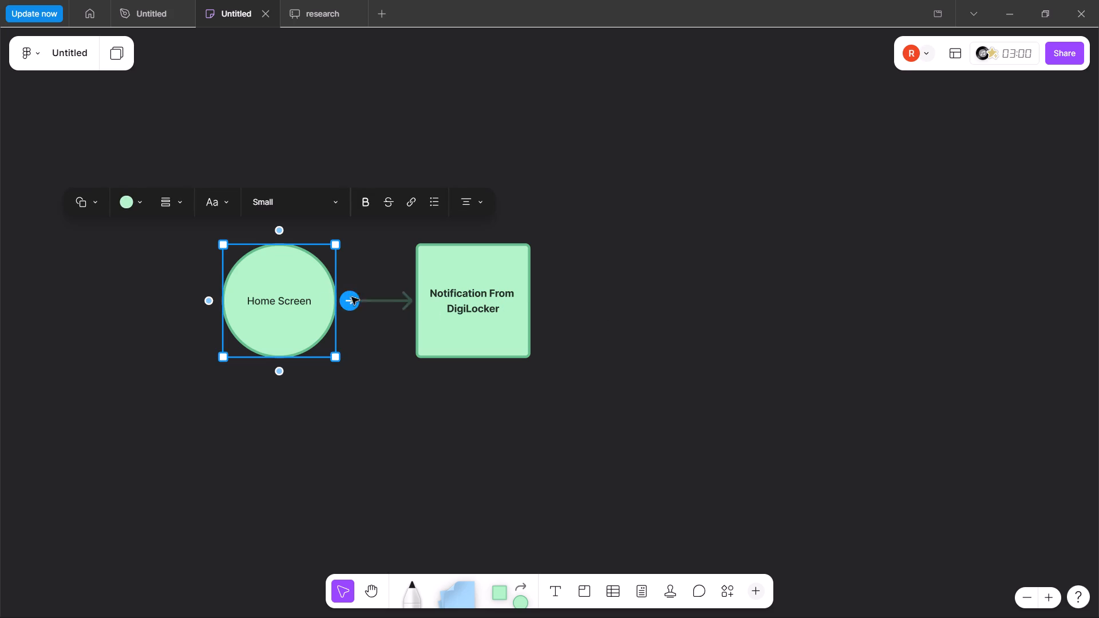
{"action": "left_click", "coordinate": [350, 303]}
{"action": "left_click", "coordinate": [594, 414]}
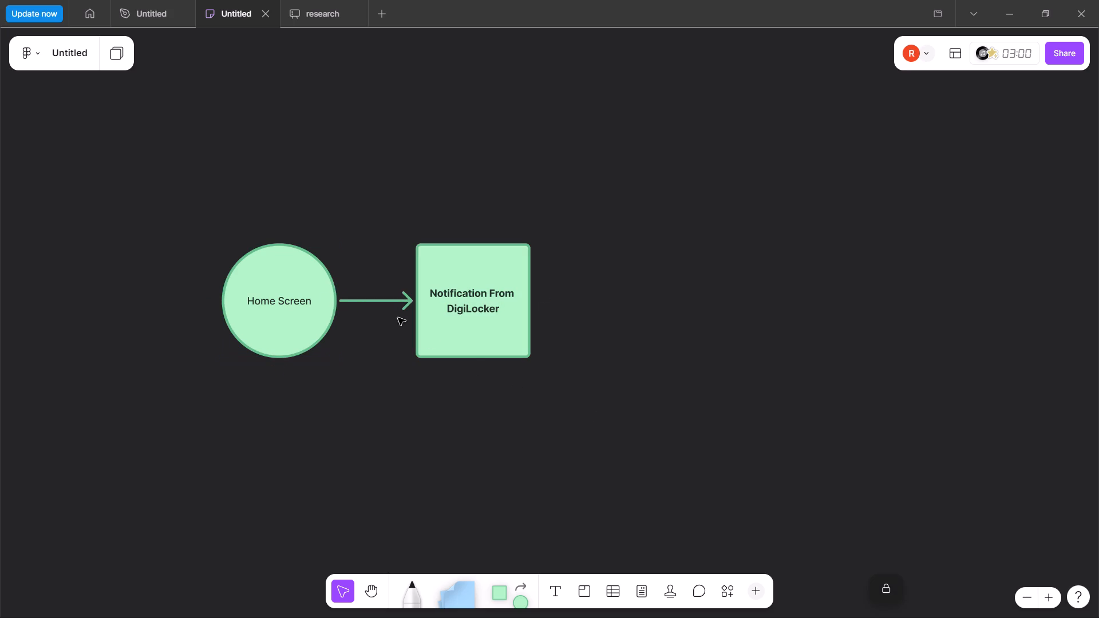
{"action": "left_click", "coordinate": [394, 299]}
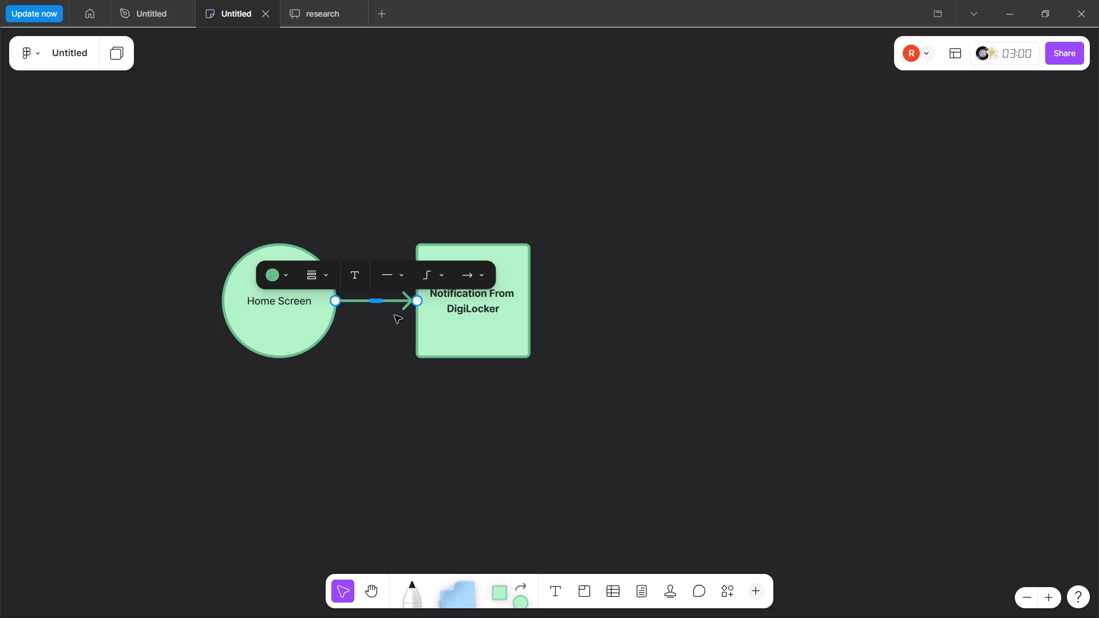
{"action": "left_click", "coordinate": [282, 272]}
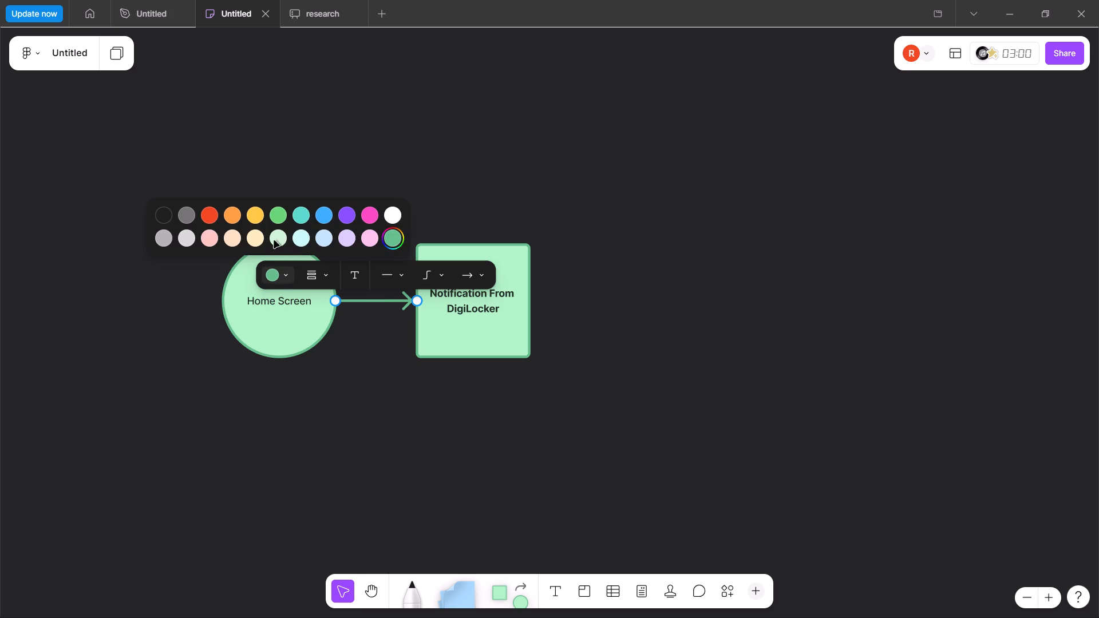
{"action": "left_click", "coordinate": [394, 216]}
{"action": "left_click", "coordinate": [434, 207]}
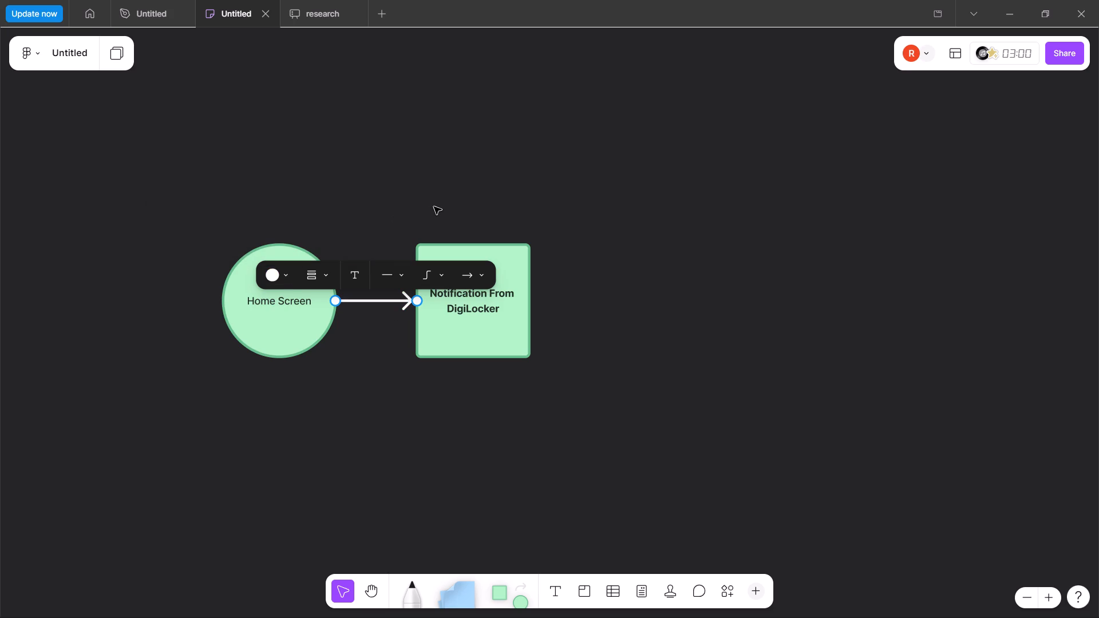
Check the Medium diagram in Chrome for the shape that follows the Notification from Digilocker box.
{"action": "scroll", "coordinate": [414, 207], "scroll_direction": "left", "scroll_amount": 1}
{"action": "scroll", "coordinate": [414, 207], "scroll_direction": "up", "scroll_amount": 1}
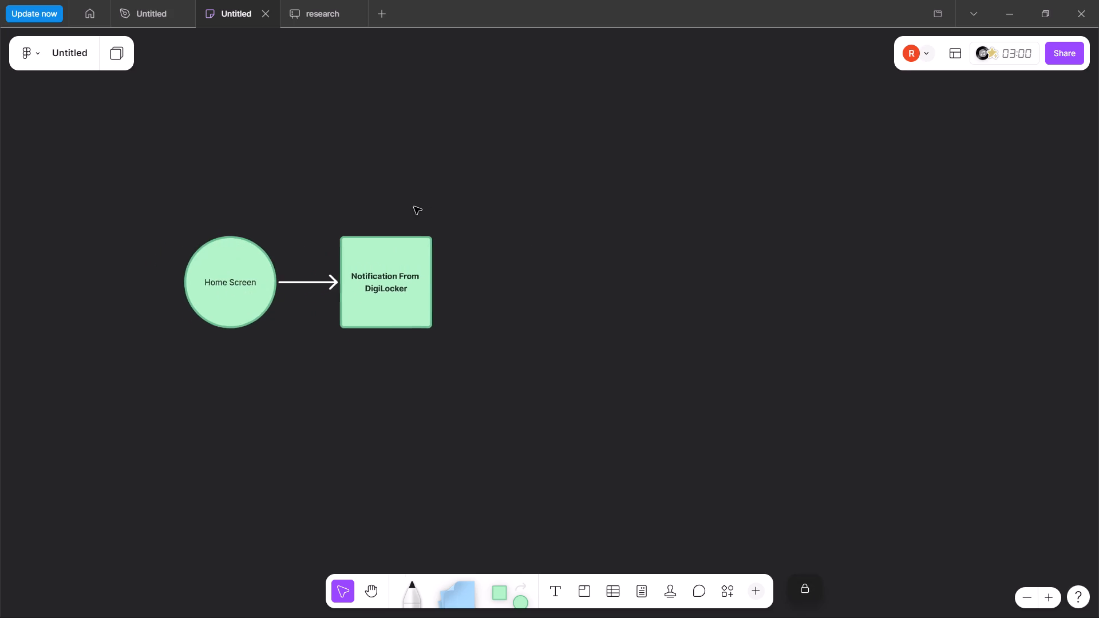
{"action": "scroll", "coordinate": [414, 207], "scroll_direction": "up", "scroll_amount": 1}
{"action": "scroll", "coordinate": [414, 207], "scroll_direction": "left", "scroll_amount": 1}
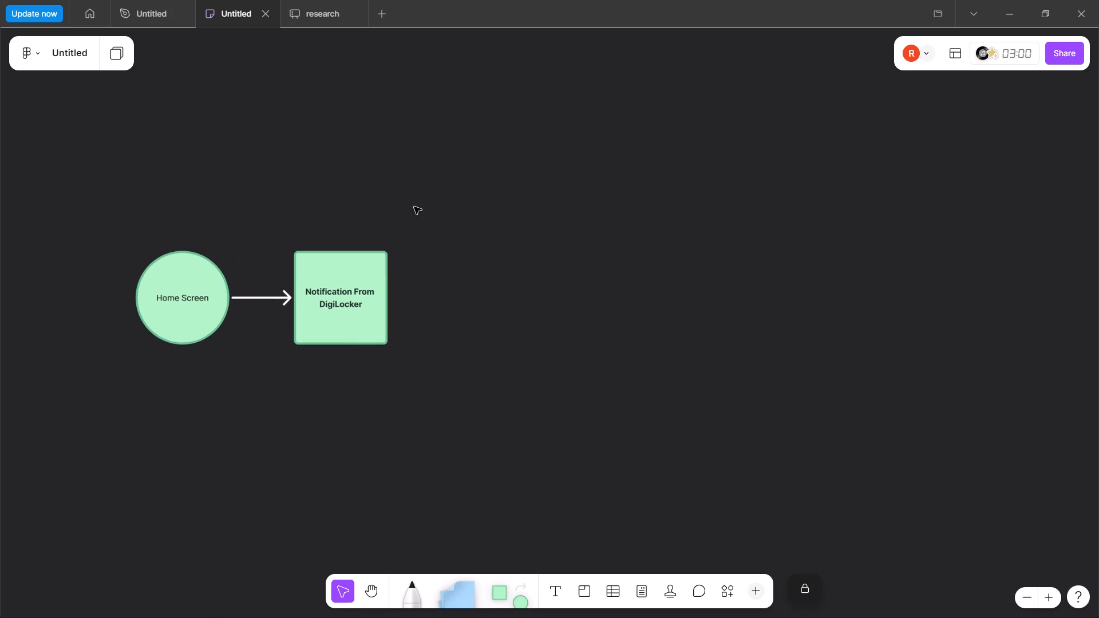
{"action": "scroll", "coordinate": [414, 207], "scroll_direction": "left", "scroll_amount": 1}
{"action": "key", "text": "alt+Tab"}
{"action": "key", "text": "alt+Tab"}
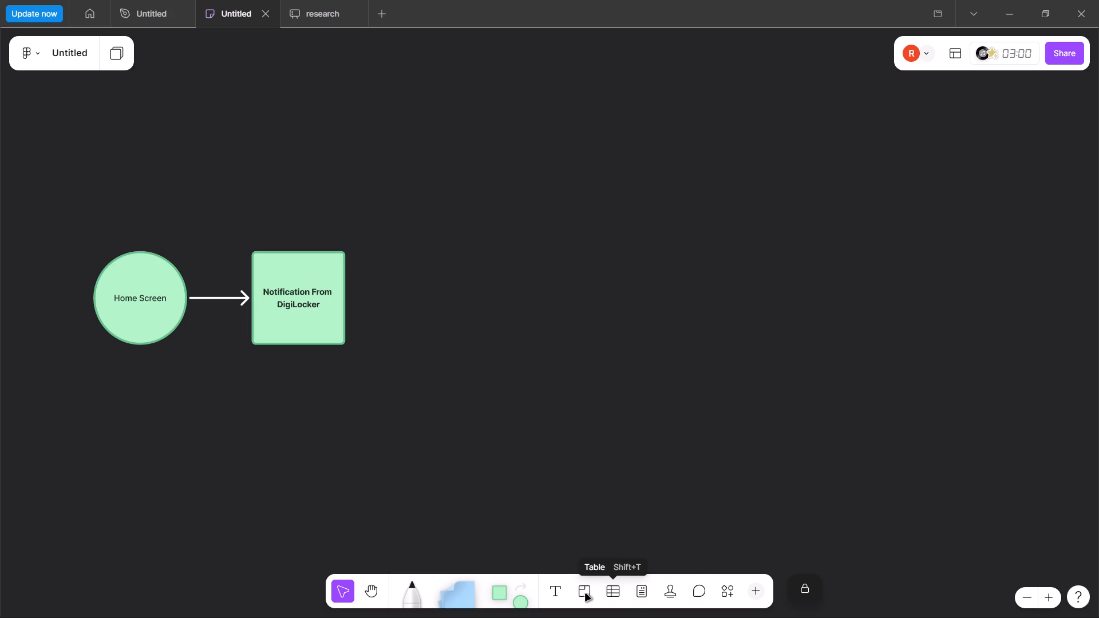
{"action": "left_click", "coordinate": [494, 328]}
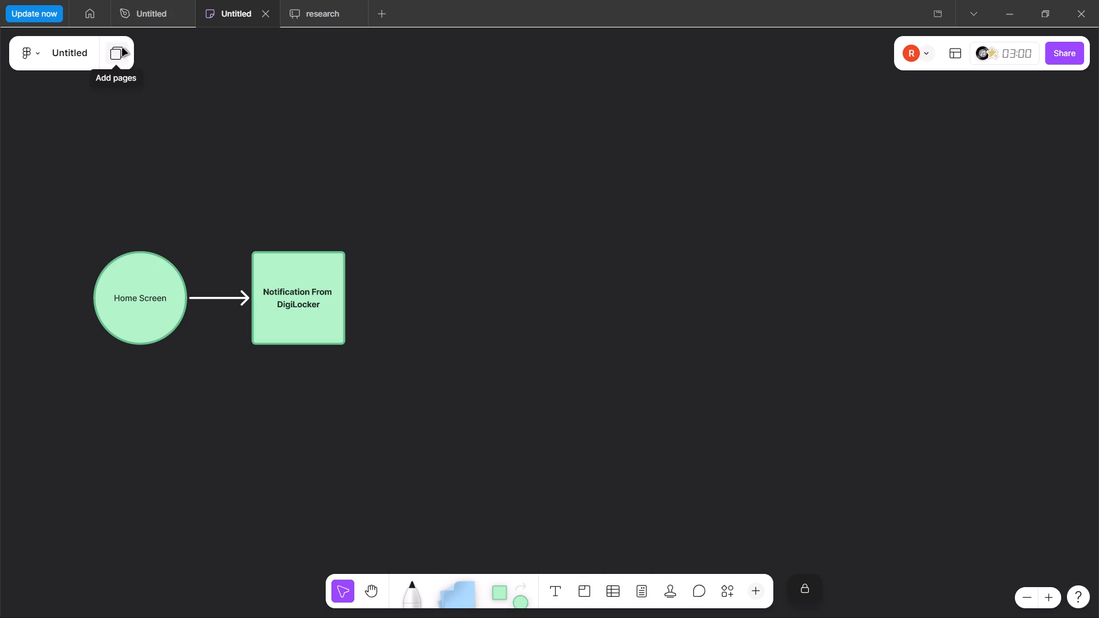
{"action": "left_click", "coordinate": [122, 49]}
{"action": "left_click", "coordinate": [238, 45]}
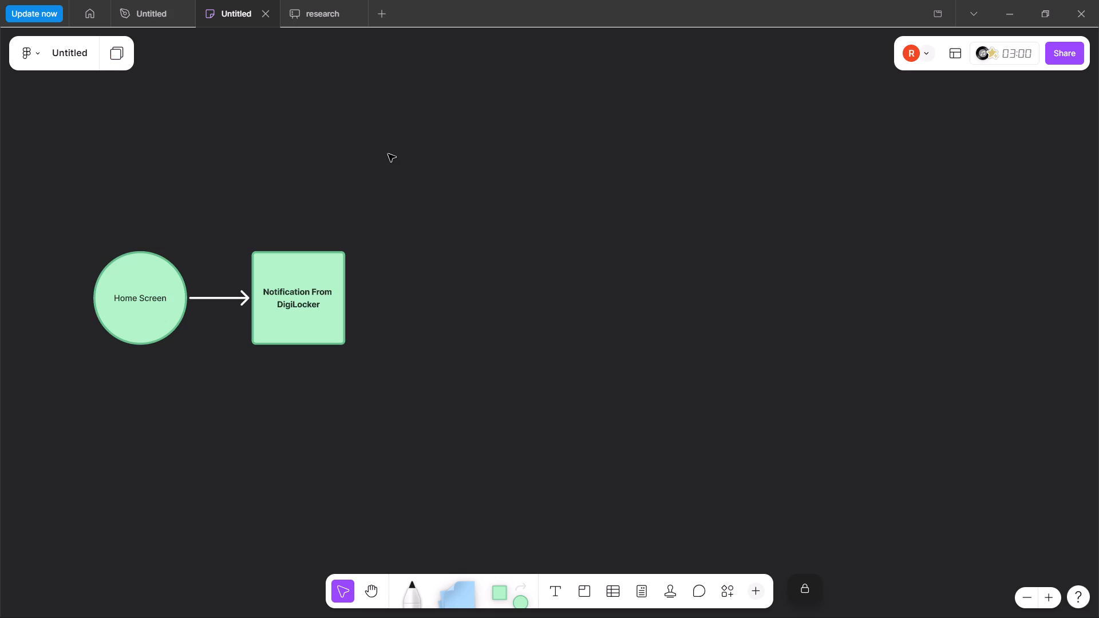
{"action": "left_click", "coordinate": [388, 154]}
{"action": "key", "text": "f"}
Add a diamond after the Notification From DigiLocker square, aligned with it, and label it "Appoint Nominee".
{"action": "left_click", "coordinate": [509, 600]}
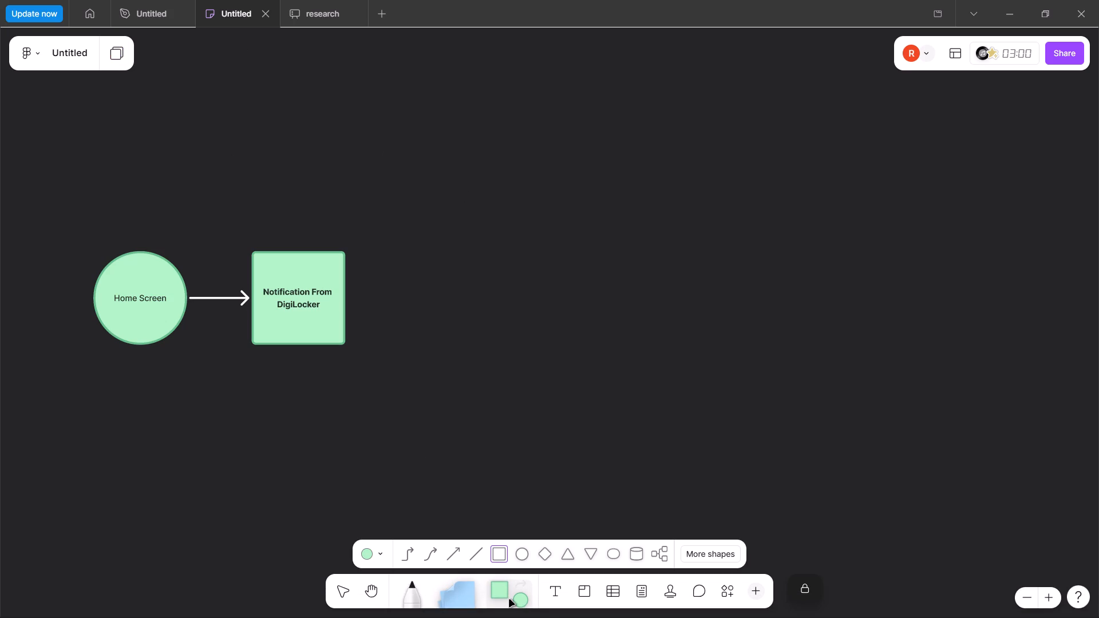
{"action": "left_click", "coordinate": [550, 557]}
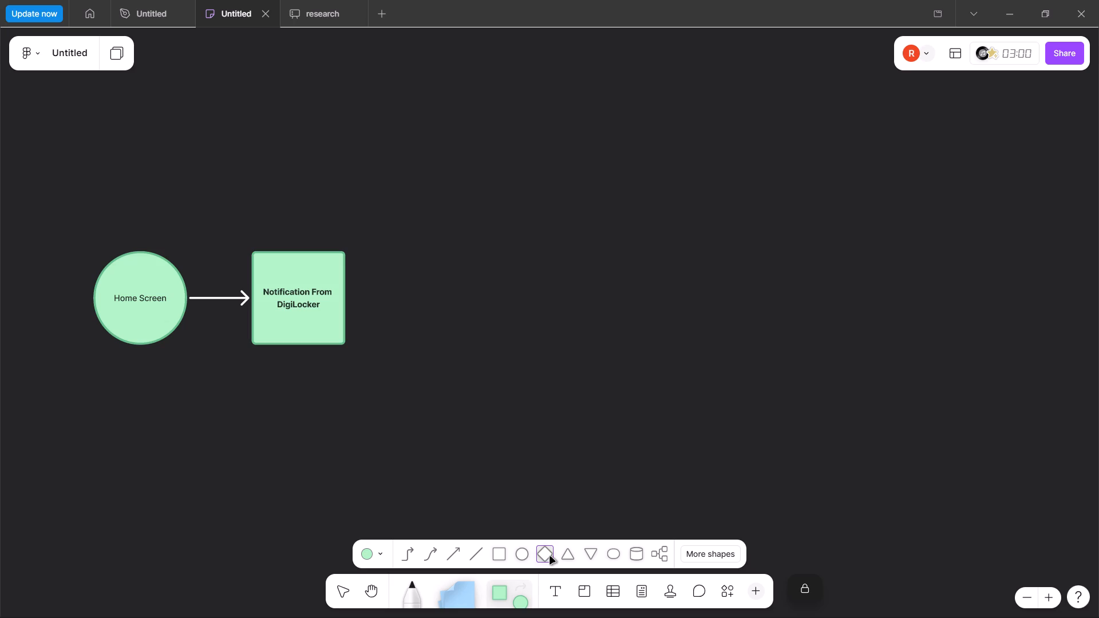
{"action": "left_click", "coordinate": [434, 251]}
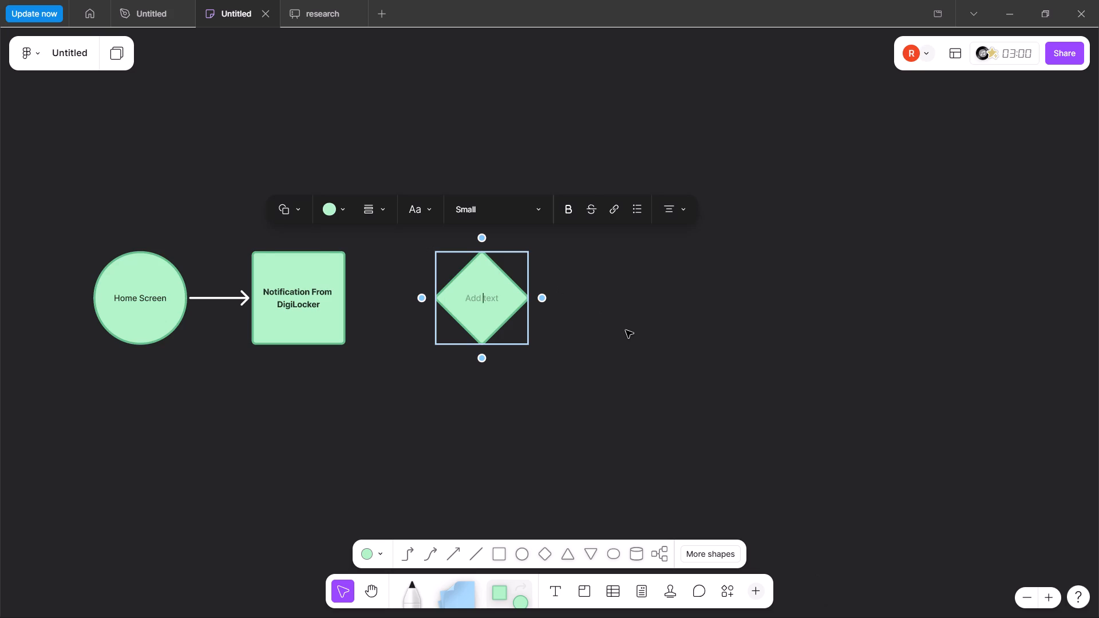
{"action": "key", "text": "alt+Tab"}
{"action": "key", "text": "alt+Tab"}
{"action": "type", "text": "Appoint Nominee"}
{"action": "left_click", "coordinate": [647, 313]}
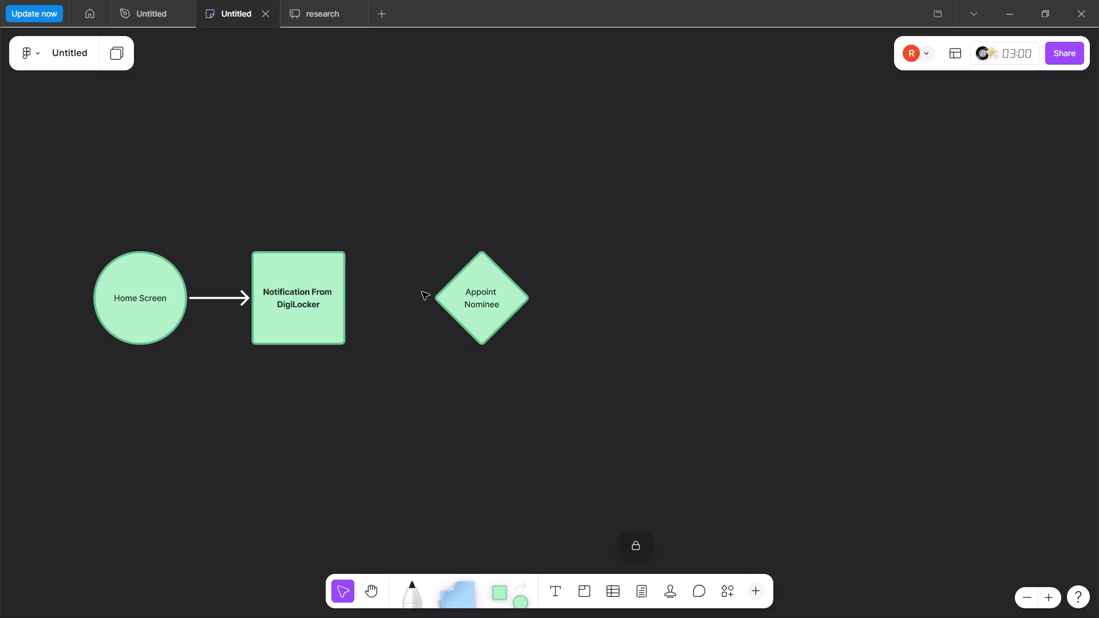
Connect the Notification From DigiLocker square to the Appoint Nominee diamond with an arrow.
{"action": "left_click", "coordinate": [309, 283]}
{"action": "left_click", "coordinate": [359, 302]}
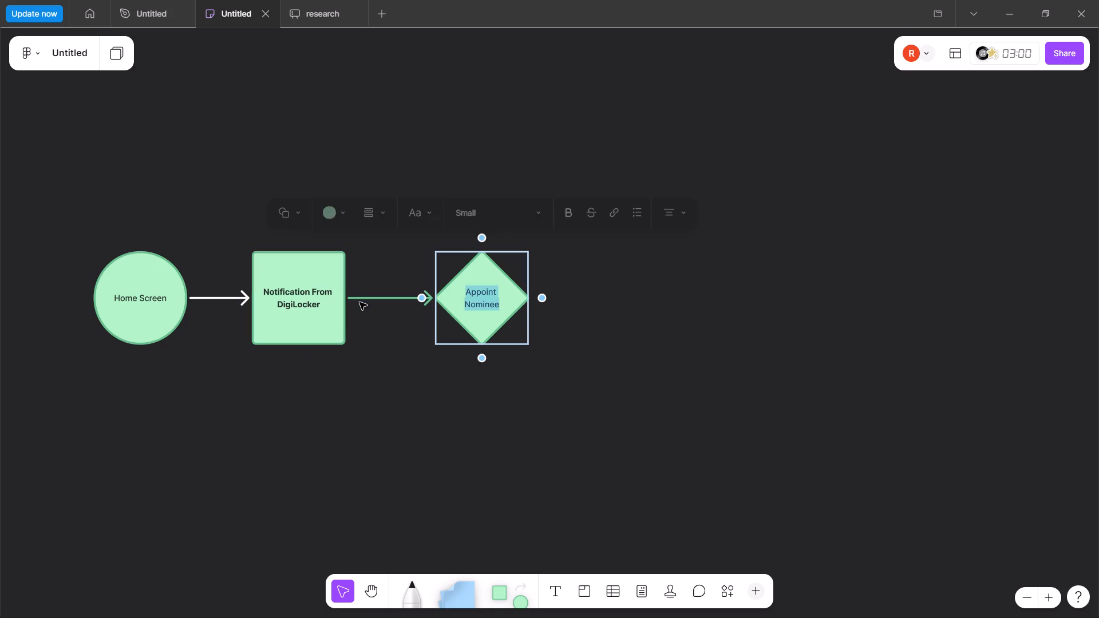
{"action": "left_click", "coordinate": [571, 415]}
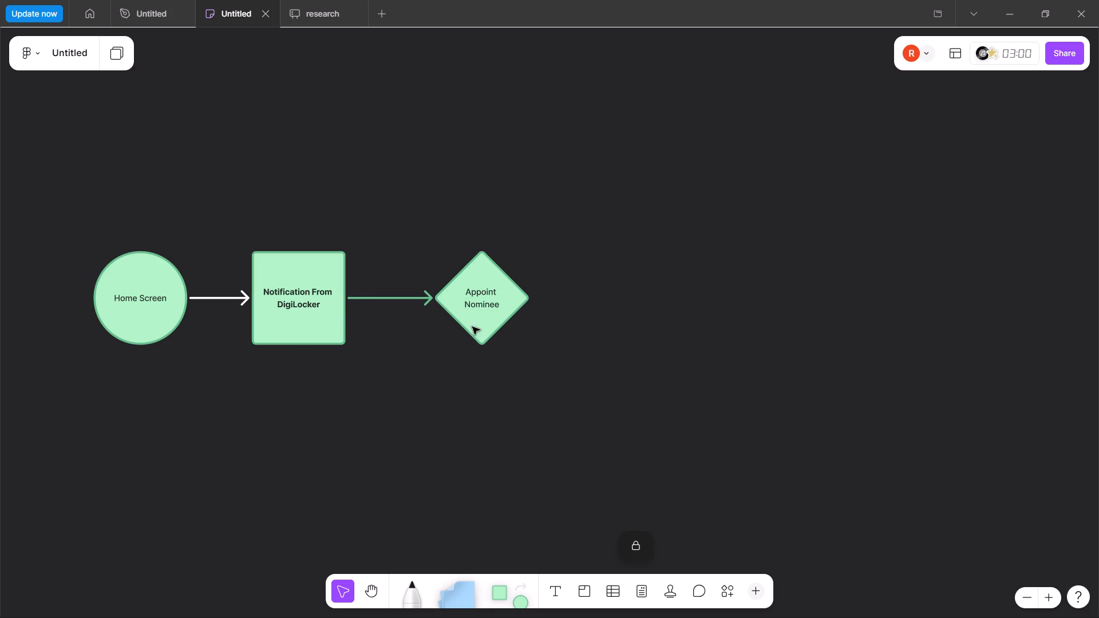
Add a square above the Appoint Nominee diamond, vertically in line with it, following the Medium diagram in Chrome.
{"action": "scroll", "coordinate": [508, 337], "scroll_direction": "left", "scroll_amount": 1}
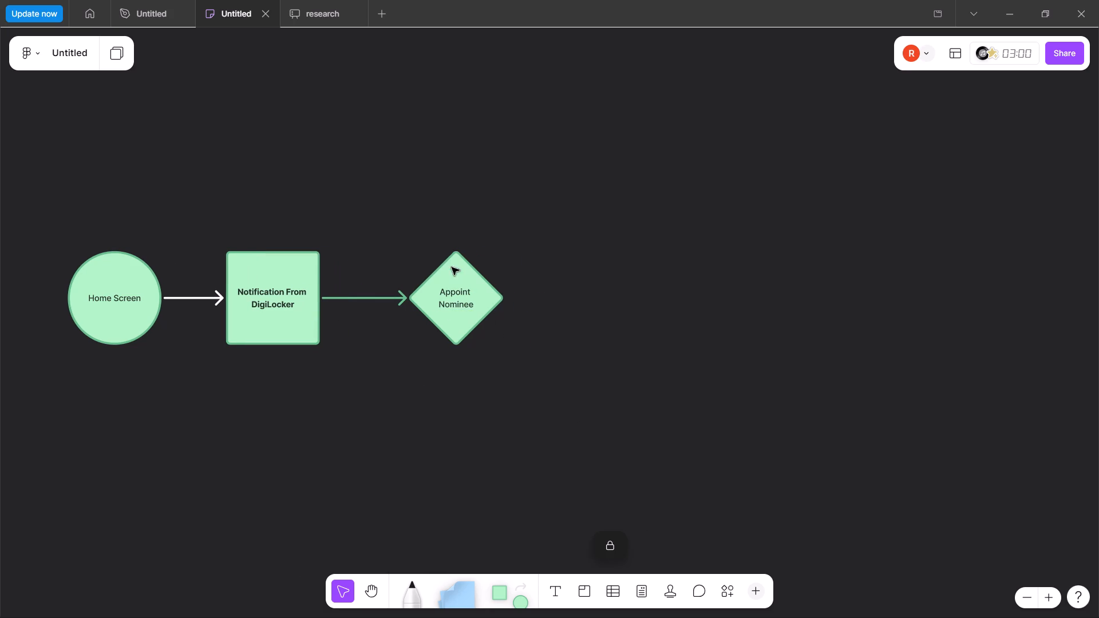
{"action": "key", "text": "alt+Tab"}
{"action": "key", "text": "alt+Tab"}
{"action": "left_click", "coordinate": [468, 197]}
{"action": "left_click", "coordinate": [503, 588]}
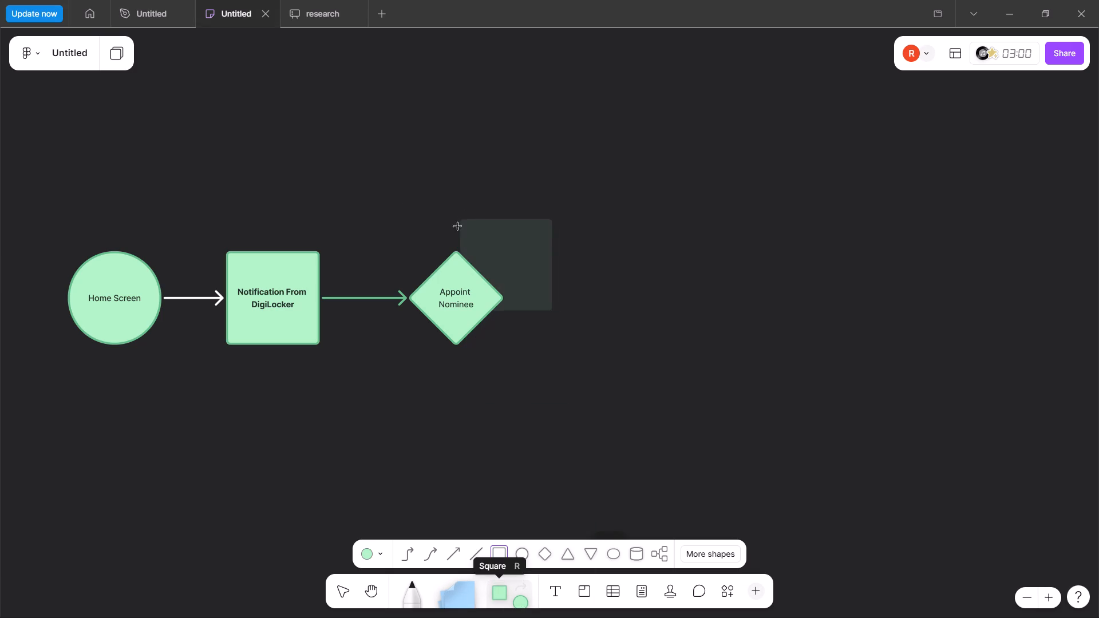
{"action": "left_click", "coordinate": [410, 70]}
{"action": "left_click", "coordinate": [570, 134]}
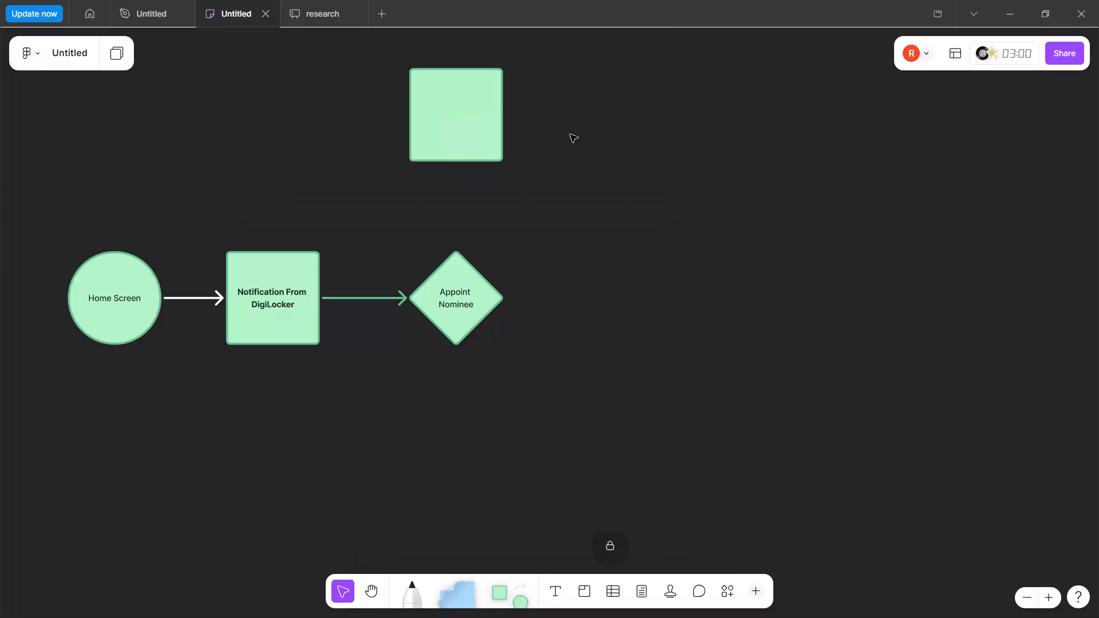
{"action": "left_click_drag", "start_coordinate": [484, 113], "coordinate": [487, 149]}
{"action": "left_click", "coordinate": [517, 166]}
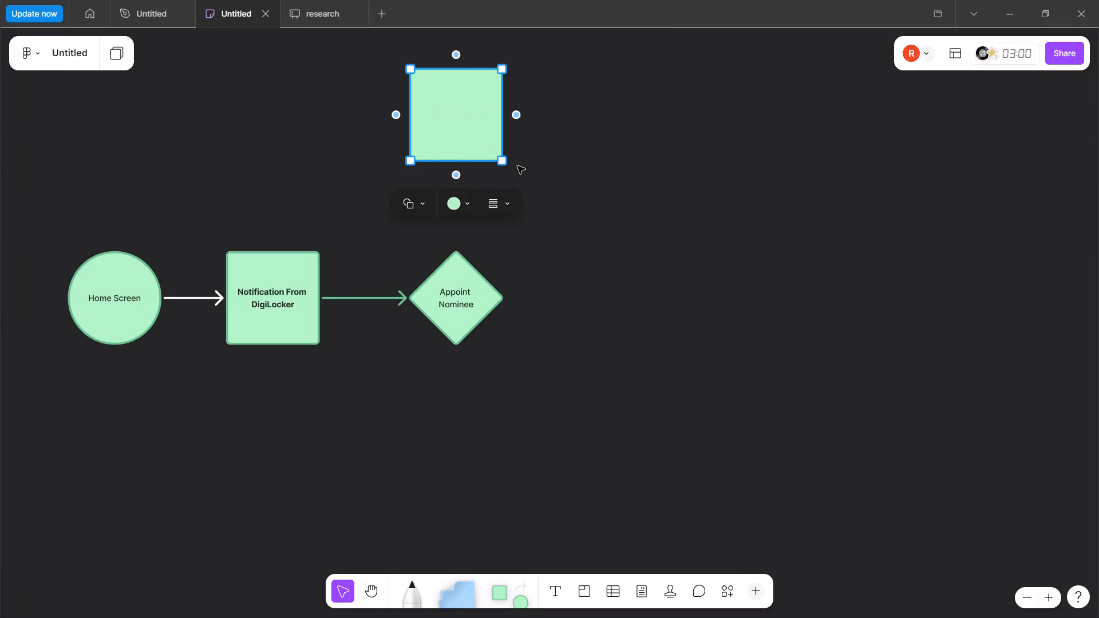
{"action": "left_click", "coordinate": [436, 105]}
{"action": "left_click_drag", "start_coordinate": [442, 92], "coordinate": [444, 103]}
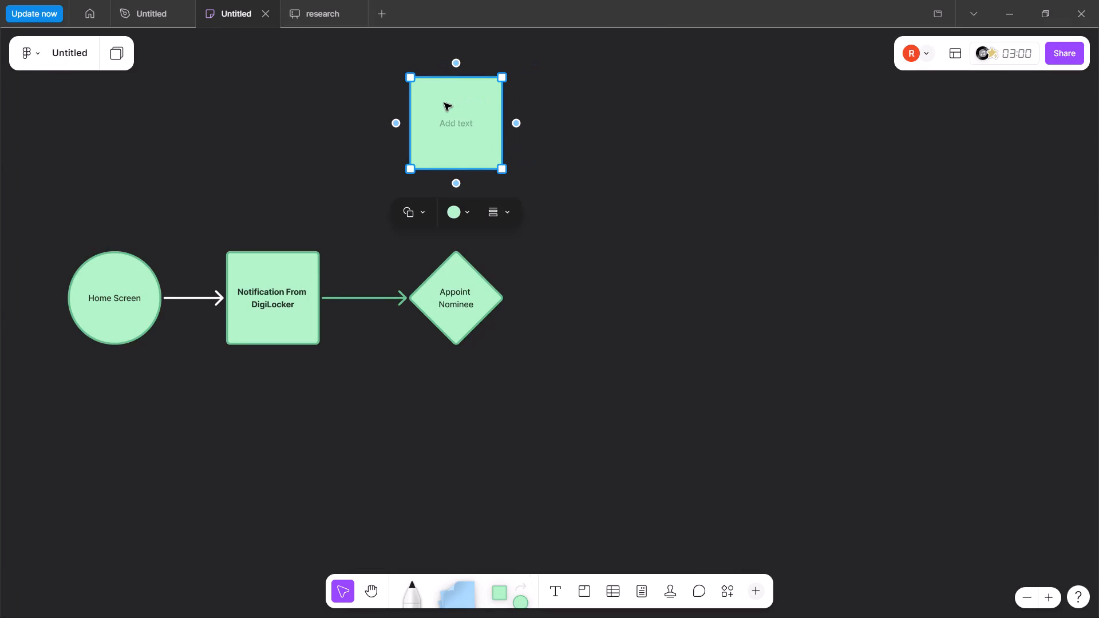
Connect the Appoint Nominee diamond to the empty square above it with an arrow.
{"action": "left_click", "coordinate": [473, 276]}
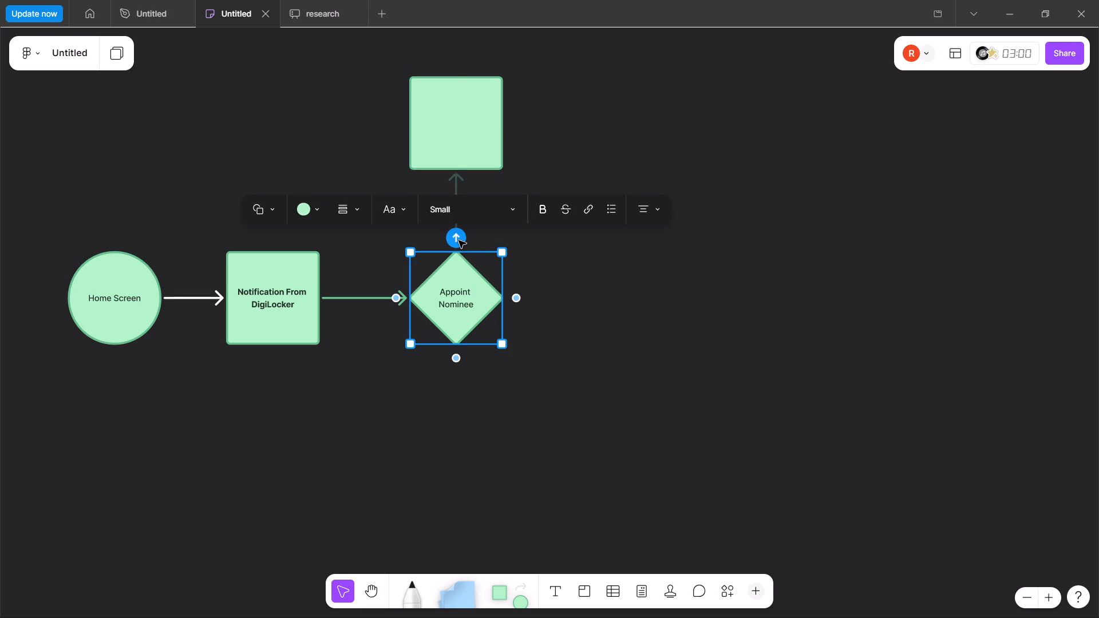
{"action": "left_click", "coordinate": [458, 240]}
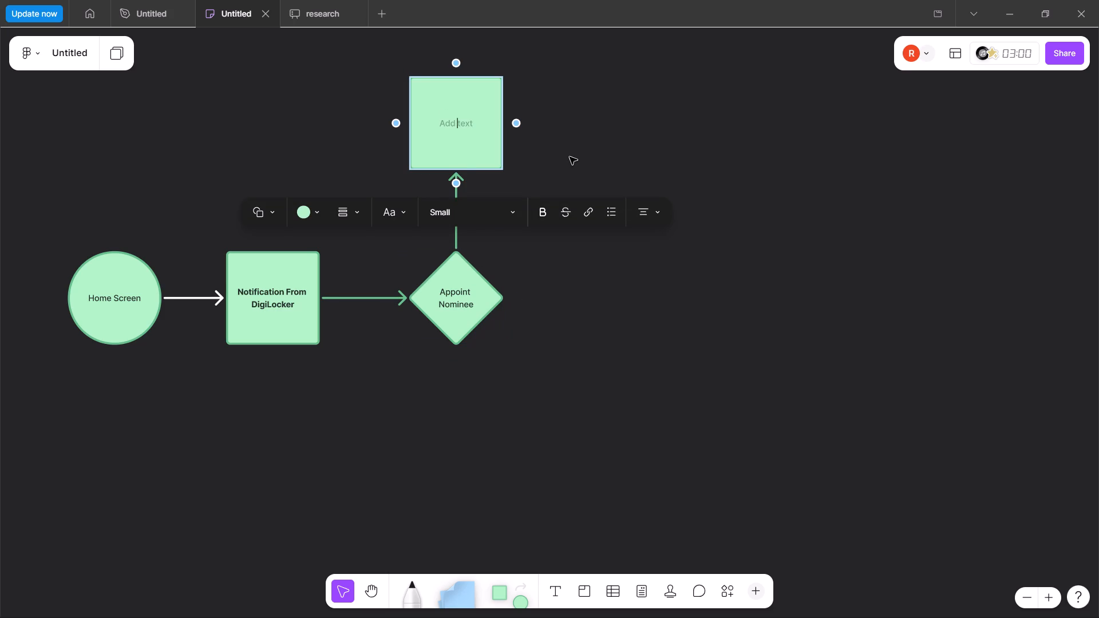
Label the square above the Appoint Nominee diamond "Remind Later", following the Medium diagram, and make the label bold.
{"action": "key", "text": "alt+Tab"}
{"action": "key", "text": "alt+Tab"}
{"action": "type", "text": "Re"}
{"action": "type", "text": "min"}
{"action": "type", "text": "d Laer"}
{"action": "key", "text": "BackSpace"}
{"action": "key", "text": "BackSpace"}
{"action": "type", "text": "ter"}
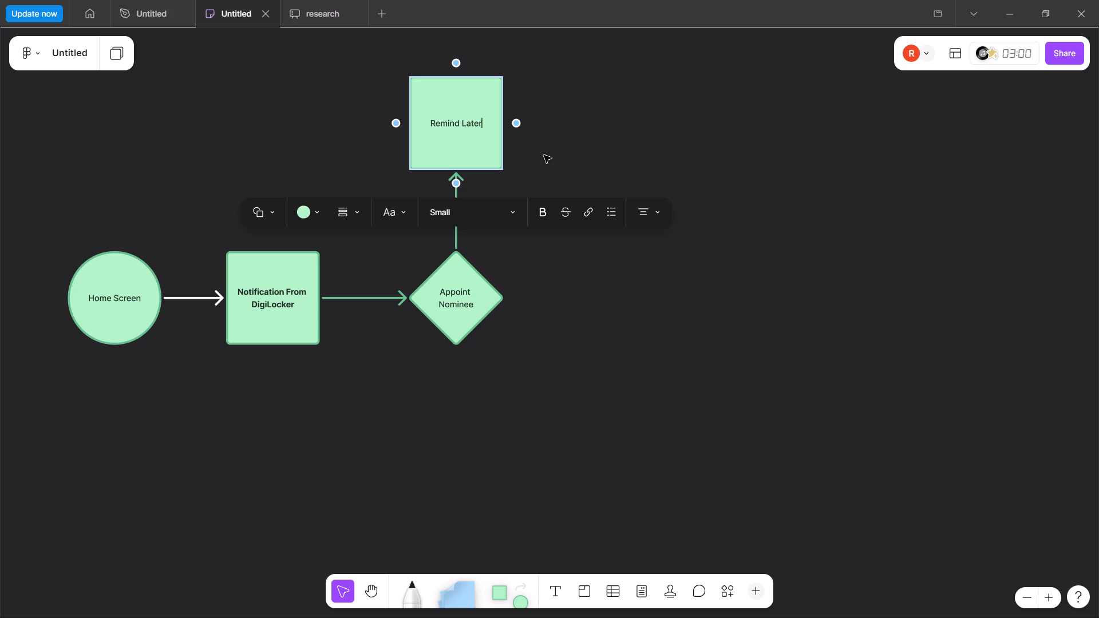
{"action": "key", "text": "ctrl+a"}
{"action": "left_click", "coordinate": [542, 208]}
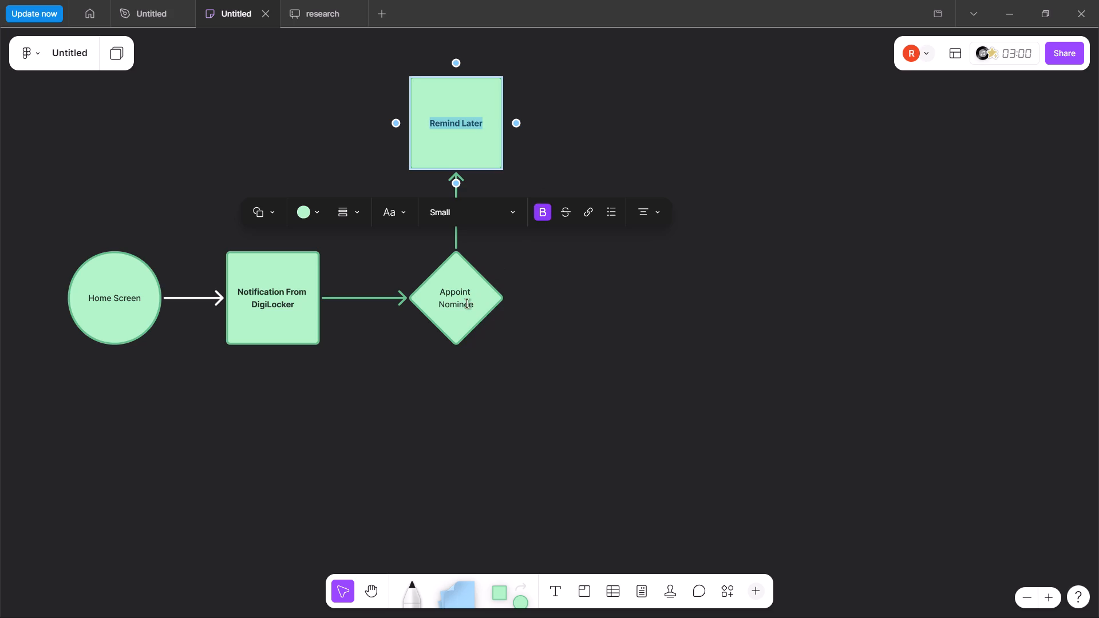
Make the Appoint Nominee diamond's label bold.
{"action": "left_click", "coordinate": [464, 305]}
{"action": "key", "text": "ctrl+a"}
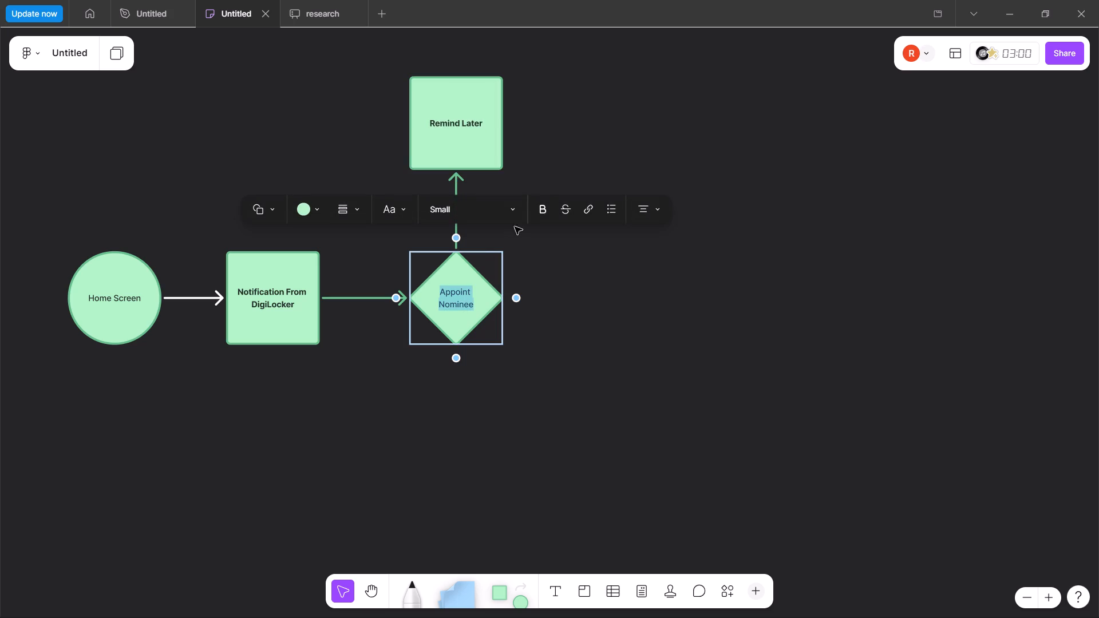
{"action": "left_click", "coordinate": [541, 208]}
{"action": "left_click", "coordinate": [565, 290]}
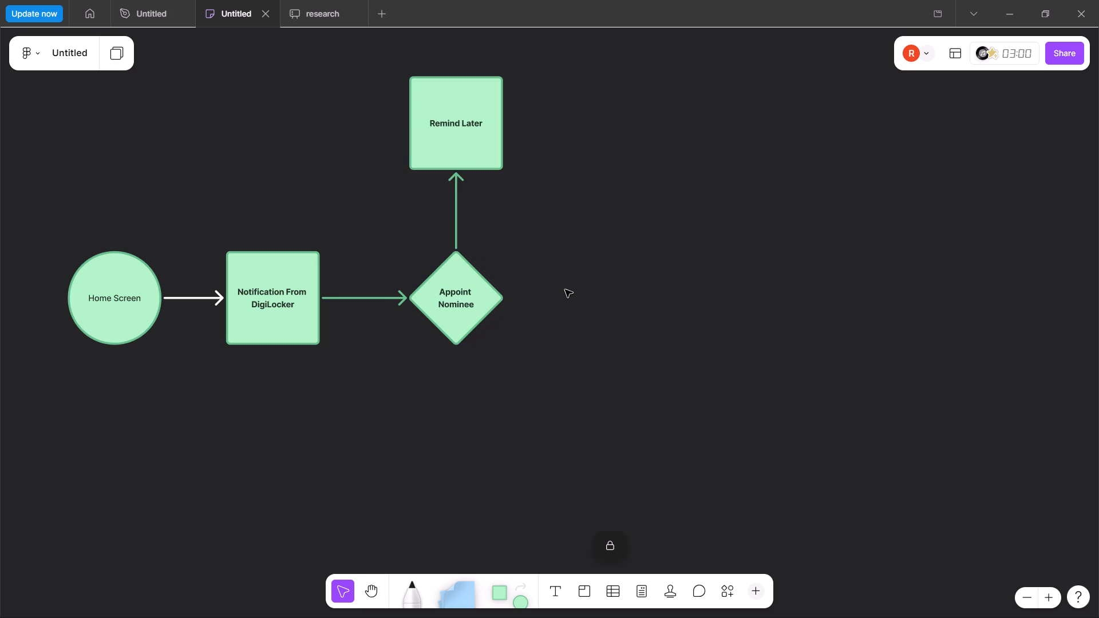
Label the arrow between Appoint Nominee and Remind Later "No", in white text at Medium size.
{"action": "key", "text": "alt+Tab"}
{"action": "key", "text": "alt+Tab"}
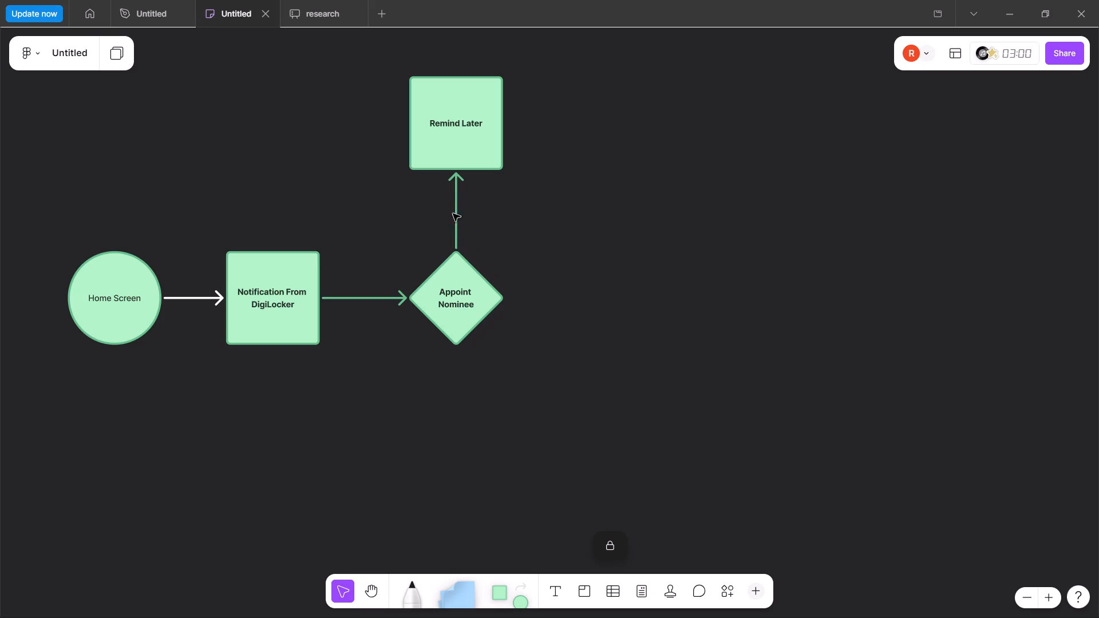
{"action": "left_click", "coordinate": [457, 207]}
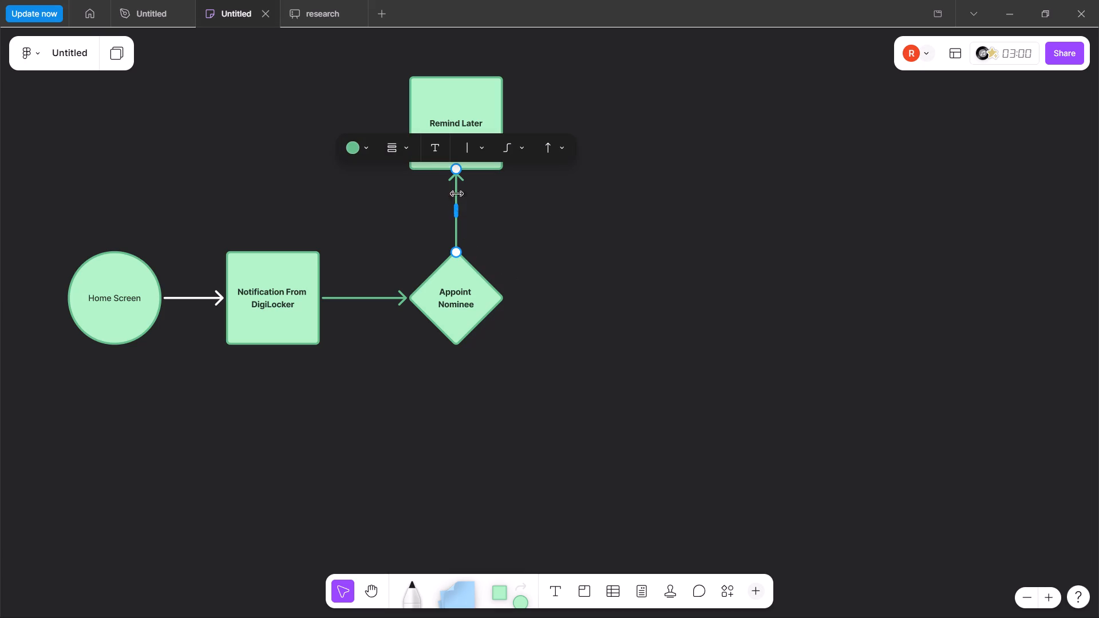
{"action": "left_click", "coordinate": [436, 145]}
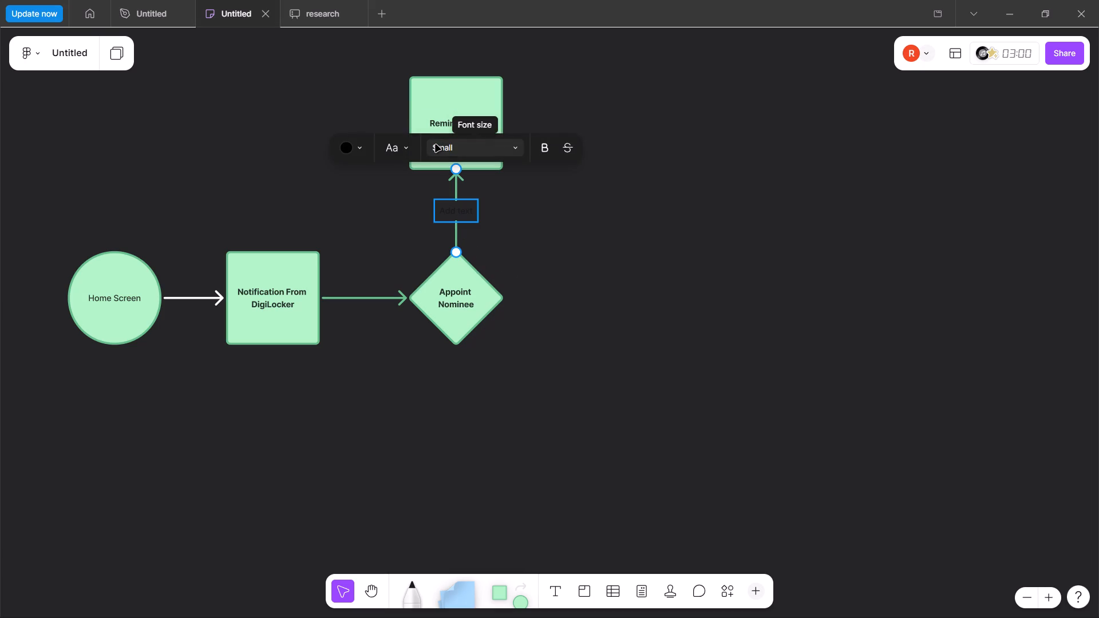
{"action": "key", "text": "shift+n"}
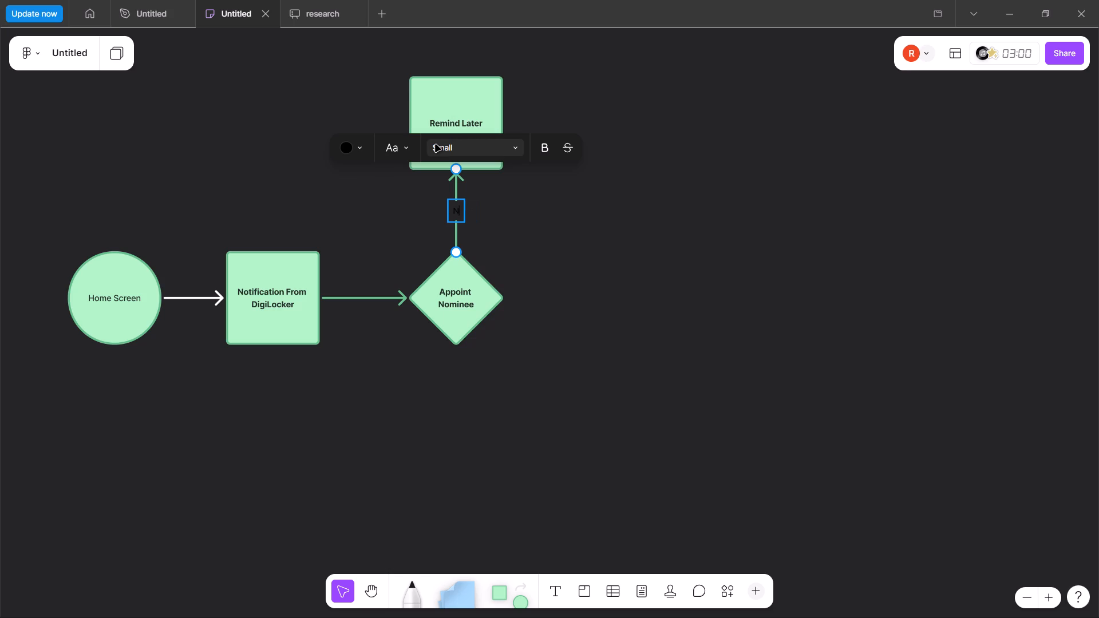
{"action": "key", "text": "o"}
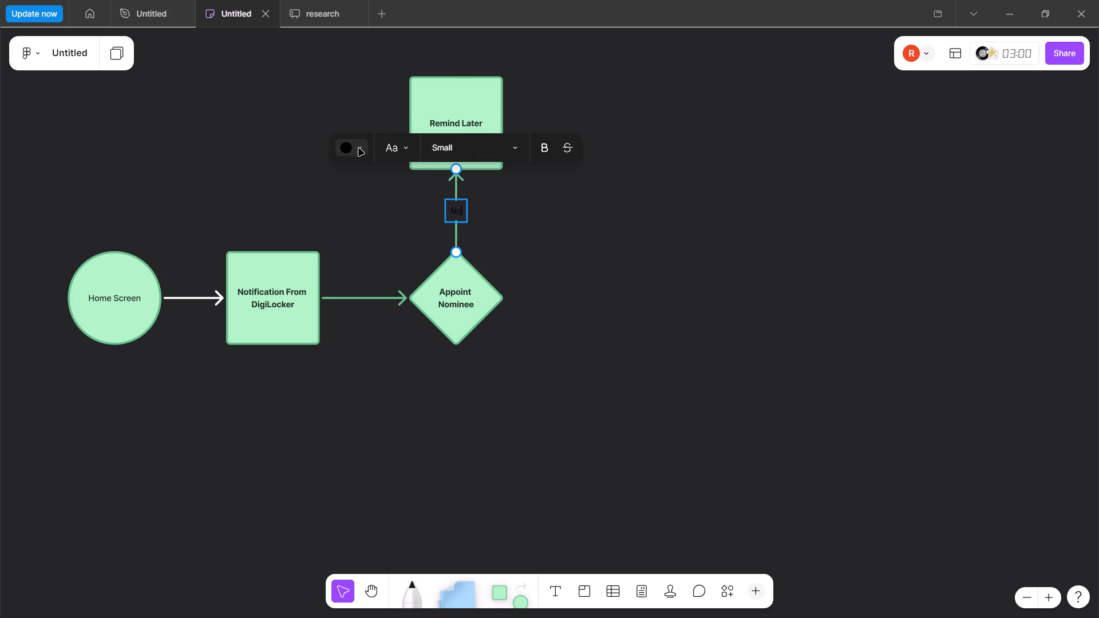
{"action": "left_click", "coordinate": [358, 149]}
{"action": "left_click", "coordinate": [467, 92]}
{"action": "left_click", "coordinate": [399, 160]}
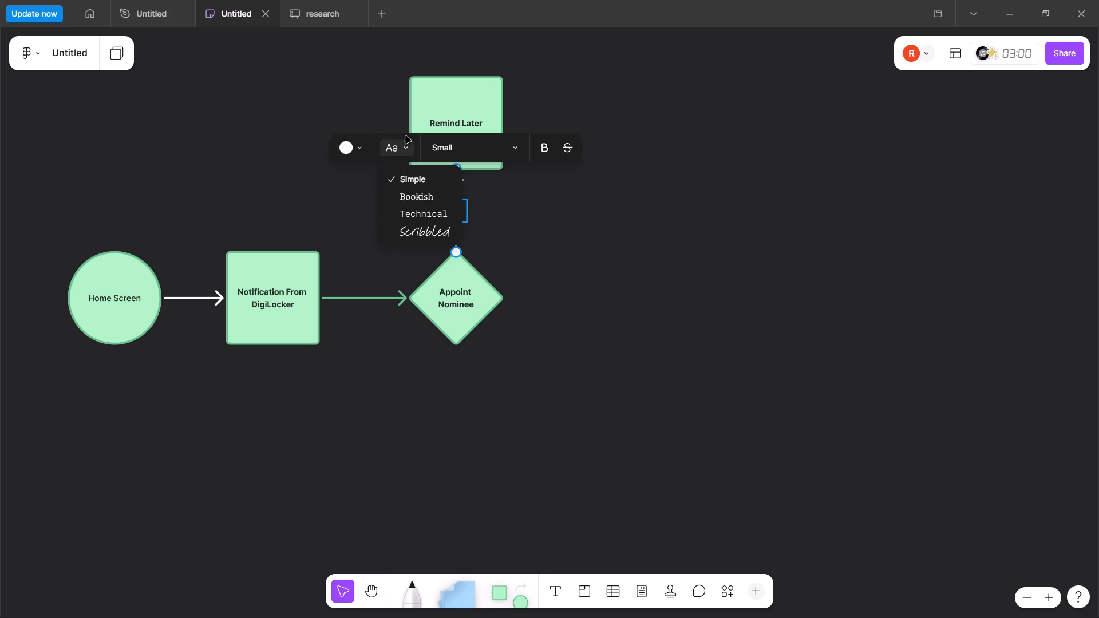
{"action": "left_click", "coordinate": [398, 146]}
{"action": "left_click", "coordinate": [464, 157]}
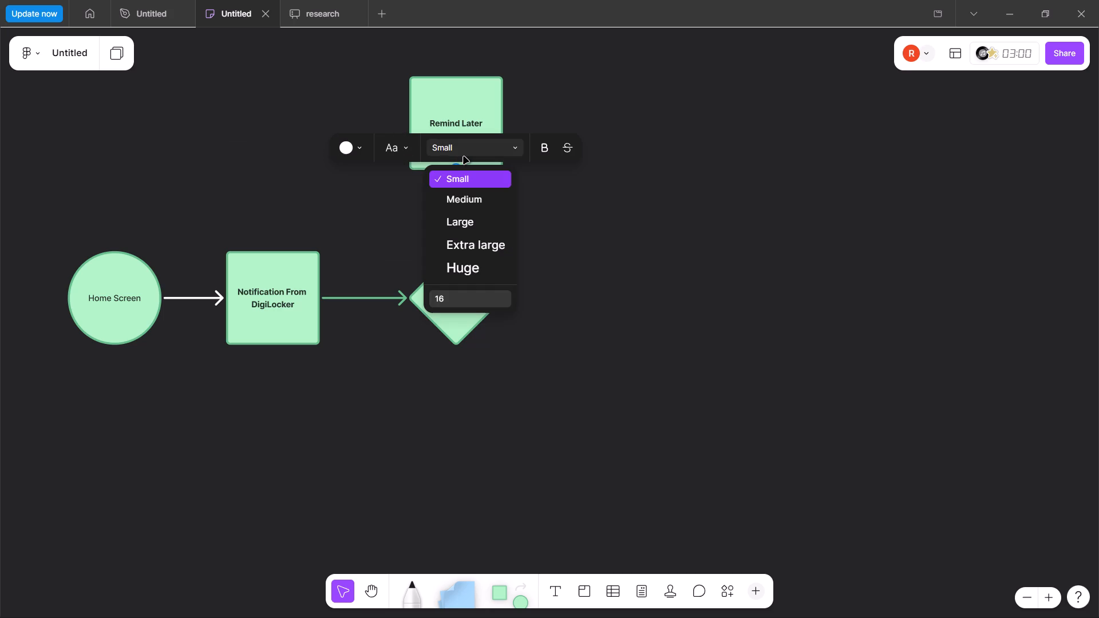
{"action": "left_click", "coordinate": [468, 208]}
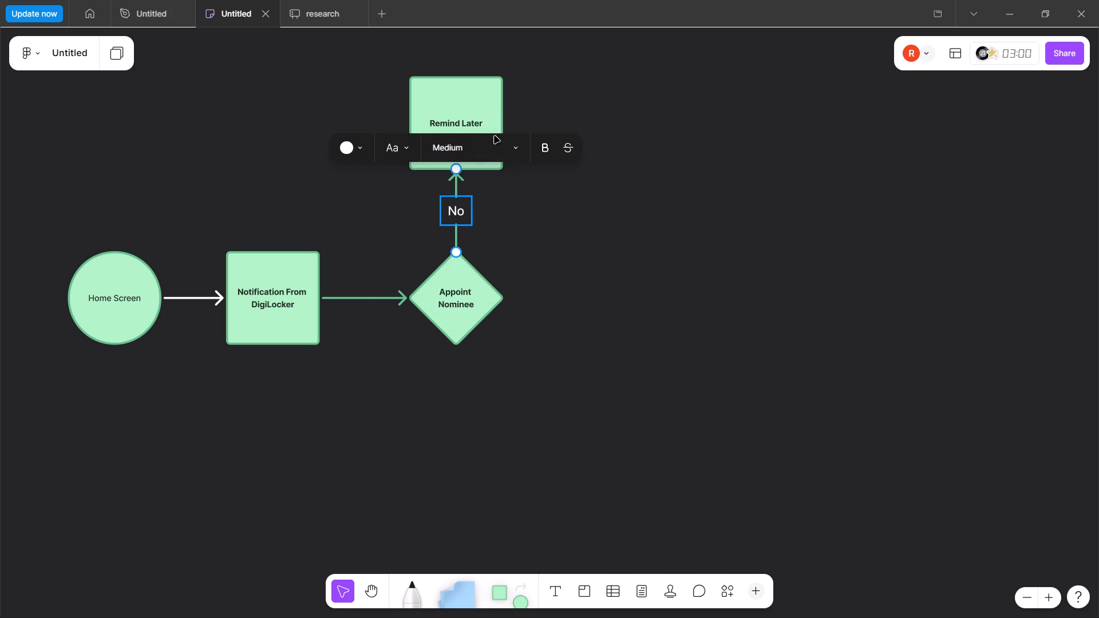
{"action": "left_click", "coordinate": [539, 247]}
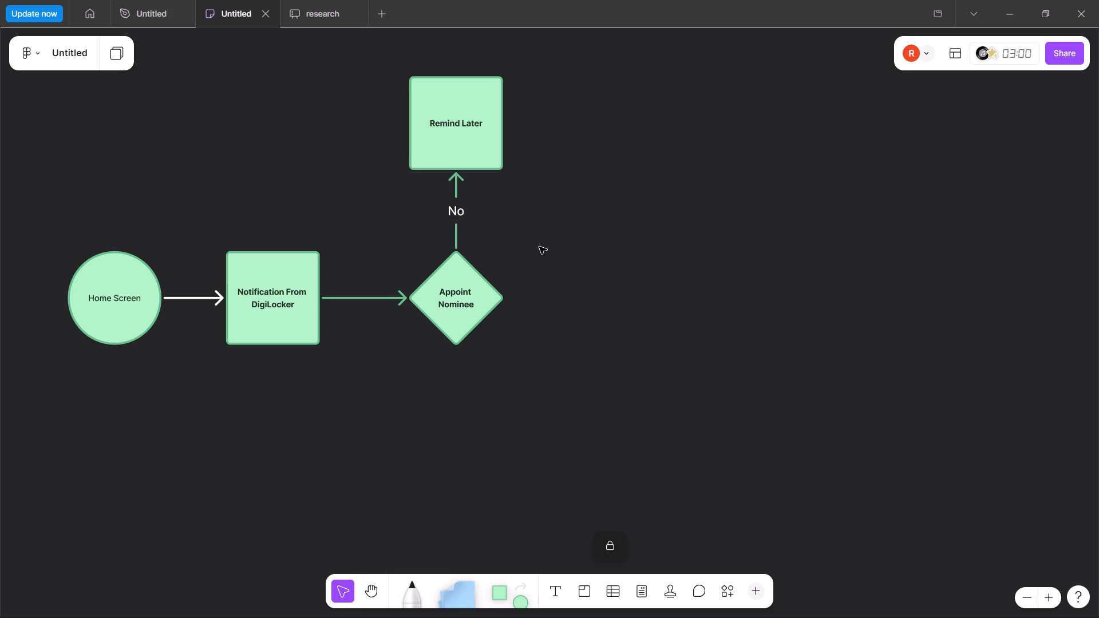
Add a square after the Appoint Nominee diamond, aligned with the main row of the flow.
{"action": "left_click", "coordinate": [472, 303]}
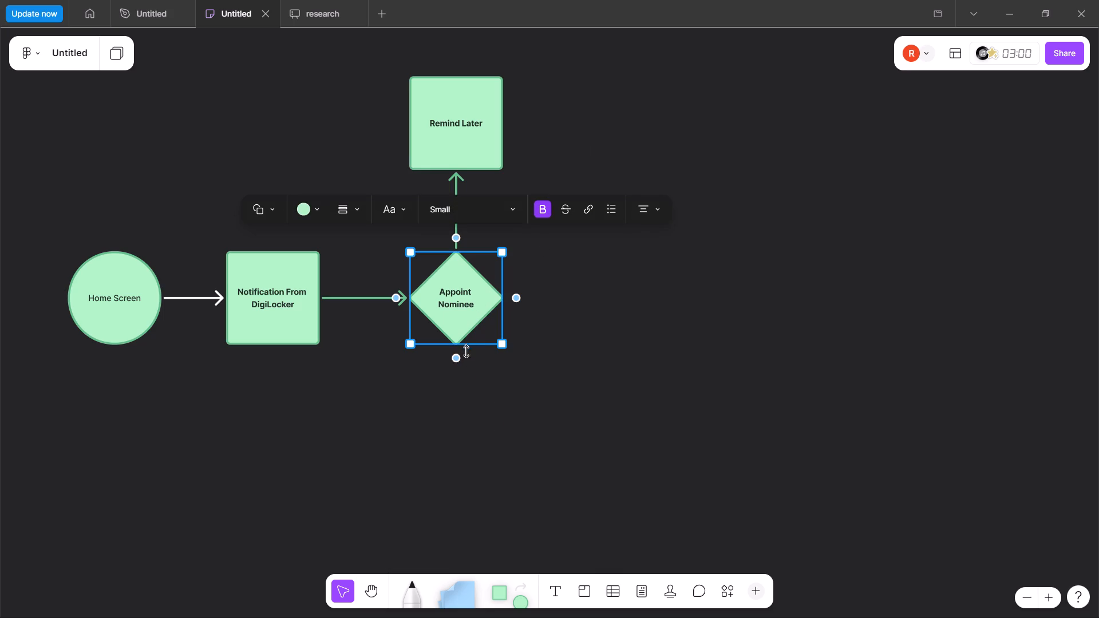
{"action": "left_click", "coordinate": [537, 525]}
{"action": "left_click", "coordinate": [504, 591]}
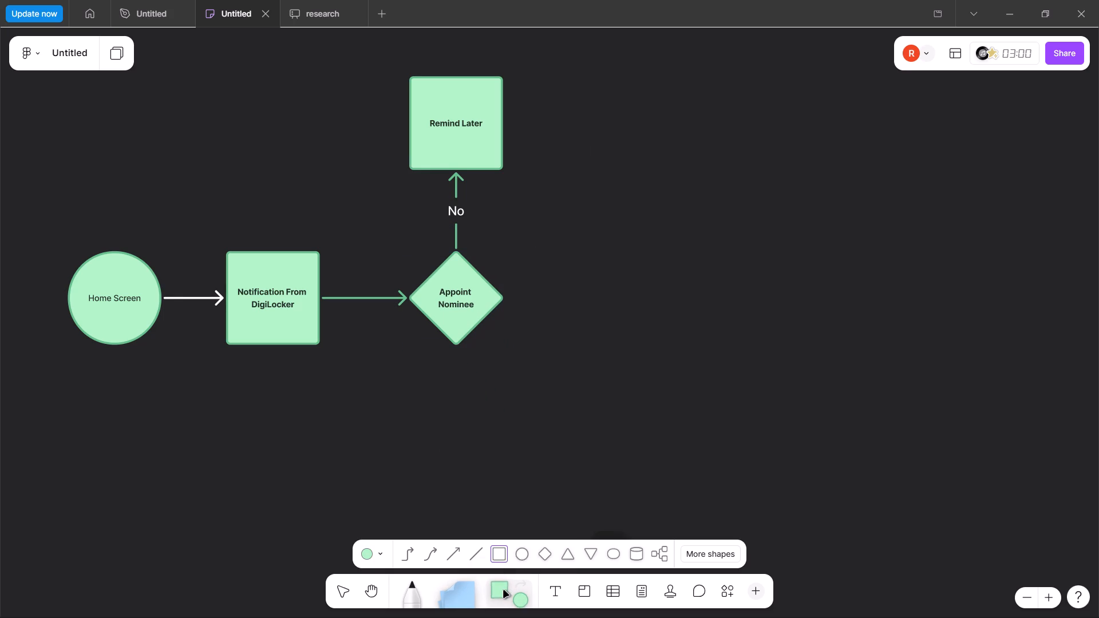
{"action": "left_click", "coordinate": [407, 386]}
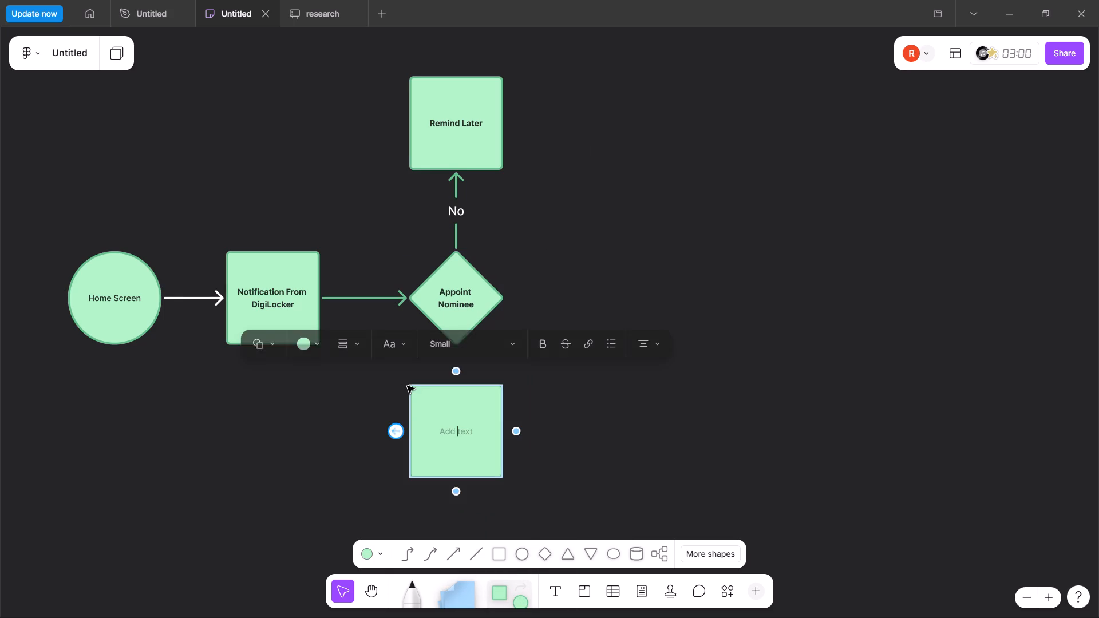
{"action": "key", "text": "alt+Tab"}
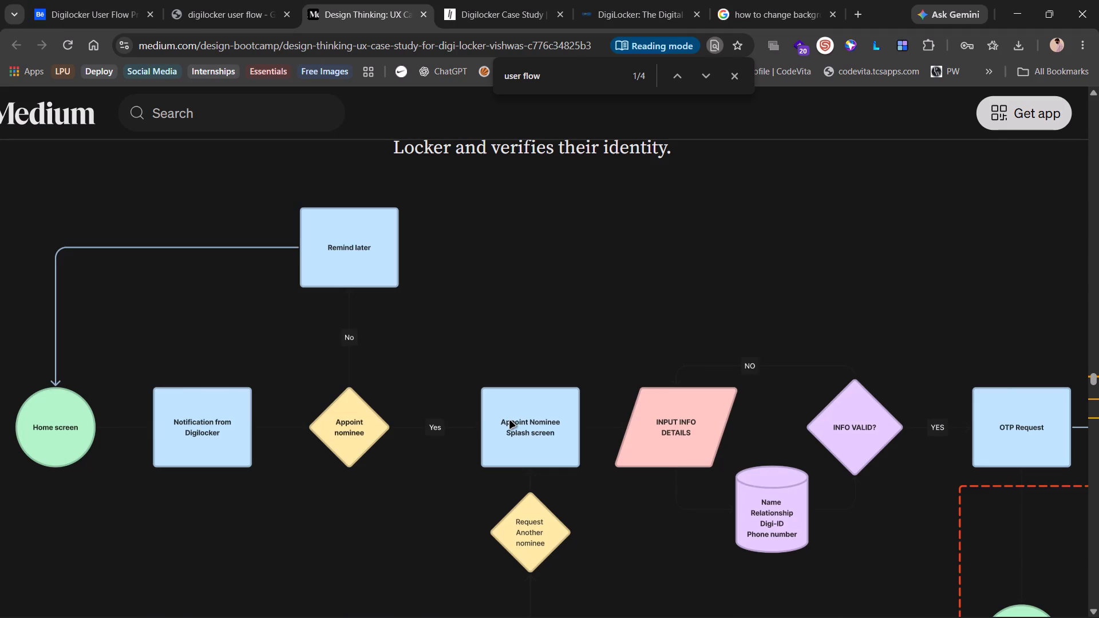
{"action": "key", "text": "alt+Tab"}
{"action": "left_click", "coordinate": [562, 438]}
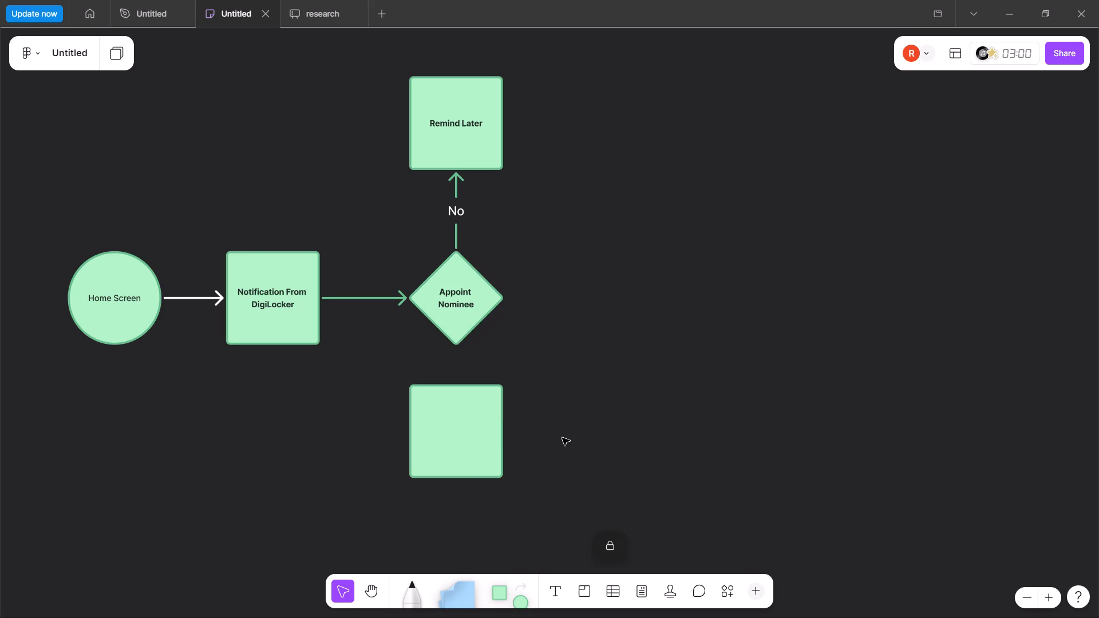
{"action": "left_click", "coordinate": [483, 438]}
{"action": "left_click_drag", "start_coordinate": [483, 438], "coordinate": [669, 192]}
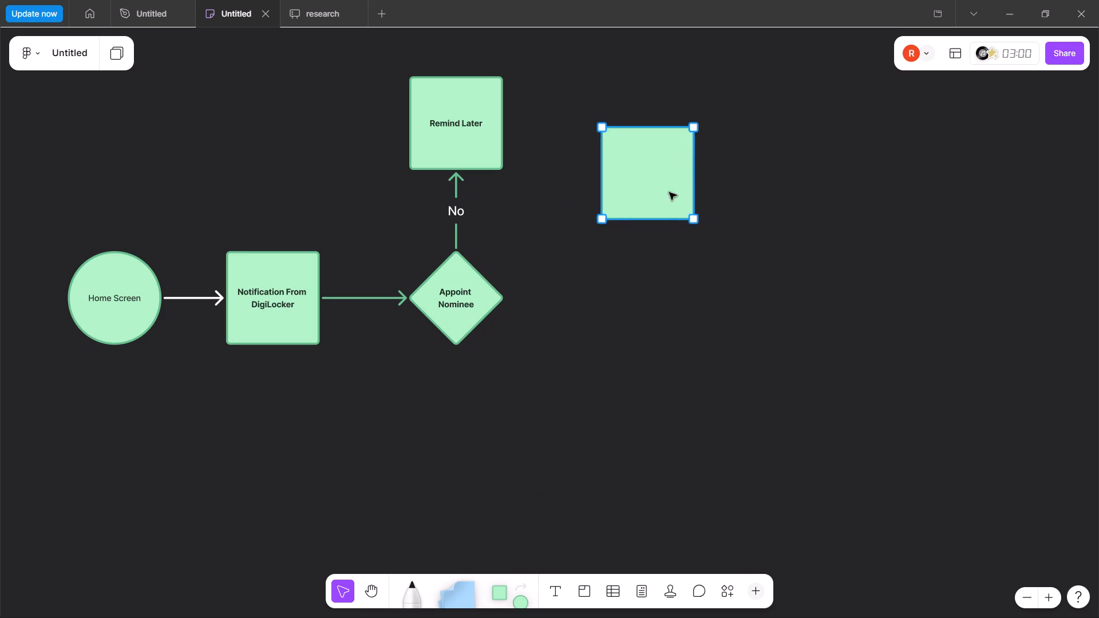
{"action": "left_click_drag", "start_coordinate": [669, 192], "coordinate": [670, 301]}
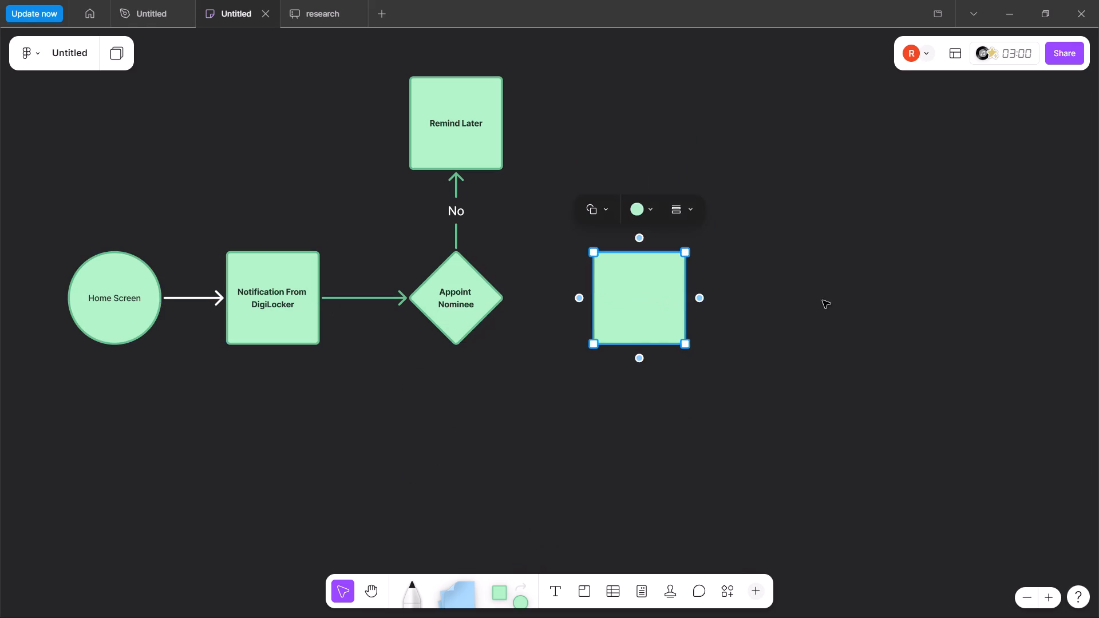
Label the square after the Appoint Nominee diamond "Appoint Nominee Splash Screen", following the Medium diagram, and make the label bold.
{"action": "key", "text": "alt+Tab"}
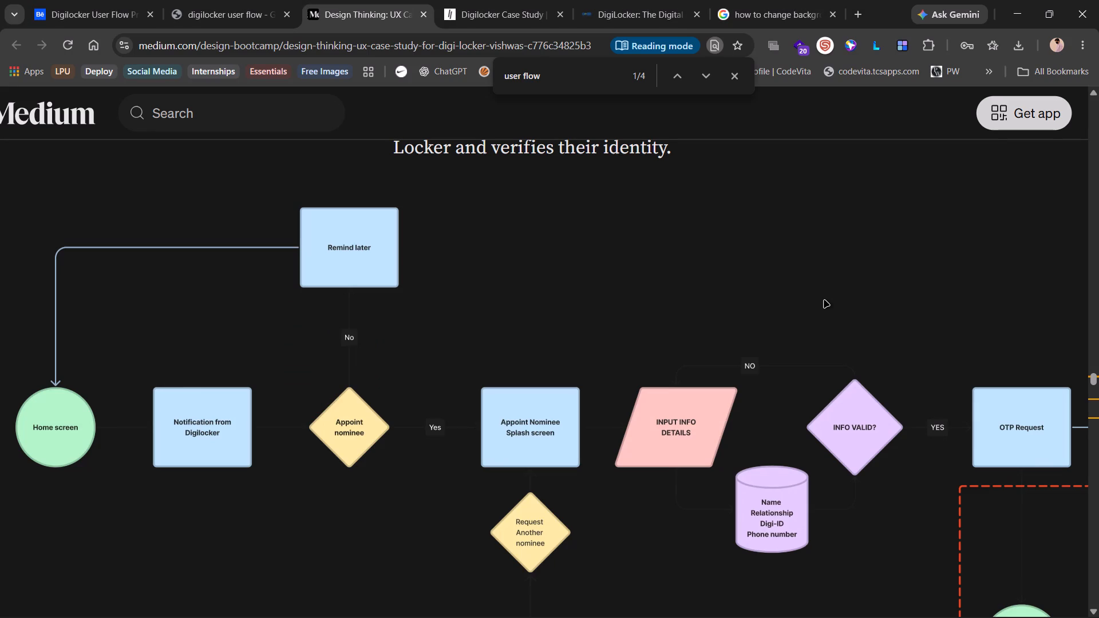
{"action": "key", "text": "alt+Tab"}
{"action": "left_click", "coordinate": [642, 288]}
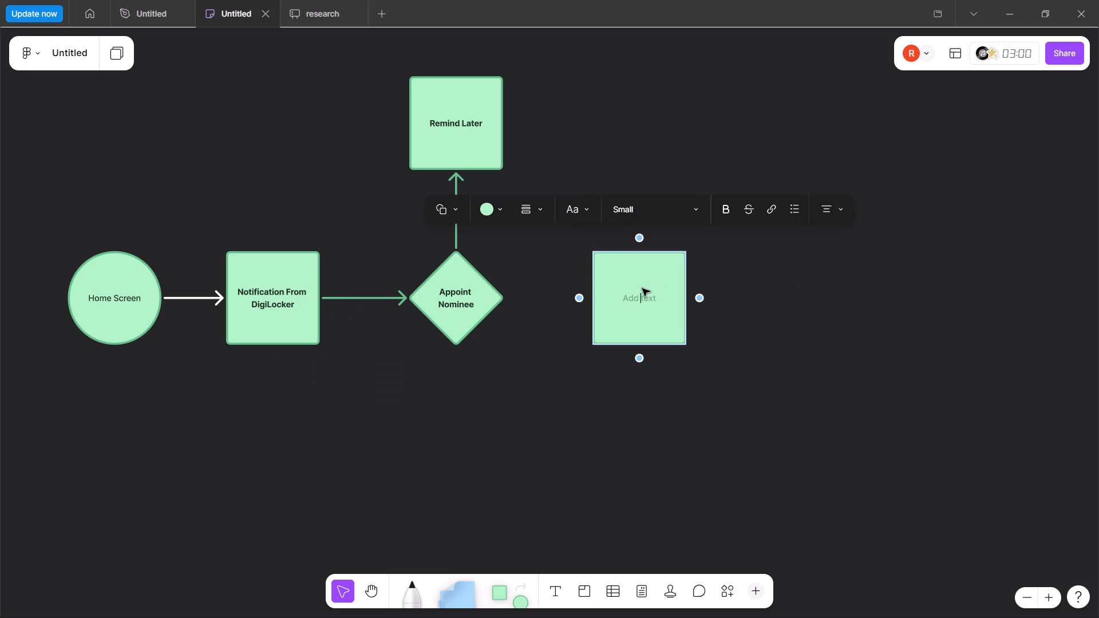
{"action": "key", "text": "shift+a"}
{"action": "type", "text": "ppoint Nominee Splash Screen"}
{"action": "key", "text": "ctrl+a"}
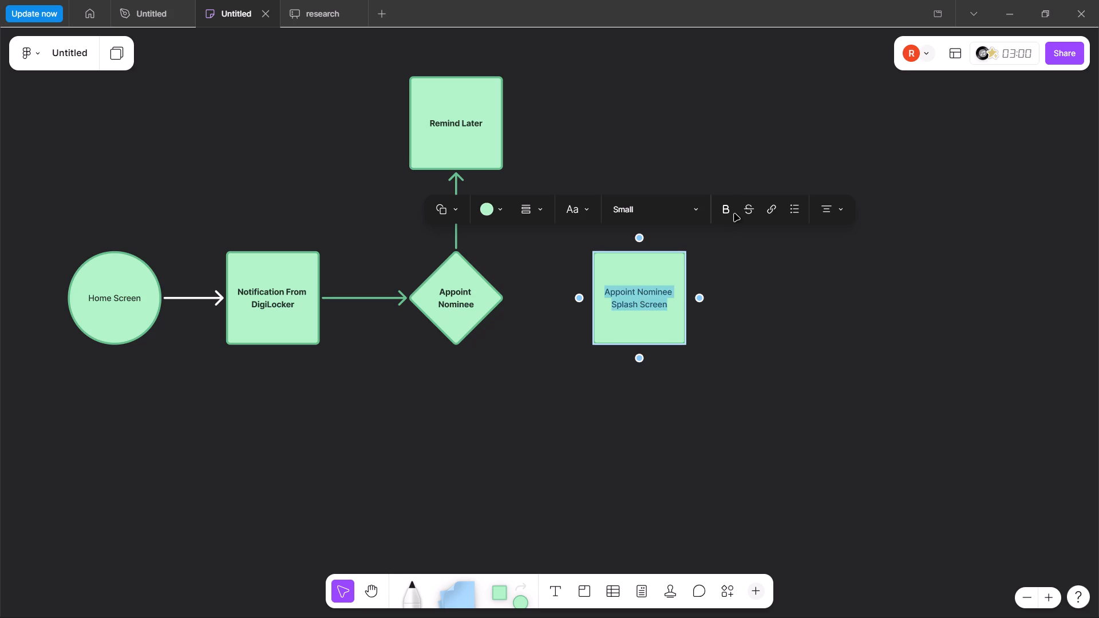
{"action": "left_click", "coordinate": [734, 214]}
{"action": "left_click", "coordinate": [747, 294]}
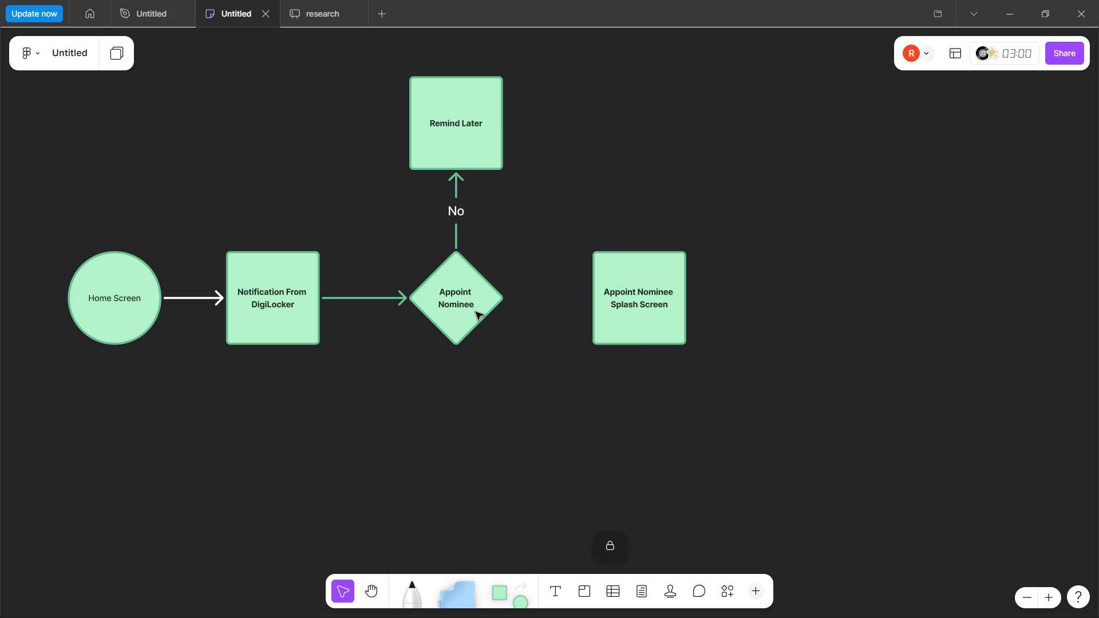
Connect the Appoint Nominee diamond to the Appoint Nominee Splash Screen square with an arrow.
{"action": "left_click", "coordinate": [476, 312]}
{"action": "left_click", "coordinate": [521, 298]}
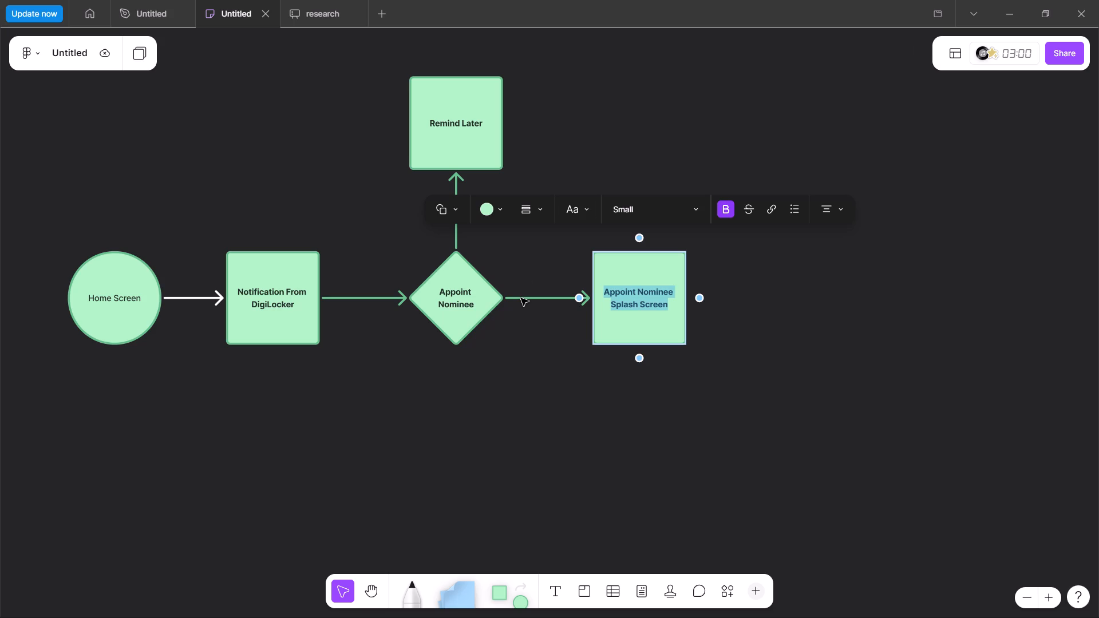
{"action": "left_click", "coordinate": [734, 101]}
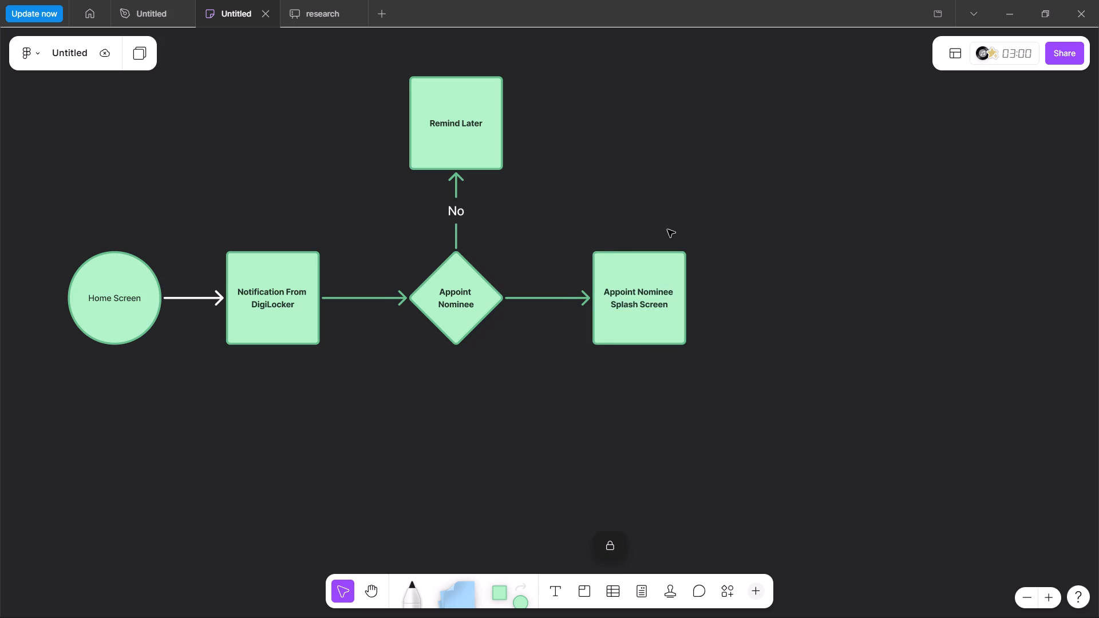
Make the Home Screen circle's label bold.
{"action": "scroll", "coordinate": [667, 229], "scroll_direction": "left", "scroll_amount": 1}
{"action": "double_click", "coordinate": [105, 300]}
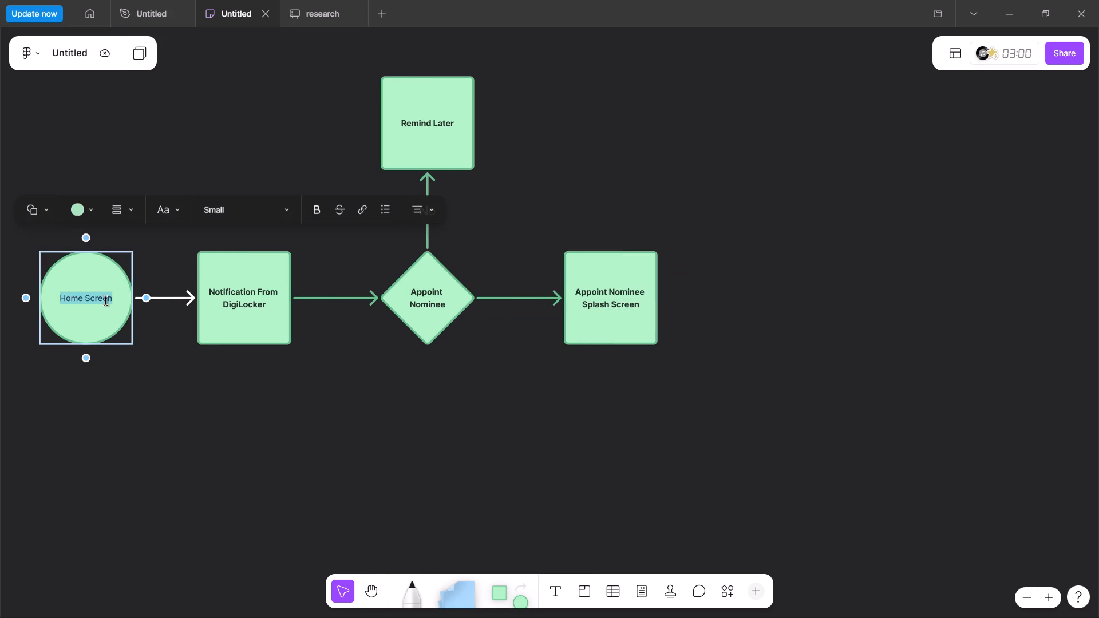
{"action": "left_click", "coordinate": [316, 204]}
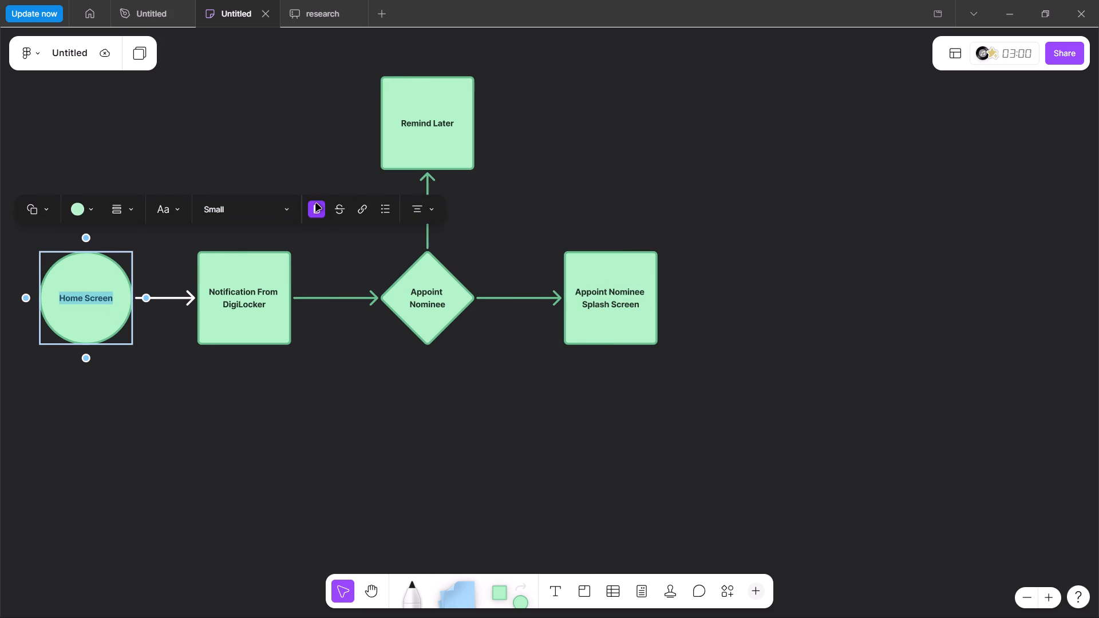
{"action": "left_click", "coordinate": [212, 132]}
Label the arrow between Appoint Nominee and Appoint Nominee Splash Screen "Yes" in white text.
{"action": "scroll", "coordinate": [512, 186], "scroll_direction": "left", "scroll_amount": 1}
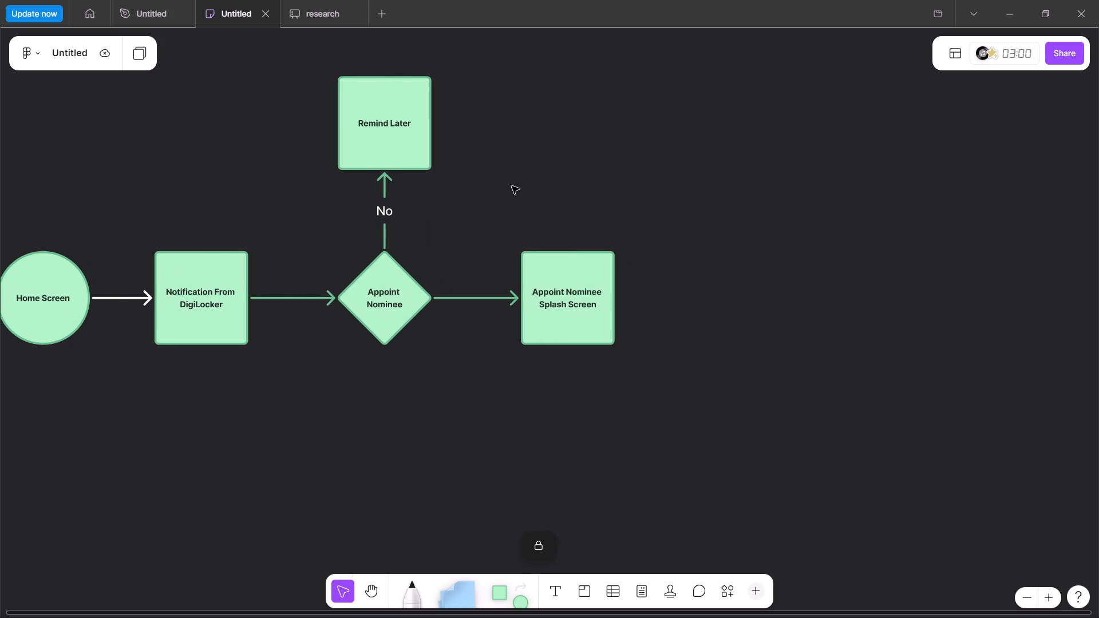
{"action": "left_click", "coordinate": [479, 302]}
{"action": "left_click", "coordinate": [481, 298]}
{"action": "left_click", "coordinate": [451, 277]}
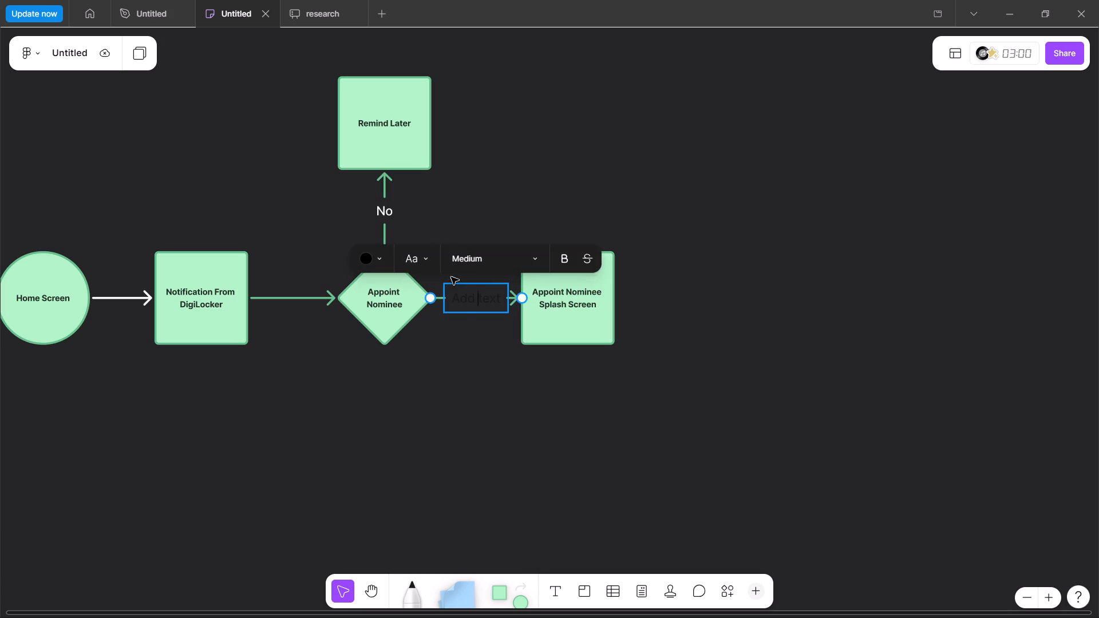
{"action": "type", "text": "Yes"}
{"action": "left_click", "coordinate": [385, 260]}
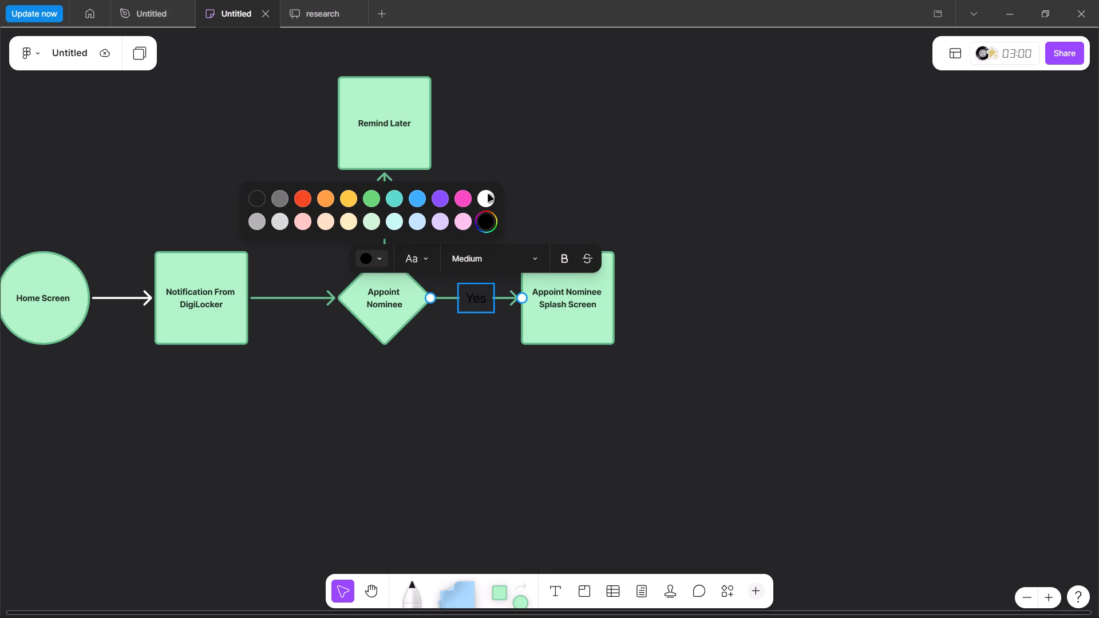
{"action": "left_click", "coordinate": [488, 195]}
{"action": "left_click", "coordinate": [512, 194]}
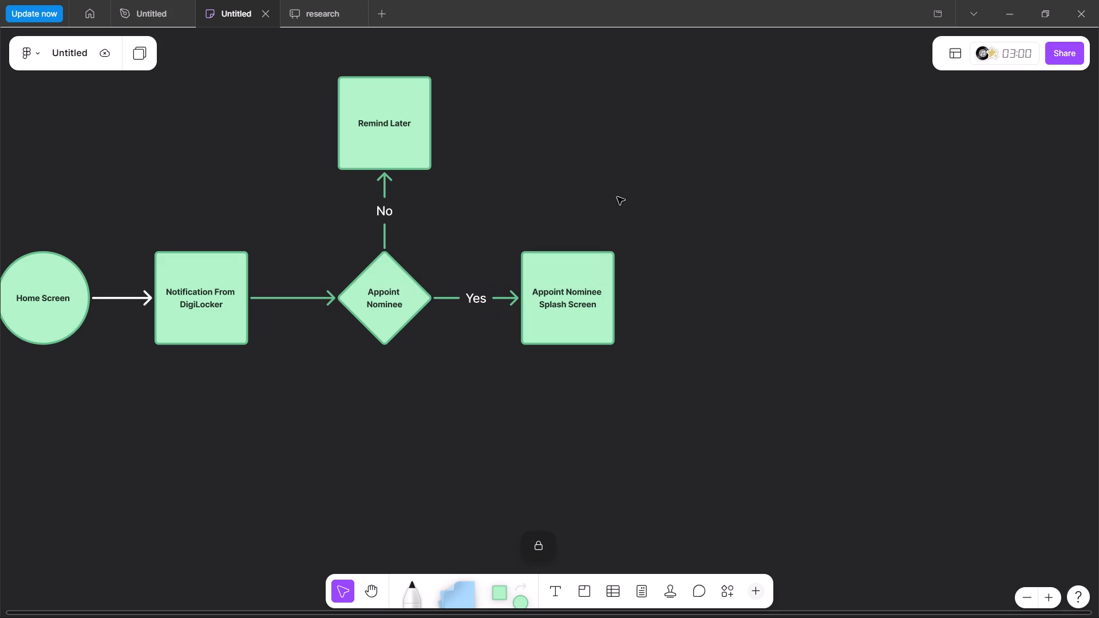
Add a flowchart parallelogram after the Appoint Nominee Splash Screen square, aligned with the main row, following the Medium diagram.
{"action": "key", "text": "alt+Tab"}
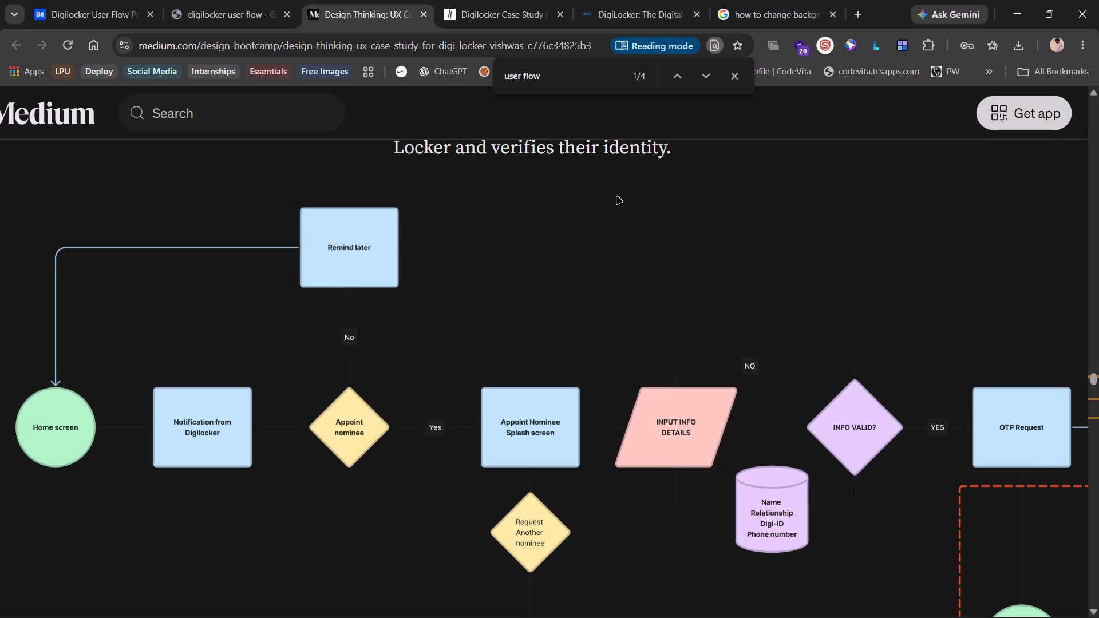
{"action": "key", "text": "alt+Tab"}
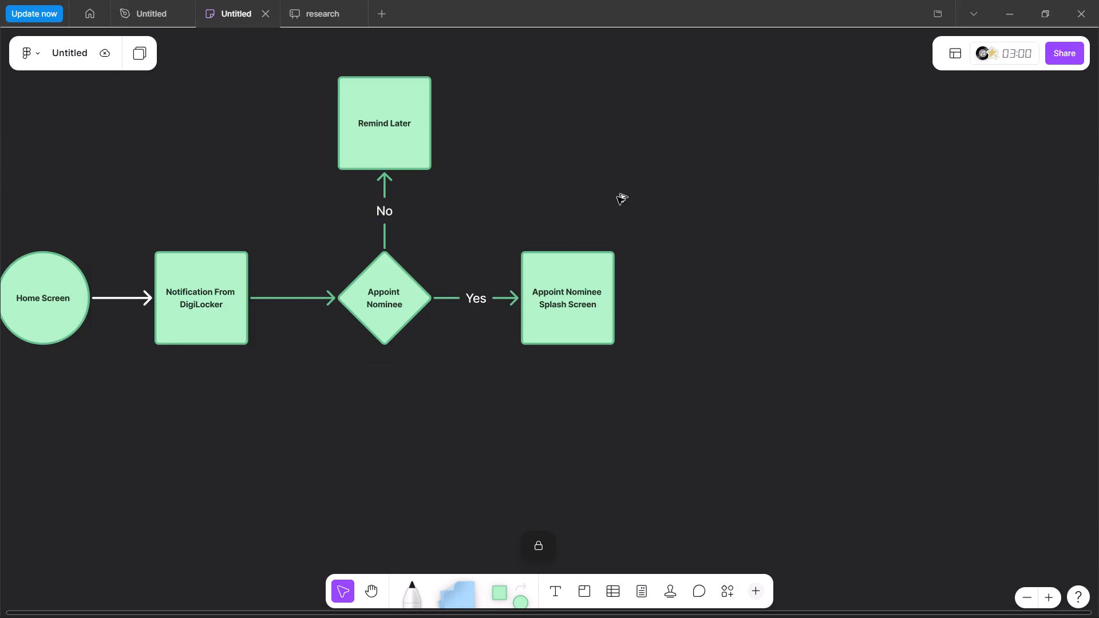
{"action": "scroll", "coordinate": [599, 312], "scroll_direction": "left", "scroll_amount": 1}
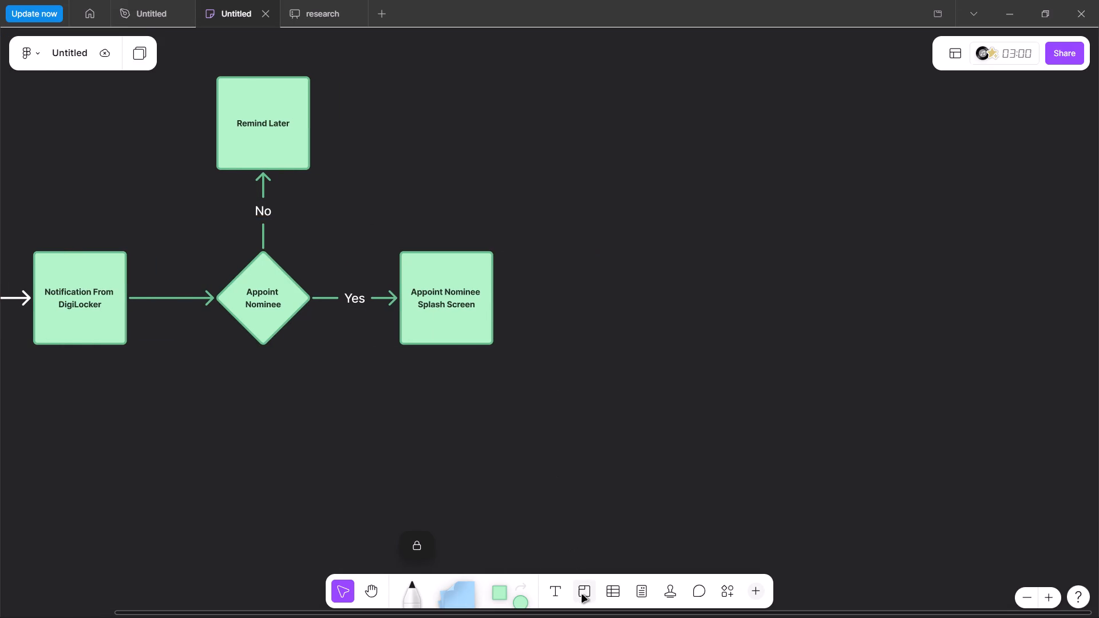
{"action": "left_click", "coordinate": [531, 591]}
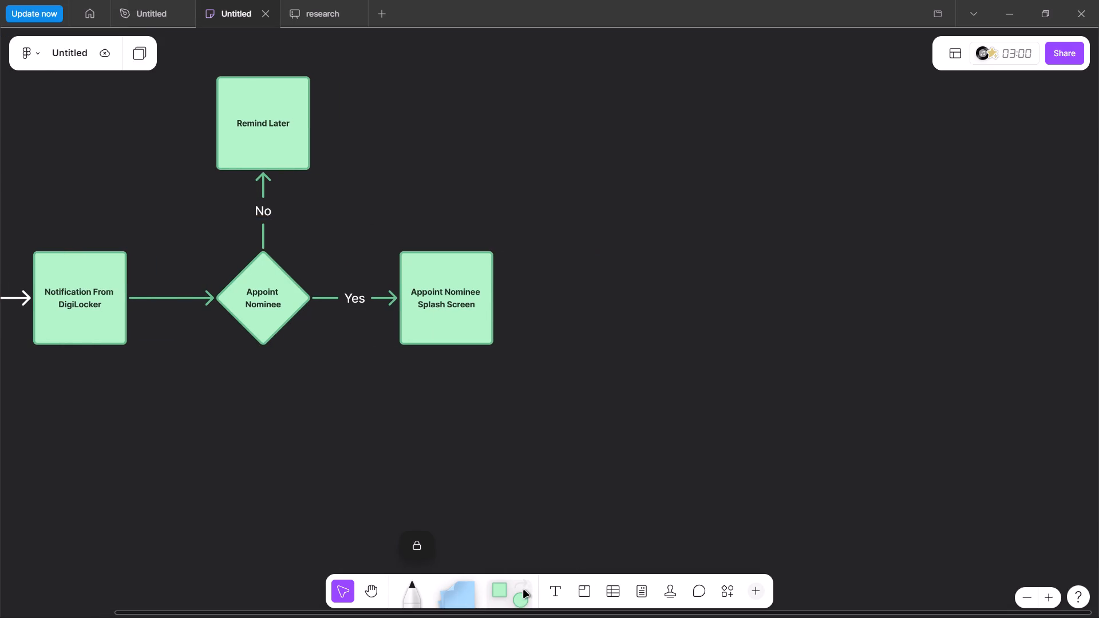
{"action": "left_click", "coordinate": [517, 591]}
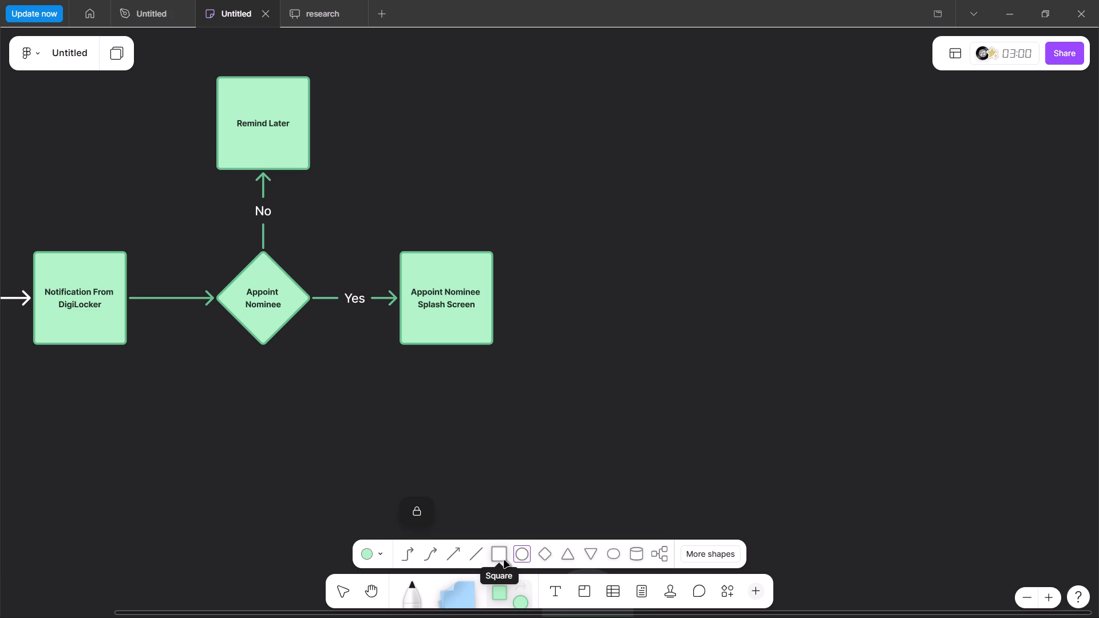
{"action": "left_click", "coordinate": [706, 550]}
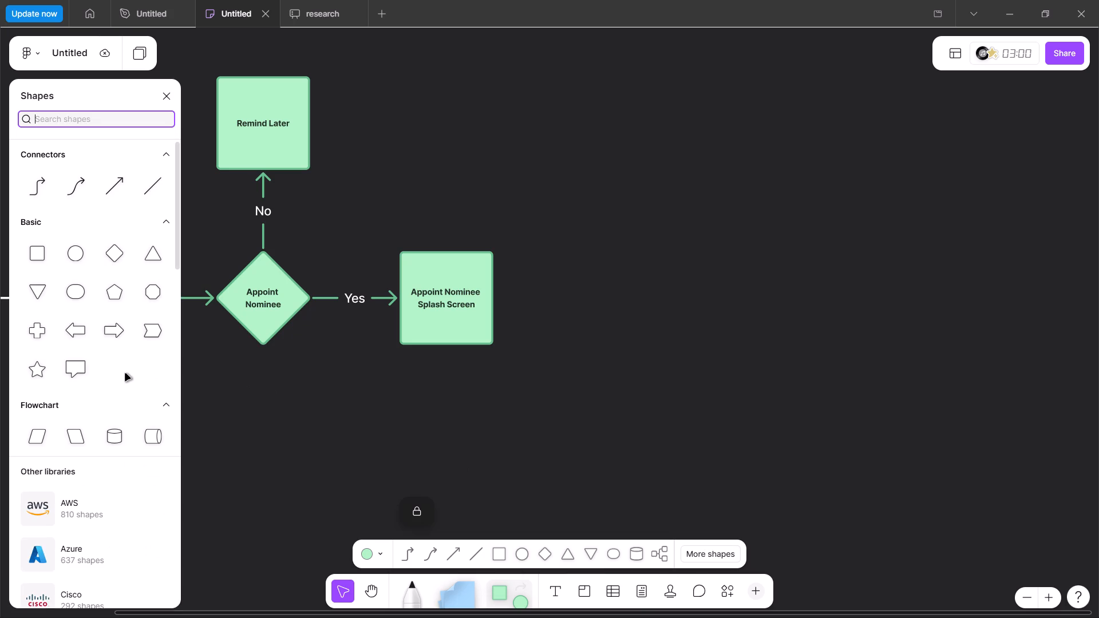
{"action": "scroll", "coordinate": [125, 374], "scroll_direction": "down", "scroll_amount": 1}
{"action": "left_click", "coordinate": [38, 421]}
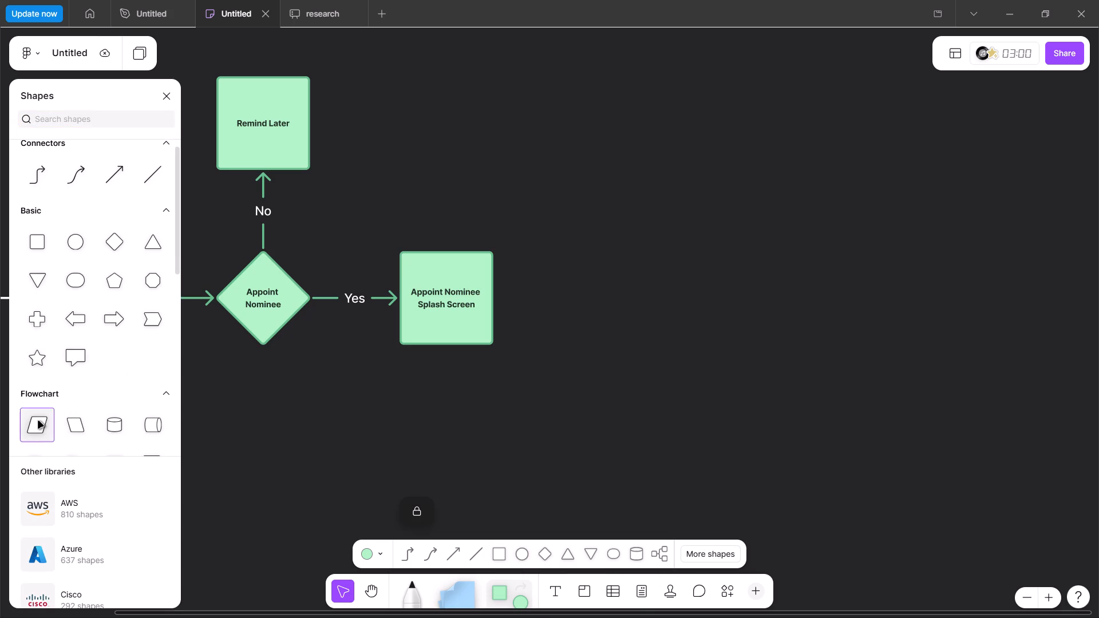
{"action": "left_click", "coordinate": [595, 255]}
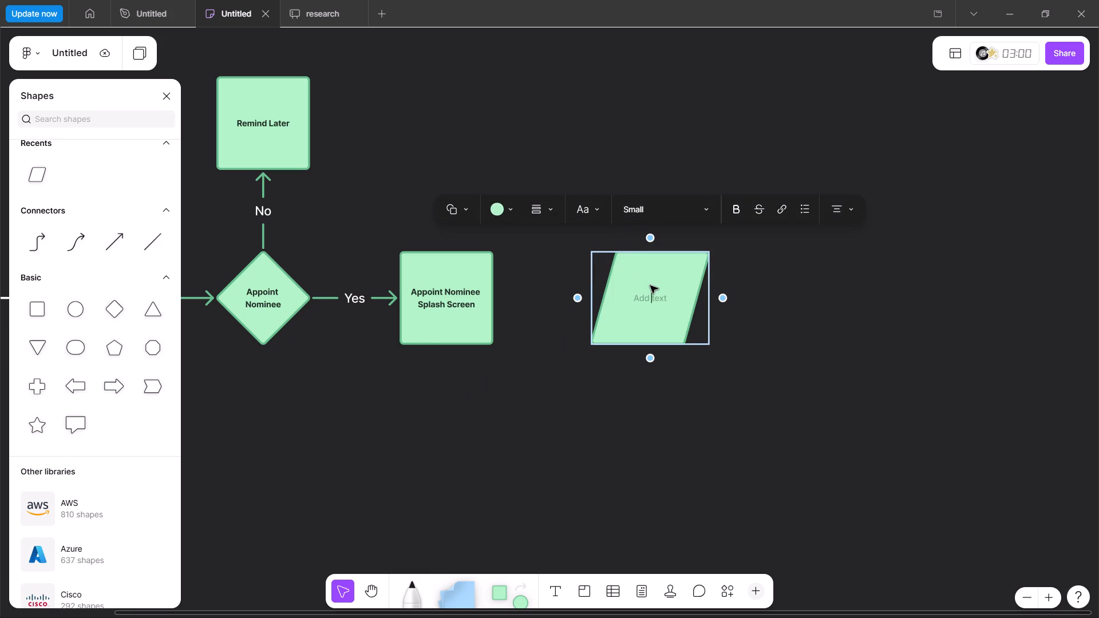
Label the parallelogram "Input Info Details", following the Medium diagram, and make the label bold.
{"action": "type", "text": "Input"}
{"action": "key", "text": "space"}
{"action": "key", "text": "alt+Tab"}
{"action": "key", "text": "alt+Tab"}
{"action": "key", "text": "i"}
{"action": "key", "text": "BackSpace"}
{"action": "type", "text": "Info Details"}
{"action": "key", "text": "ctrl+a"}
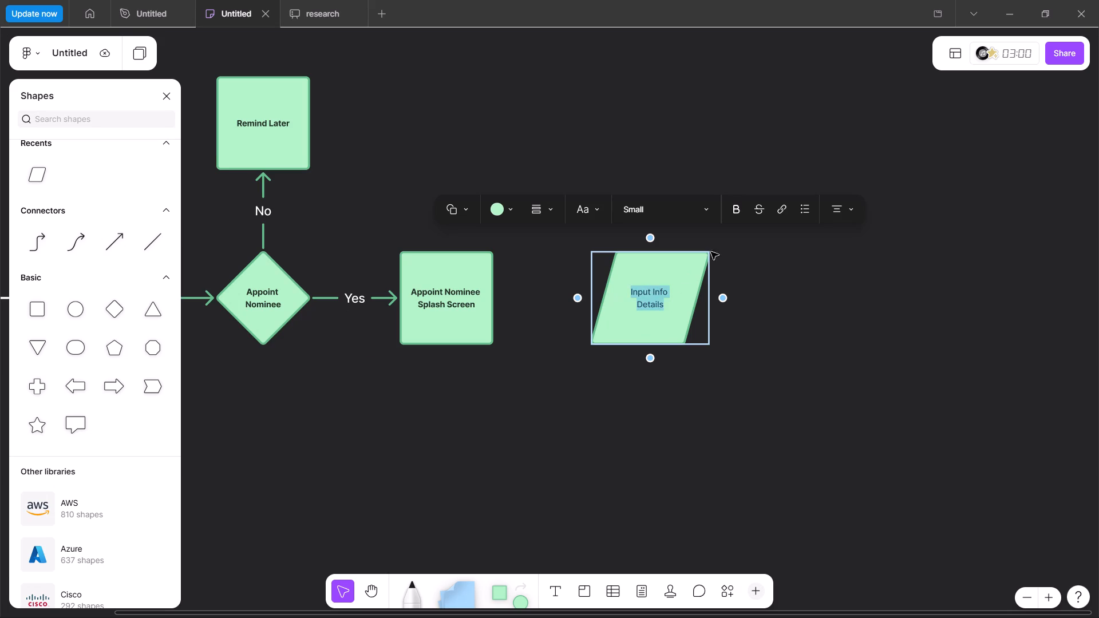
{"action": "left_click", "coordinate": [733, 207]}
{"action": "left_click", "coordinate": [604, 148]}
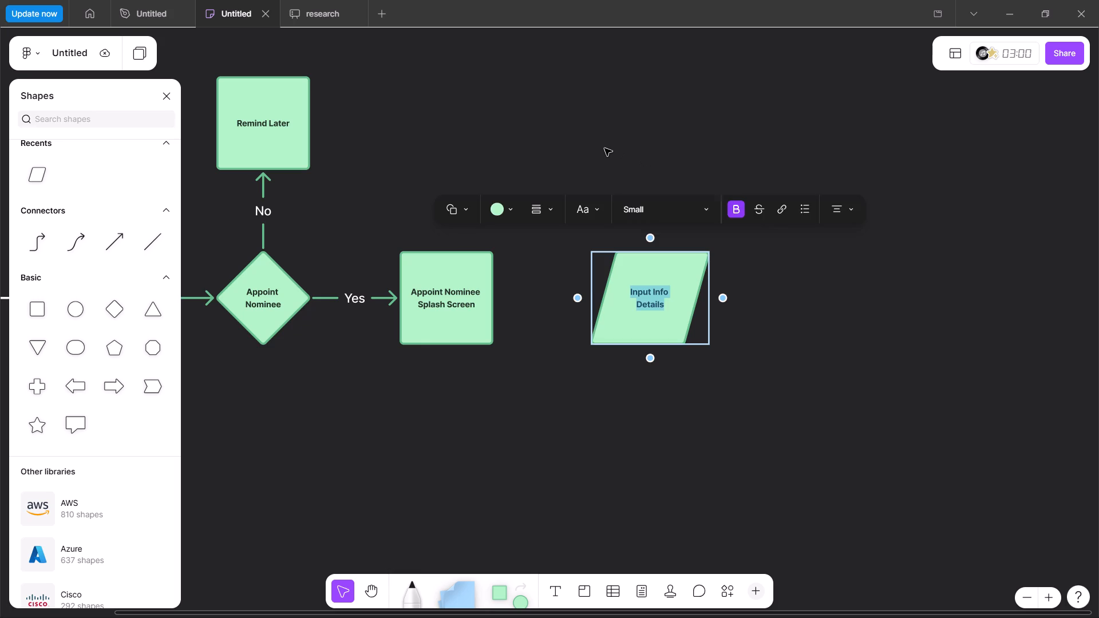
{"action": "left_click", "coordinate": [483, 148]}
Connect the Appoint Nominee Splash Screen square to the Input Info Details parallelogram with an arrow.
{"action": "scroll", "coordinate": [410, 156], "scroll_direction": "right", "scroll_amount": 1}
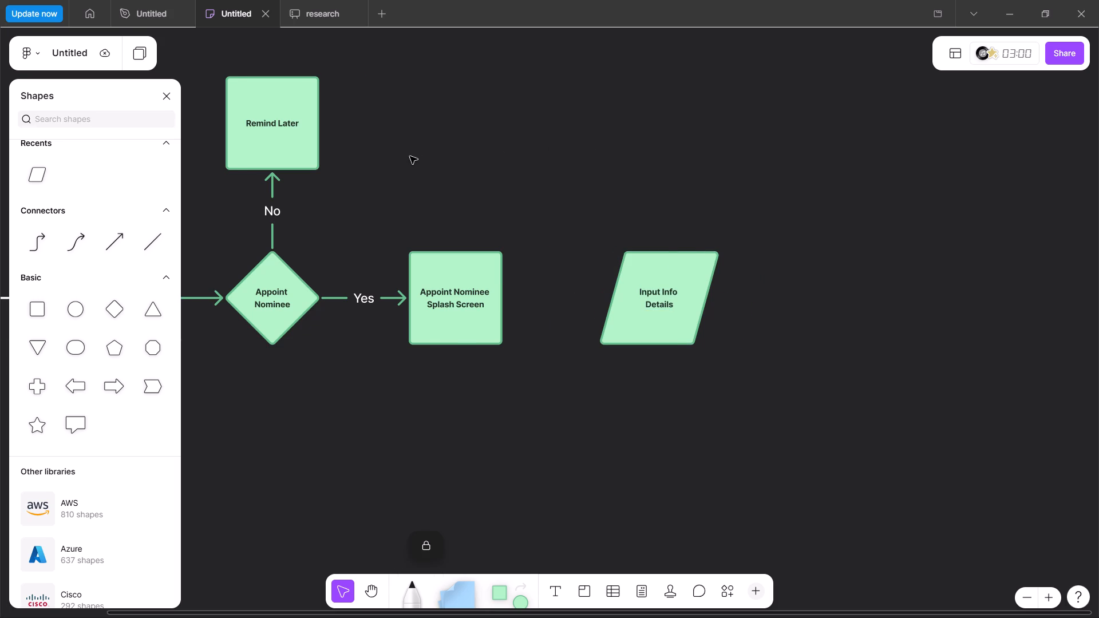
{"action": "scroll", "coordinate": [410, 156], "scroll_direction": "right", "scroll_amount": 1}
{"action": "left_click", "coordinate": [556, 271]}
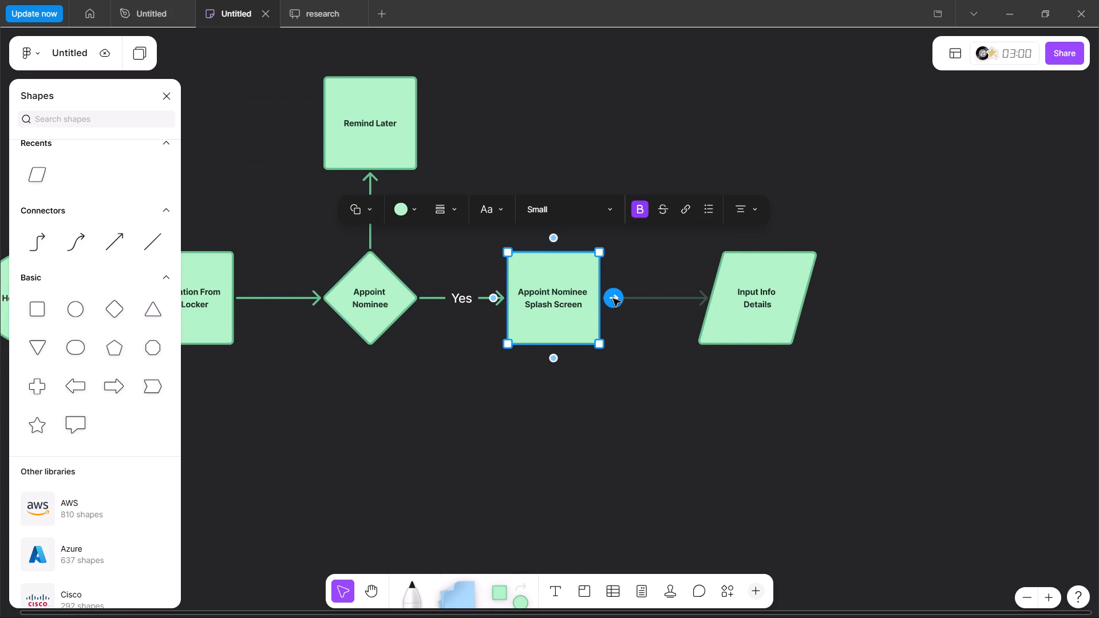
{"action": "left_click", "coordinate": [613, 299]}
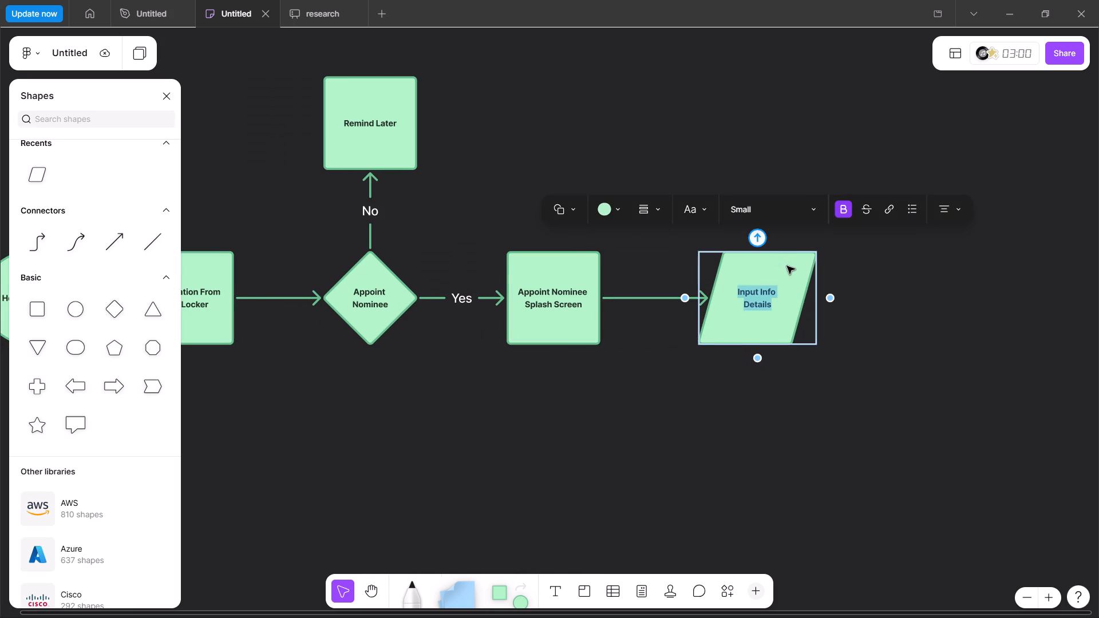
{"action": "left_click", "coordinate": [787, 266]}
{"action": "left_click", "coordinate": [891, 283]}
Move the Input Info Details parallelogram slightly closer to the splash screen square, matching the row's spacing between the diamond and that square.
{"action": "left_click", "coordinate": [808, 281]}
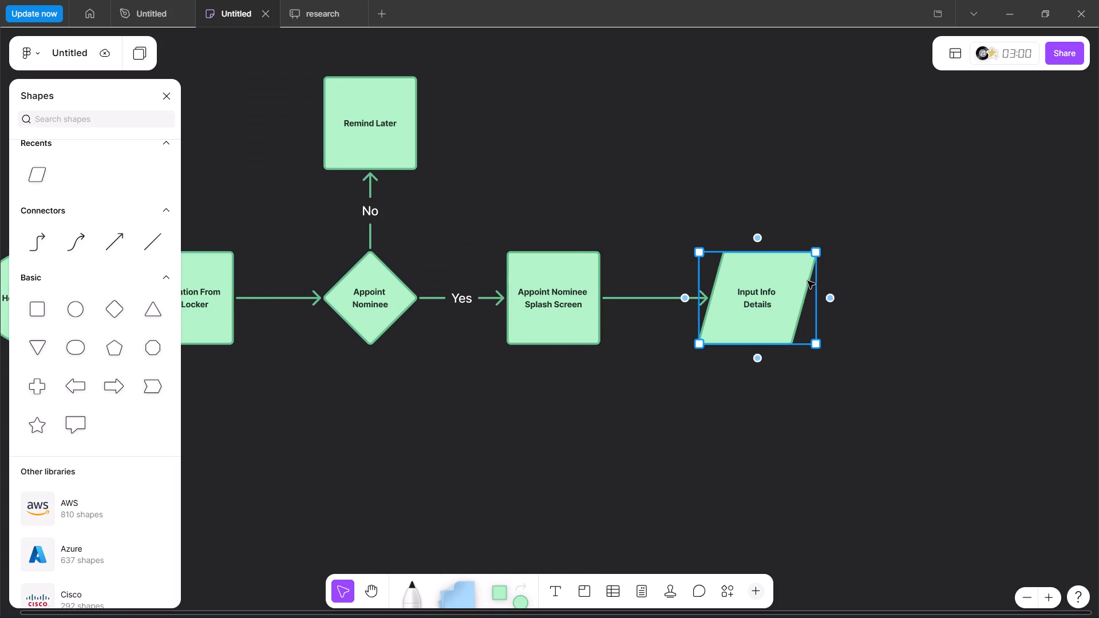
{"action": "left_click_drag", "start_coordinate": [799, 281], "coordinate": [780, 282]}
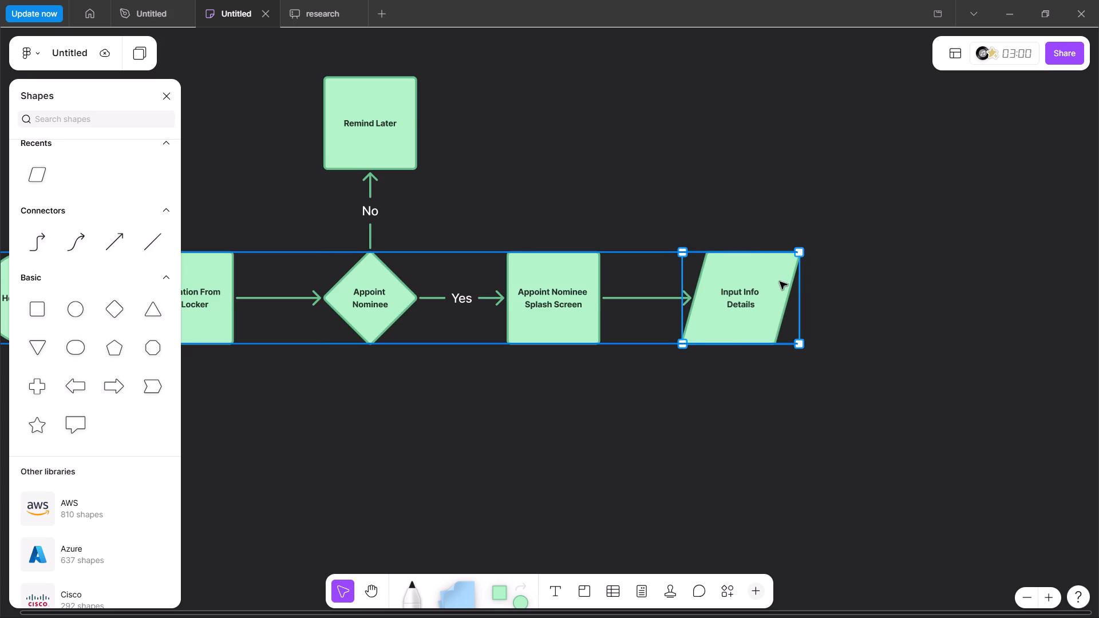
{"action": "left_click_drag", "start_coordinate": [780, 282], "coordinate": [789, 282]}
{"action": "left_click", "coordinate": [856, 348]}
Examine the Medium Add Nominee diagram for the shapes and connections that follow the Input Info Details parallelogram.
{"action": "scroll", "coordinate": [856, 348], "scroll_direction": "left", "scroll_amount": 1}
{"action": "scroll", "coordinate": [856, 348], "scroll_direction": "right", "scroll_amount": 1}
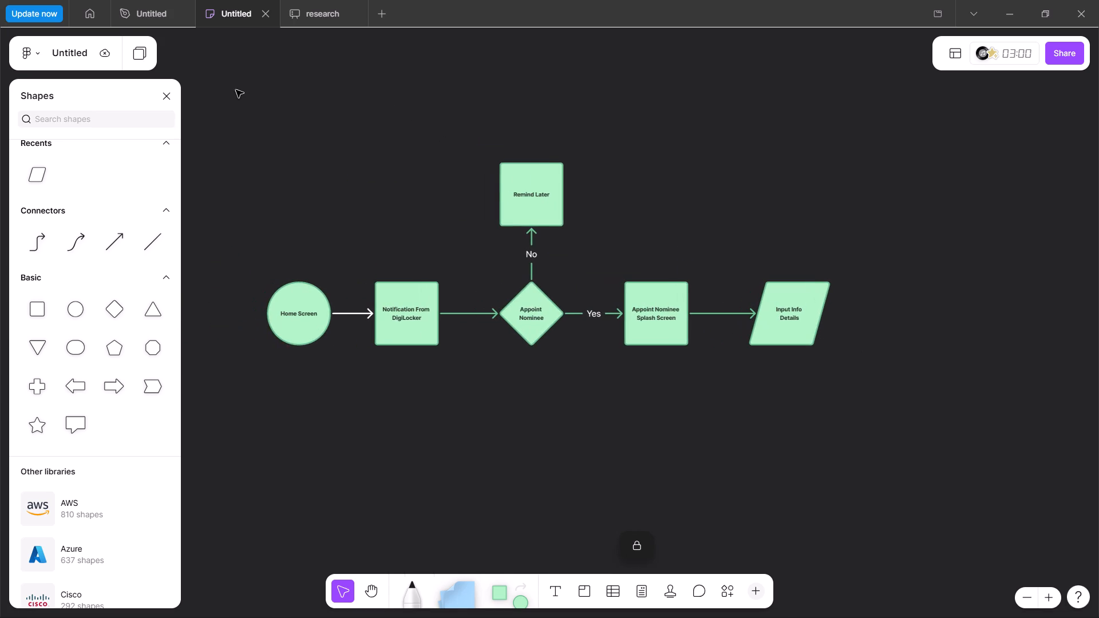
{"action": "scroll", "coordinate": [429, 201], "scroll_direction": "left", "scroll_amount": 2}
{"action": "key", "text": "alt+Tab"}
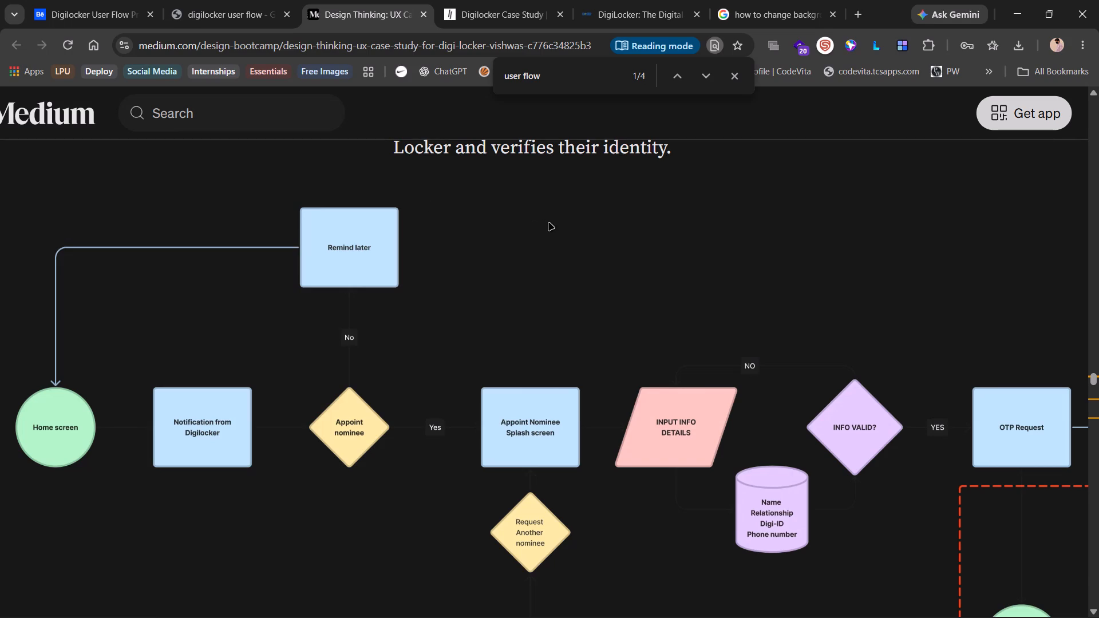
{"action": "scroll", "coordinate": [549, 223], "scroll_direction": "left", "scroll_amount": 3}
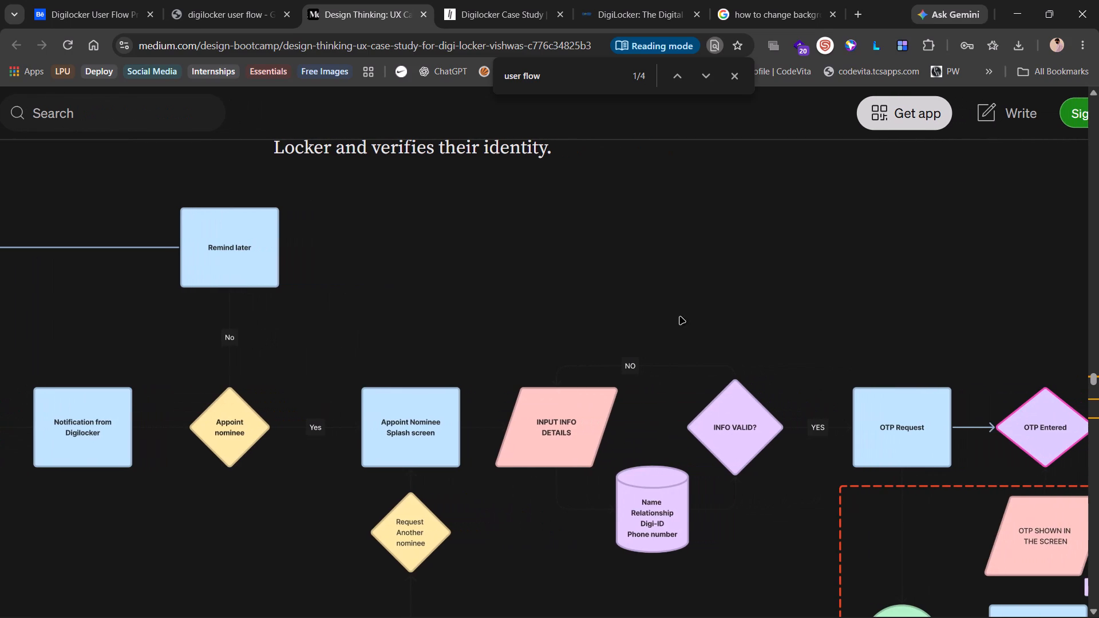
{"action": "scroll", "coordinate": [701, 426], "scroll_direction": "left", "scroll_amount": 1}
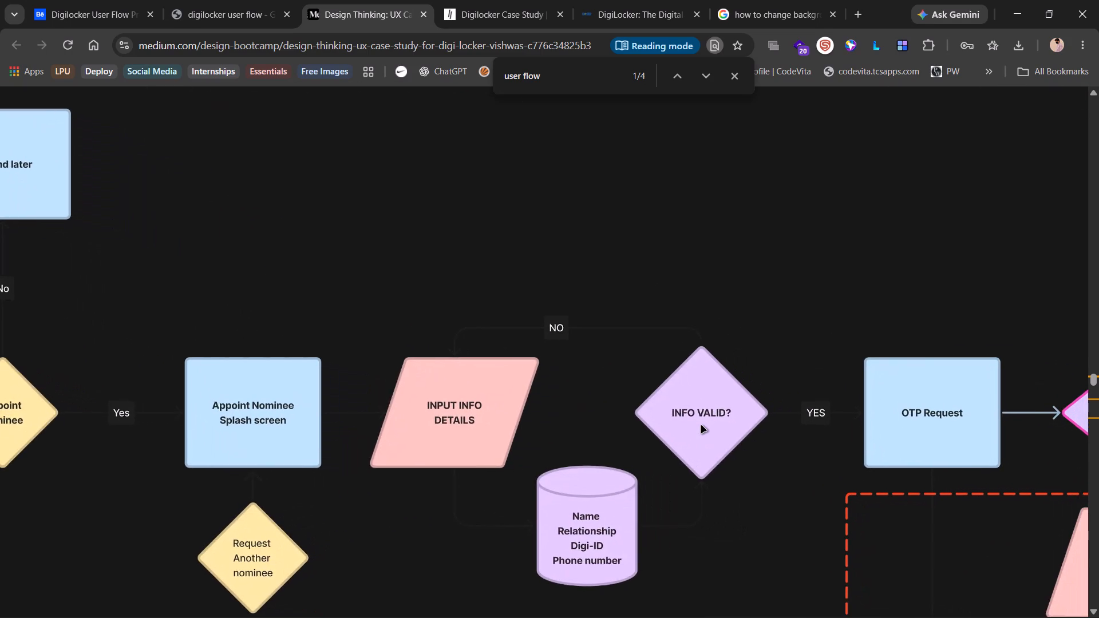
{"action": "scroll", "coordinate": [701, 426], "scroll_direction": "left", "scroll_amount": 1}
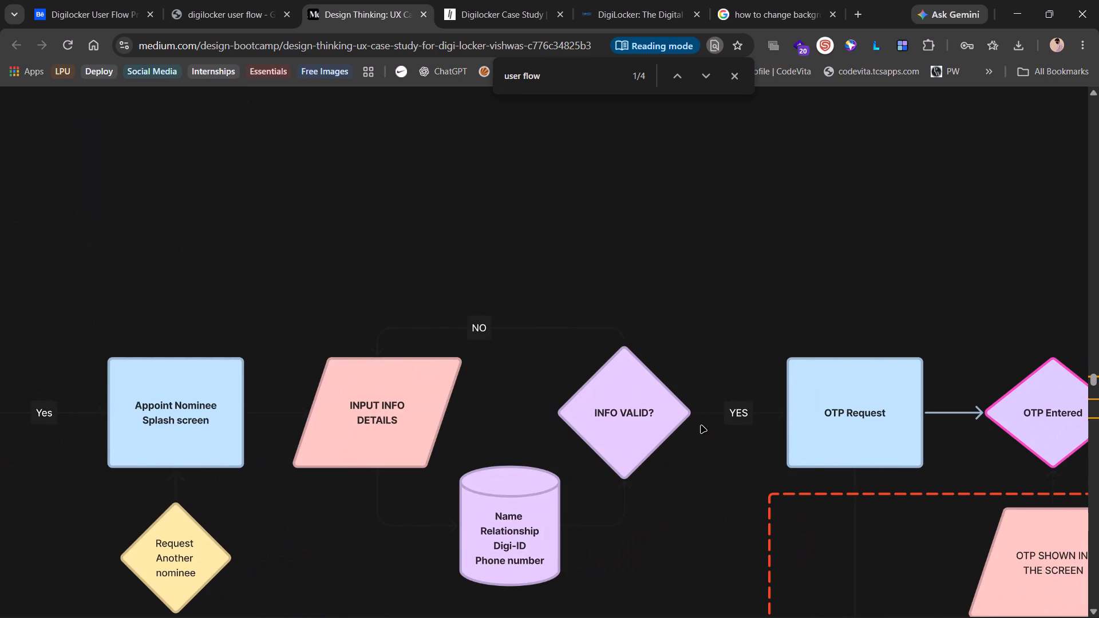
{"action": "key", "text": "alt+Tab"}
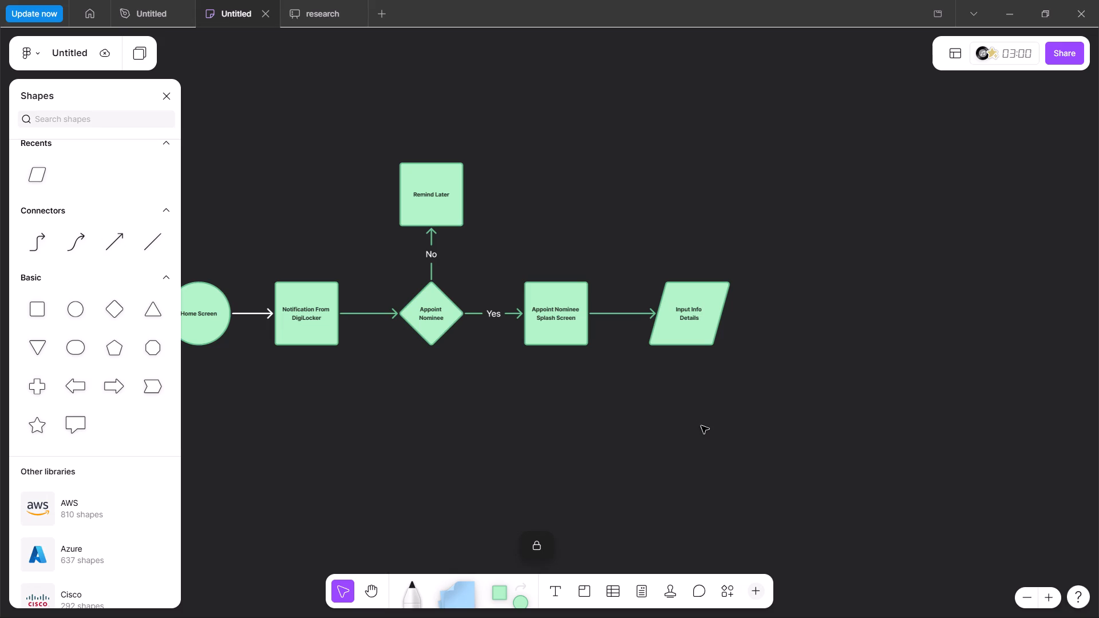
{"action": "key", "text": "alt+Tab"}
{"action": "key", "text": "alt+Tab"}
Add a diamond labelled "Info Valid?" after the Input Info Details parallelogram, following the Medium diagram.
{"action": "scroll", "coordinate": [705, 327], "scroll_direction": "left", "scroll_amount": 1}
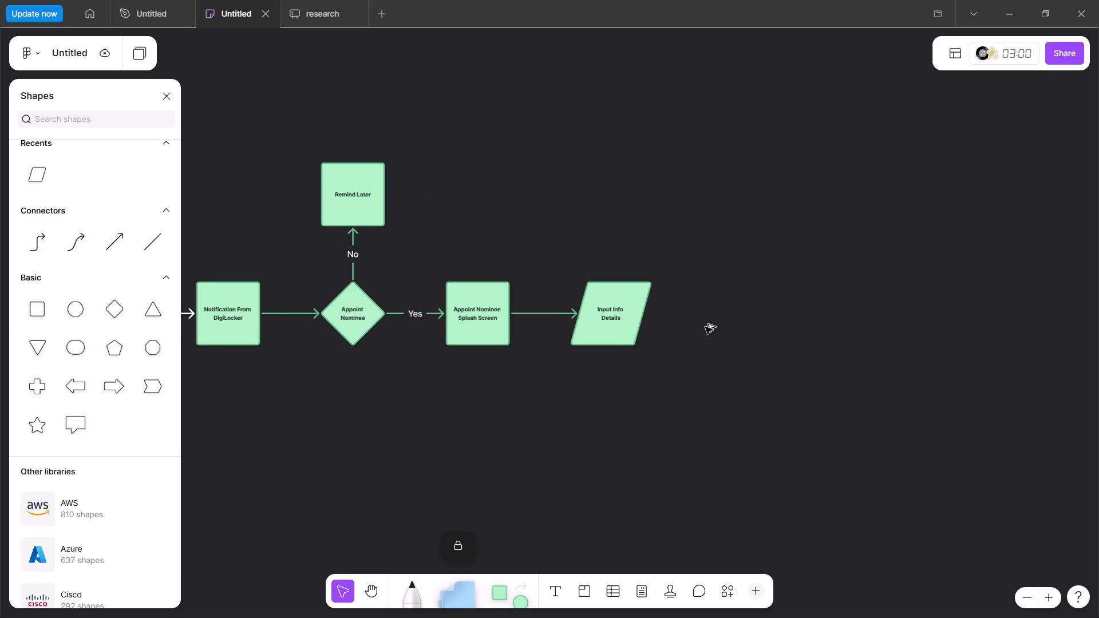
{"action": "scroll", "coordinate": [705, 327], "scroll_direction": "left", "scroll_amount": 1}
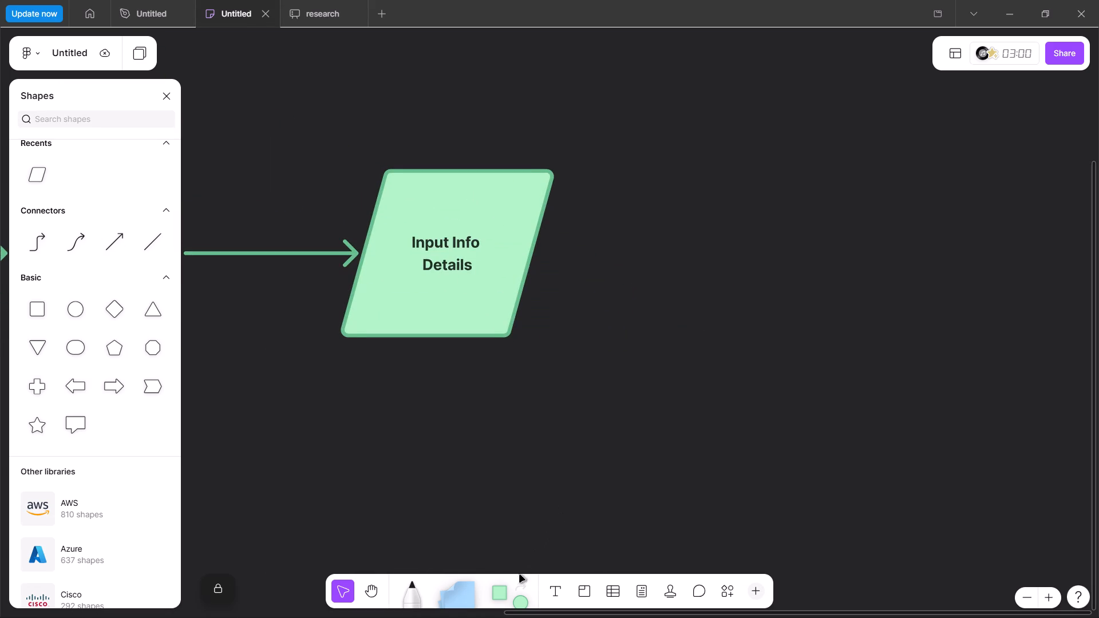
{"action": "left_click", "coordinate": [500, 587]}
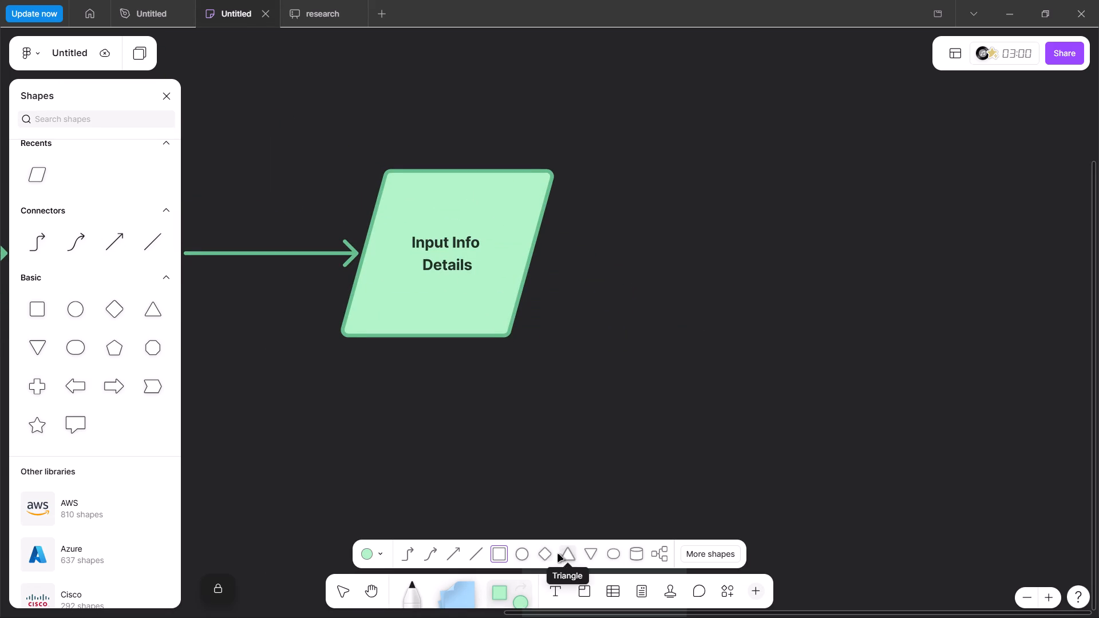
{"action": "left_click", "coordinate": [543, 556]}
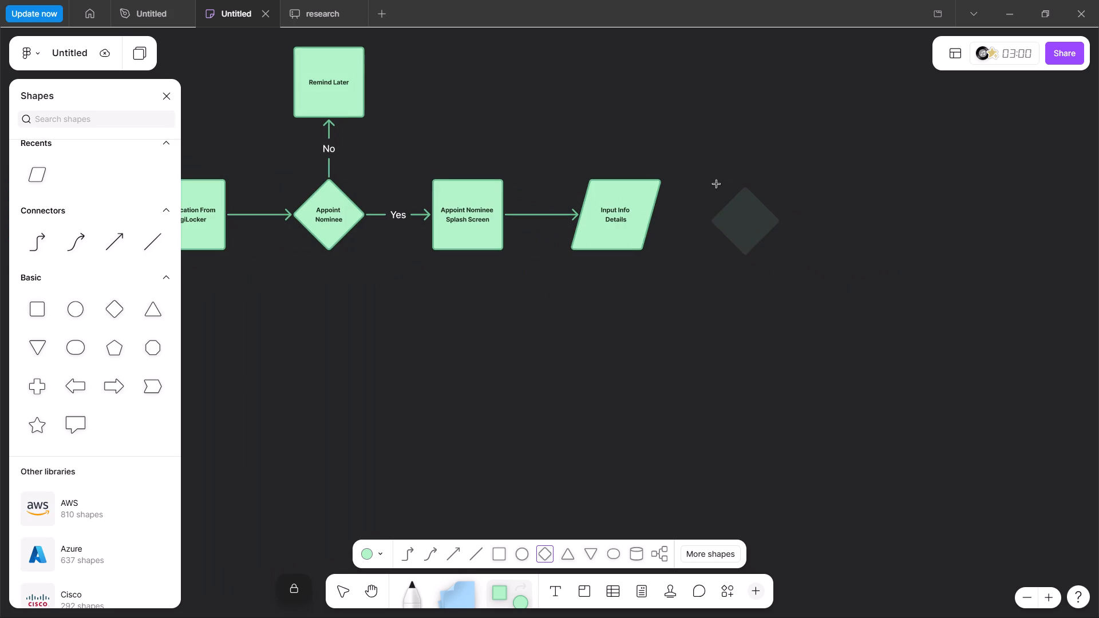
{"action": "left_click", "coordinate": [726, 185]}
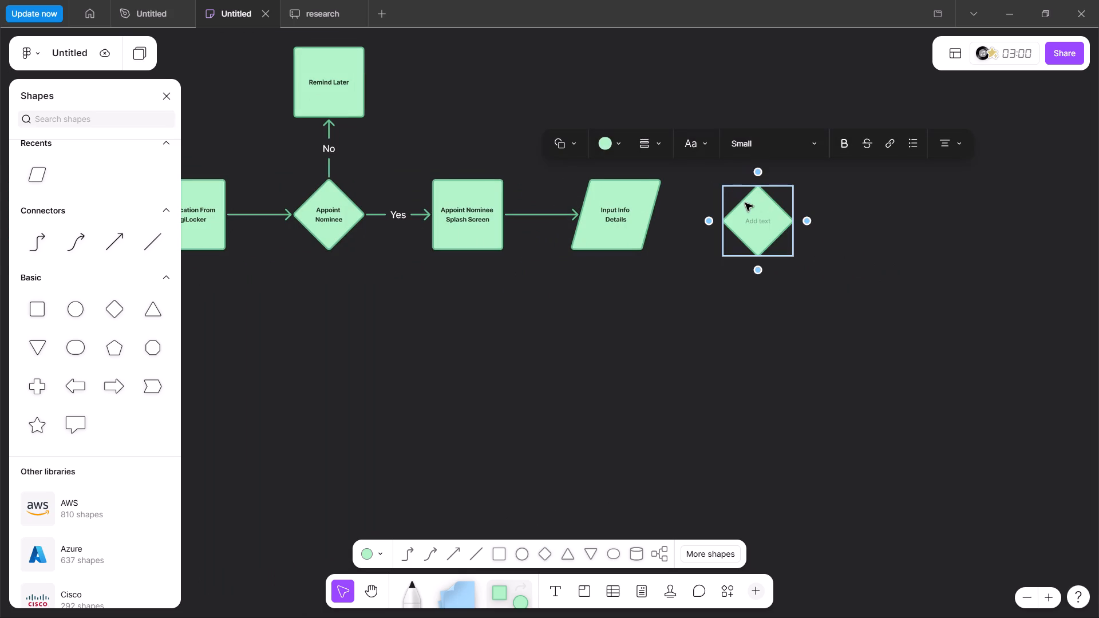
{"action": "type", "text": "Info Vali"}
{"action": "key", "text": "d"}
{"action": "key", "text": "shift+question"}
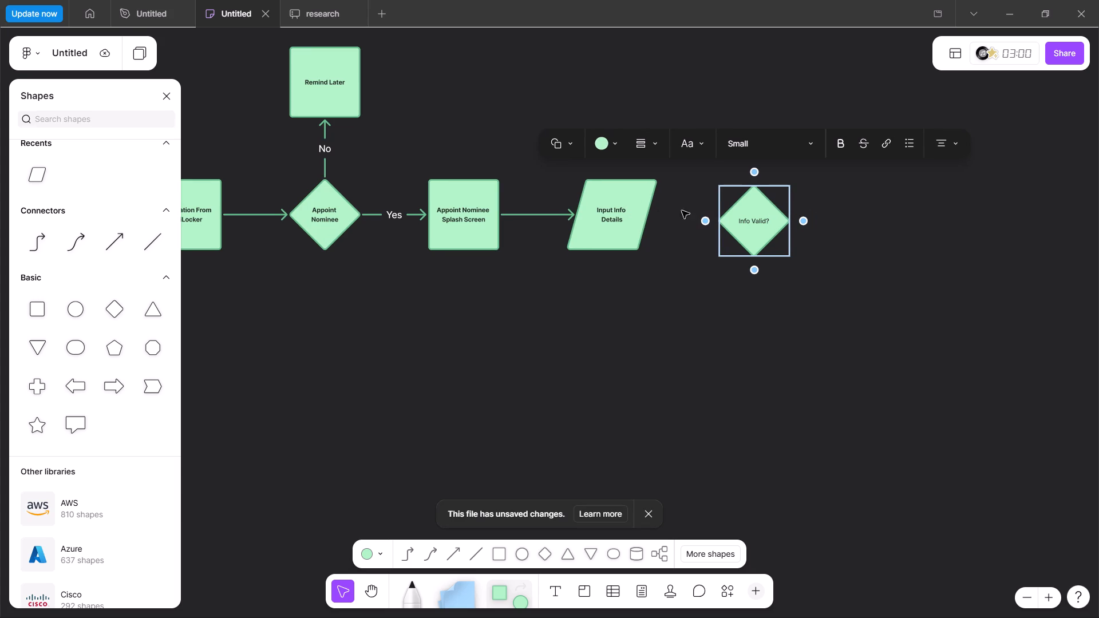
{"action": "left_click", "coordinate": [652, 253]}
Connect the Input Info Details parallelogram to the Info Valid? diamond with an arrow.
{"action": "left_click", "coordinate": [641, 189]}
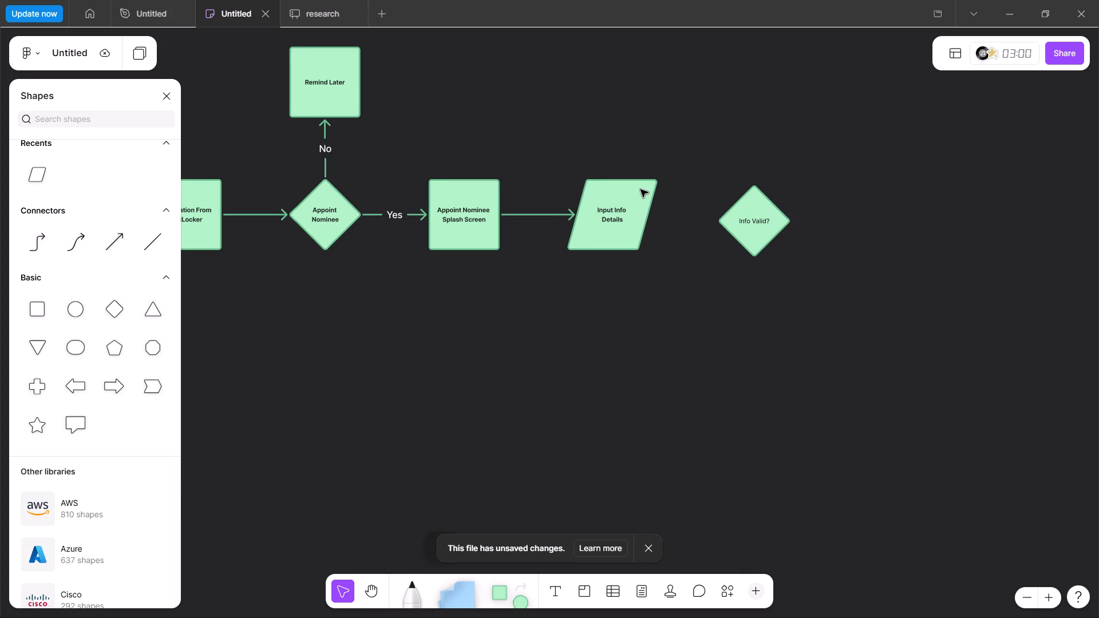
{"action": "left_click", "coordinate": [672, 212]}
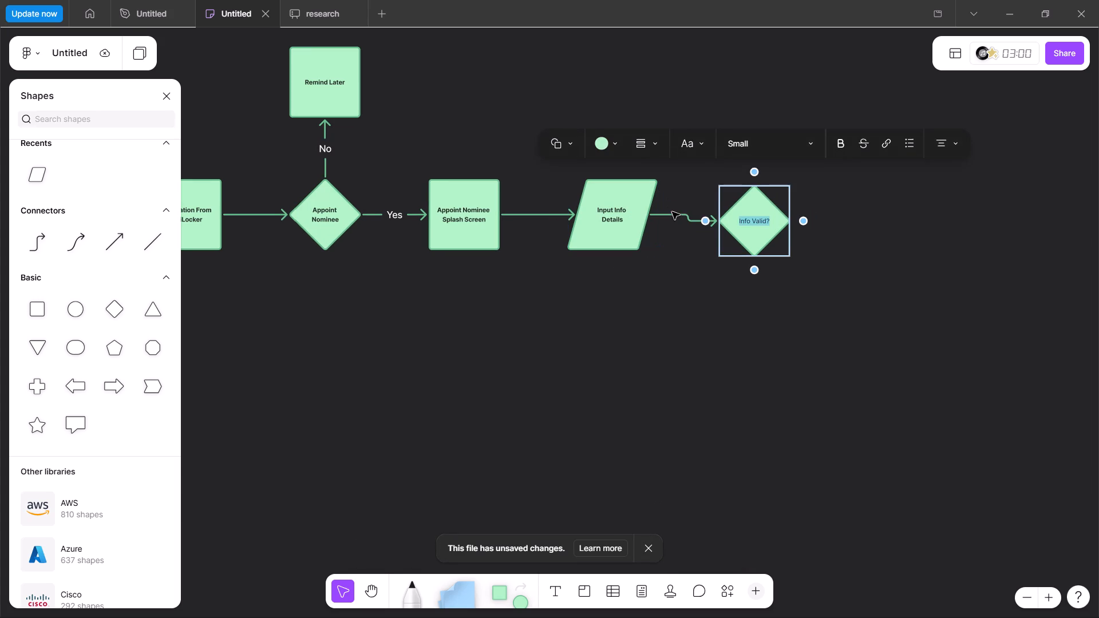
Move the Info Valid? diamond slightly up to align with the main row, straightening its incoming arrow.
{"action": "left_click", "coordinate": [763, 213]}
{"action": "left_click_drag", "start_coordinate": [763, 213], "coordinate": [820, 218]}
{"action": "left_click", "coordinate": [820, 218]}
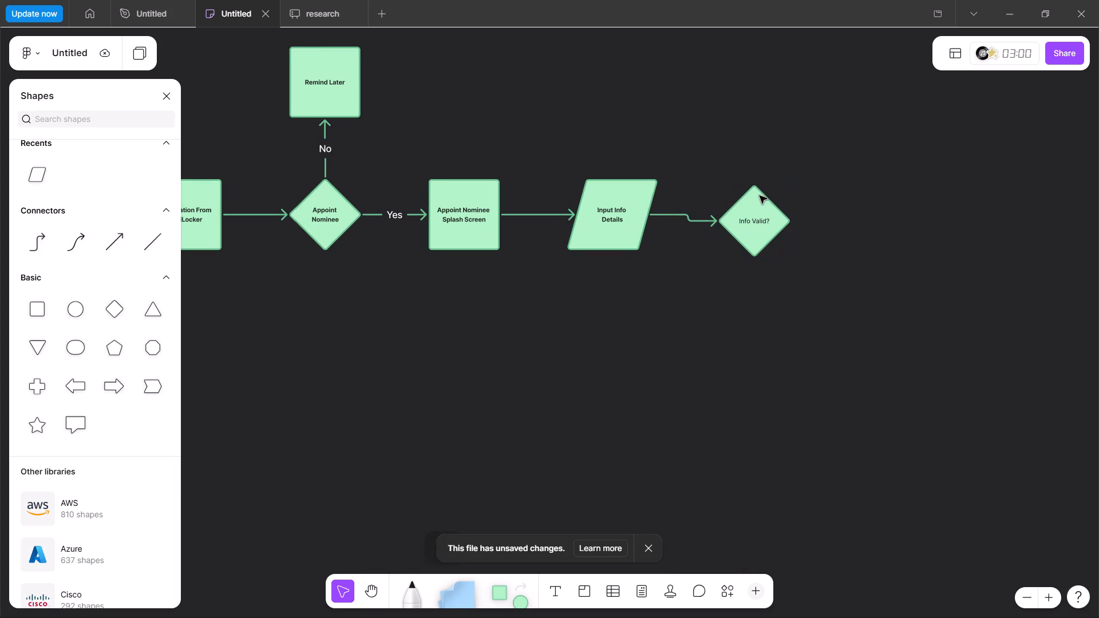
{"action": "scroll", "coordinate": [760, 196], "scroll_direction": "up", "scroll_amount": 1}
{"action": "left_click", "coordinate": [757, 200]}
{"action": "left_click_drag", "start_coordinate": [765, 203], "coordinate": [765, 194]}
{"action": "left_click", "coordinate": [960, 225]}
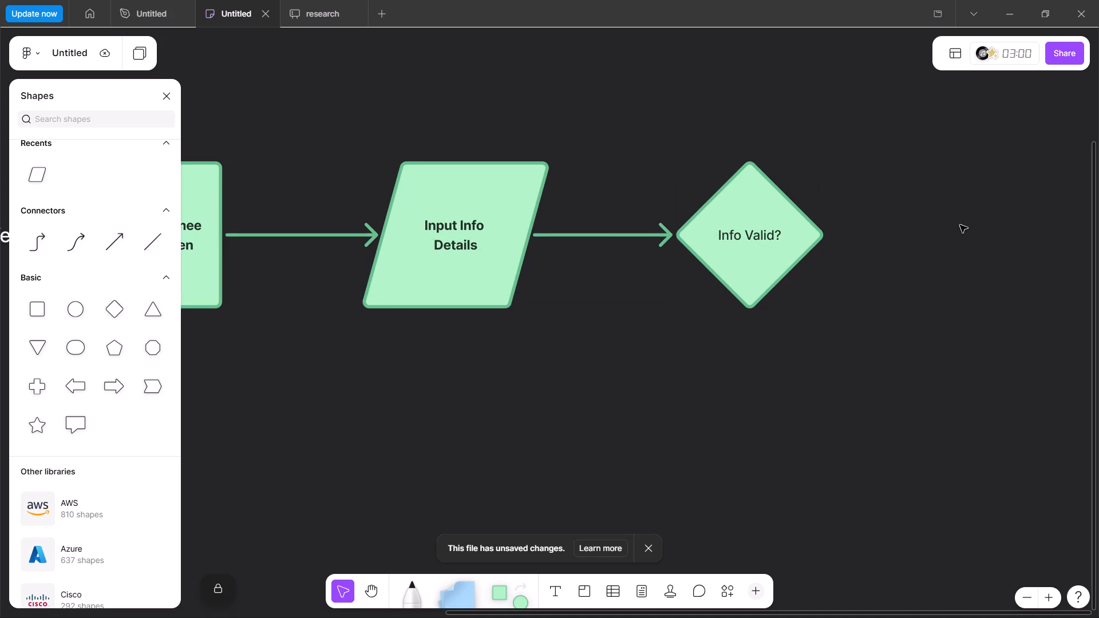
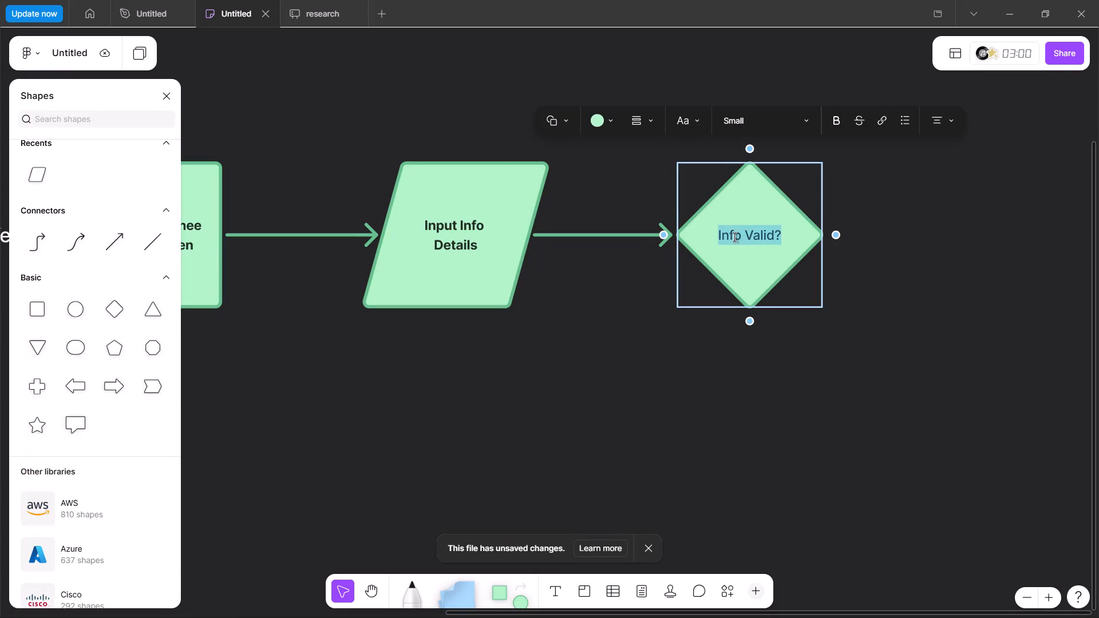
Make the Info Valid? diamond's label bold.
{"action": "left_click", "coordinate": [838, 118]}
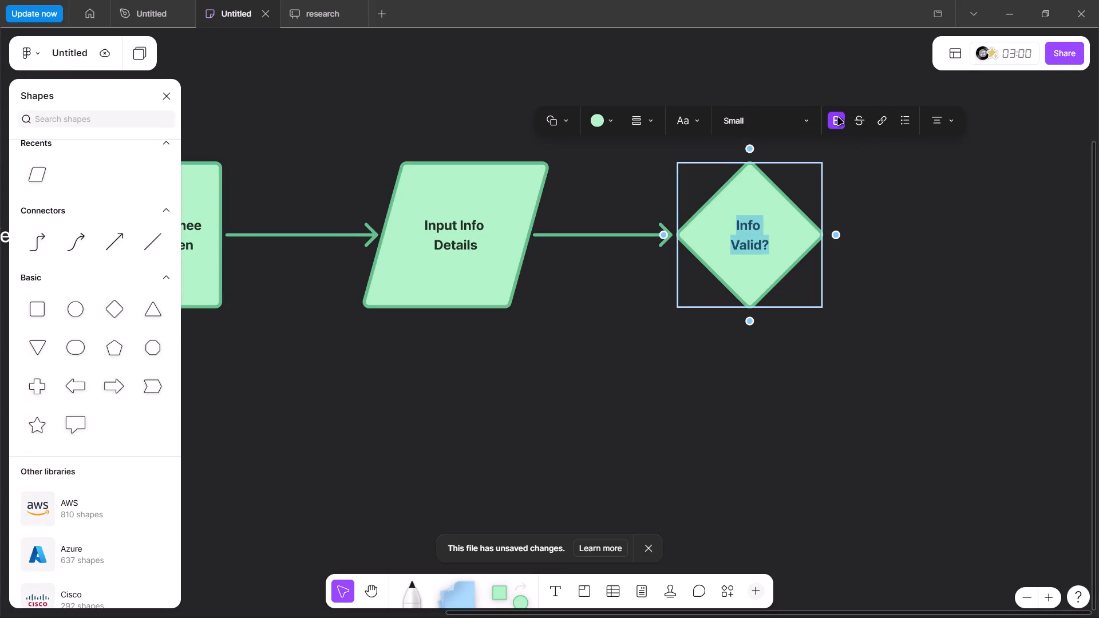
{"action": "left_click", "coordinate": [867, 212]}
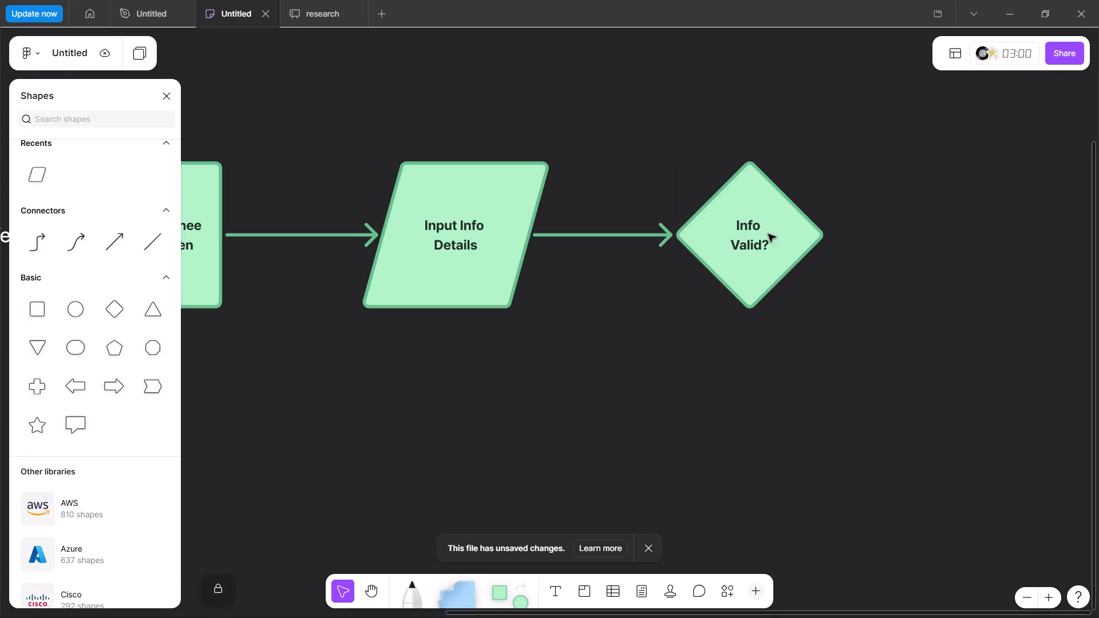
{"action": "left_click", "coordinate": [768, 234]}
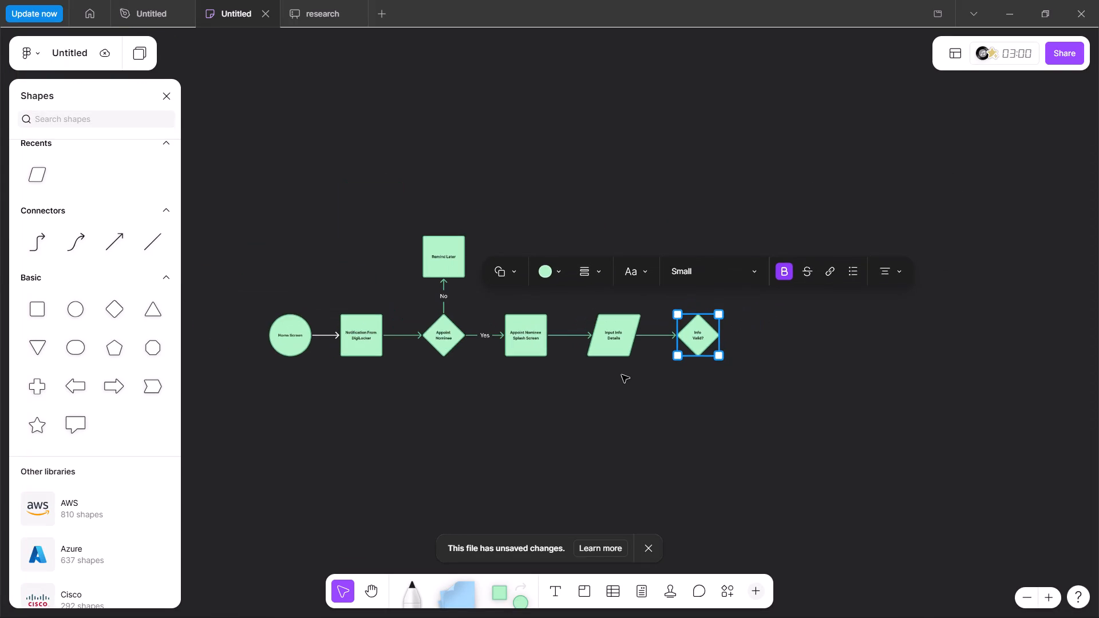
{"action": "left_click", "coordinate": [576, 418]}
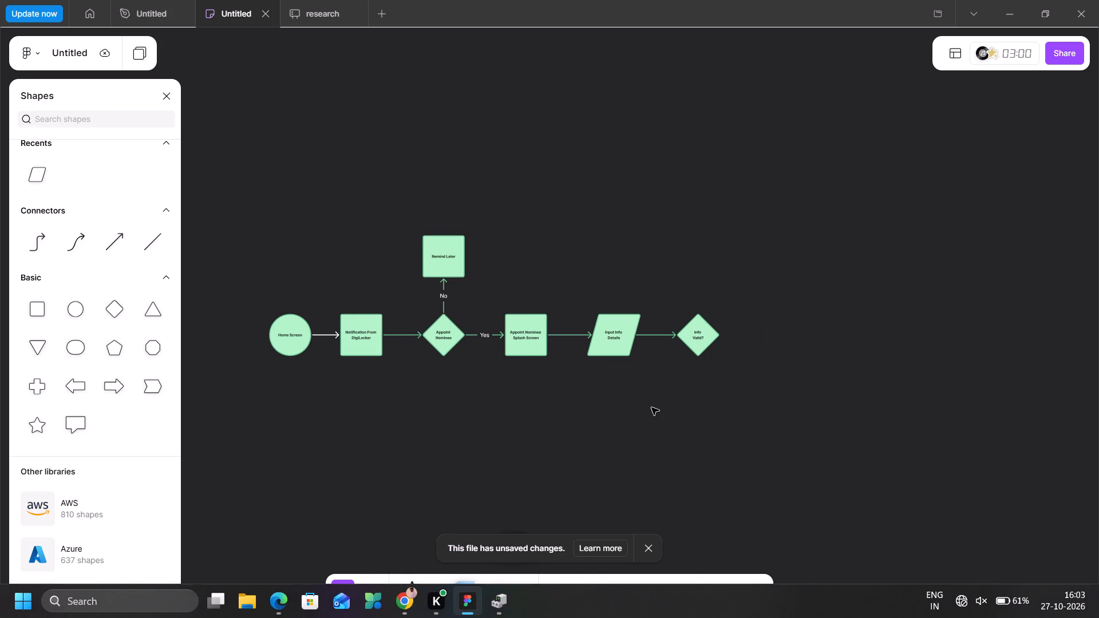
Examine how the Medium diagram connects the Input Info Details parallelogram and the Info Valid? diamond, comparing it with the FigJam flow.
{"action": "key", "text": "alt+Tab"}
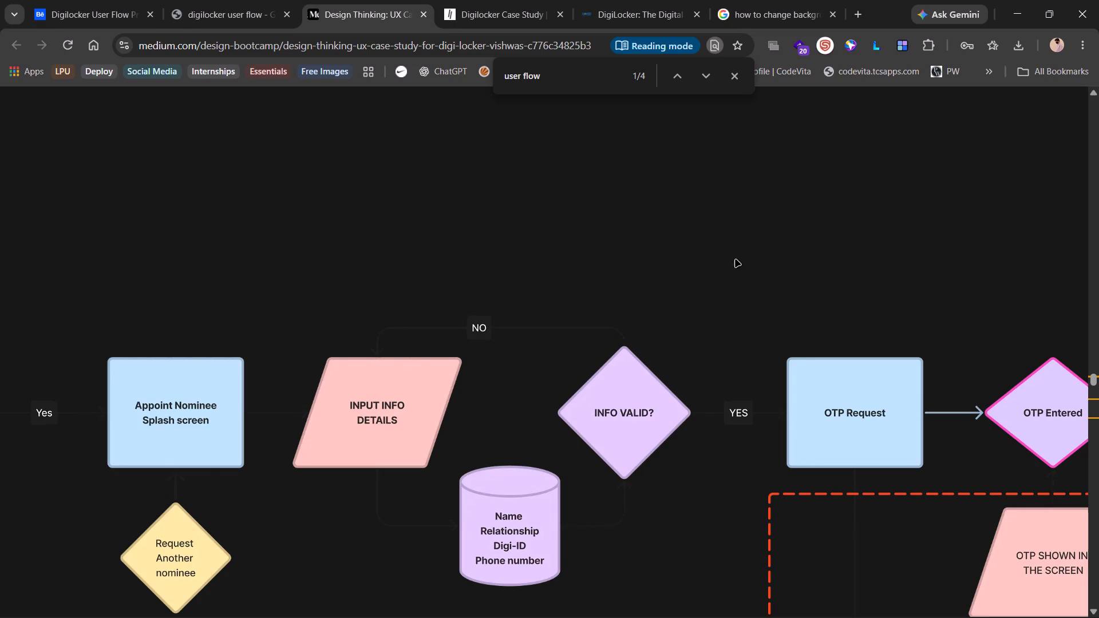
{"action": "scroll", "coordinate": [740, 256], "scroll_direction": "left", "scroll_amount": 2}
{"action": "scroll", "coordinate": [740, 256], "scroll_direction": "down", "scroll_amount": 1}
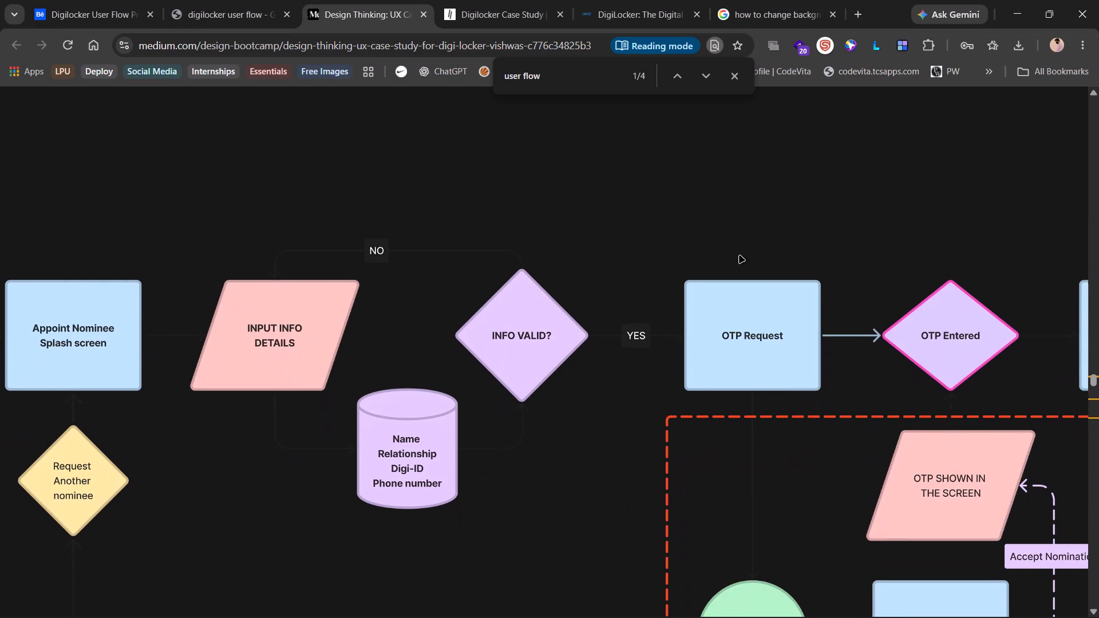
{"action": "scroll", "coordinate": [740, 256], "scroll_direction": "down", "scroll_amount": 1}
{"action": "scroll", "coordinate": [615, 235], "scroll_direction": "down", "scroll_amount": 1}
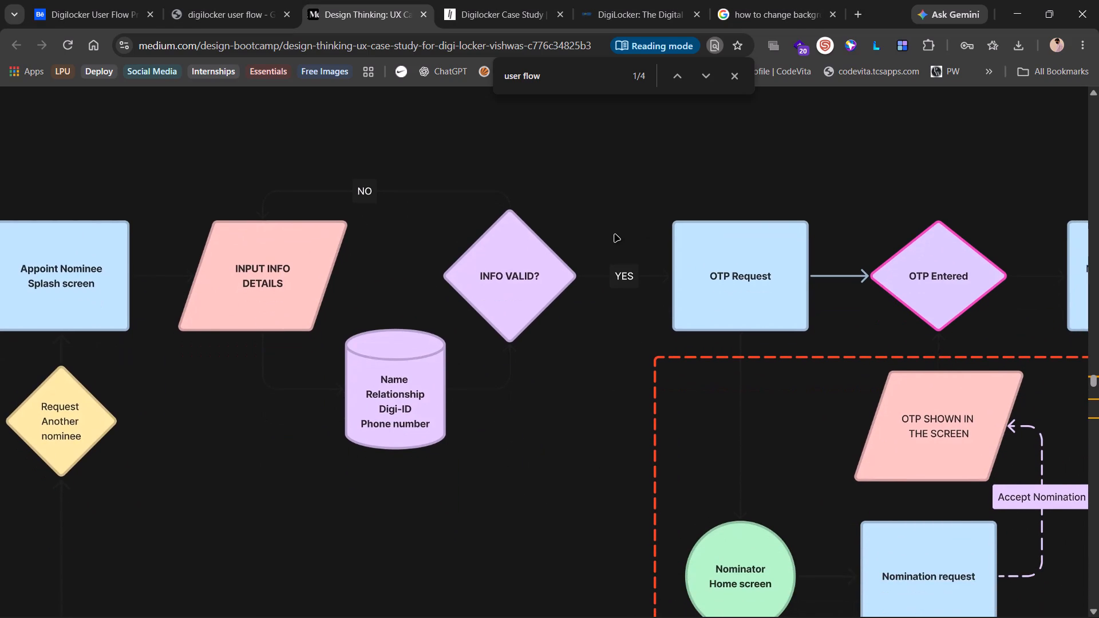
{"action": "key", "text": "alt+Tab"}
{"action": "scroll", "coordinate": [679, 311], "scroll_direction": "left", "scroll_amount": 1}
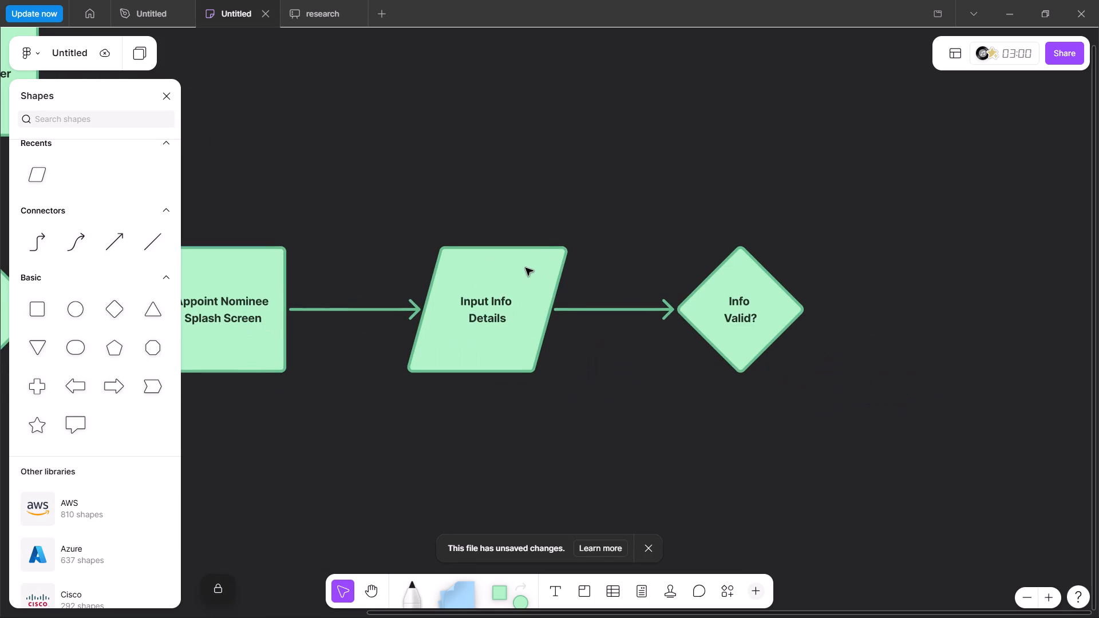
{"action": "left_click", "coordinate": [525, 268]}
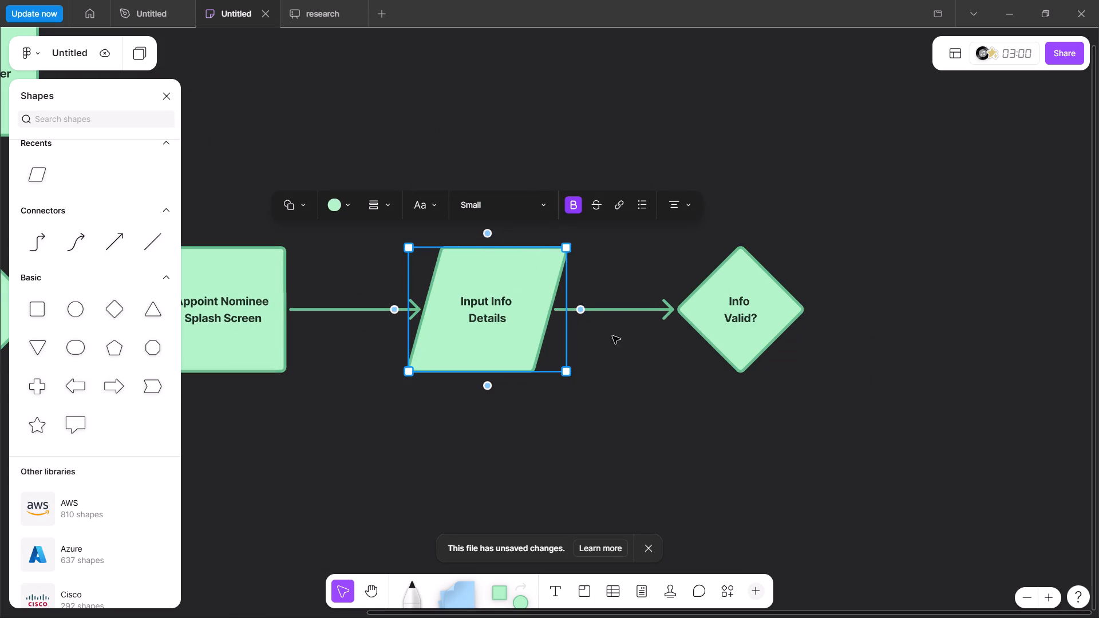
{"action": "left_click", "coordinate": [651, 412]}
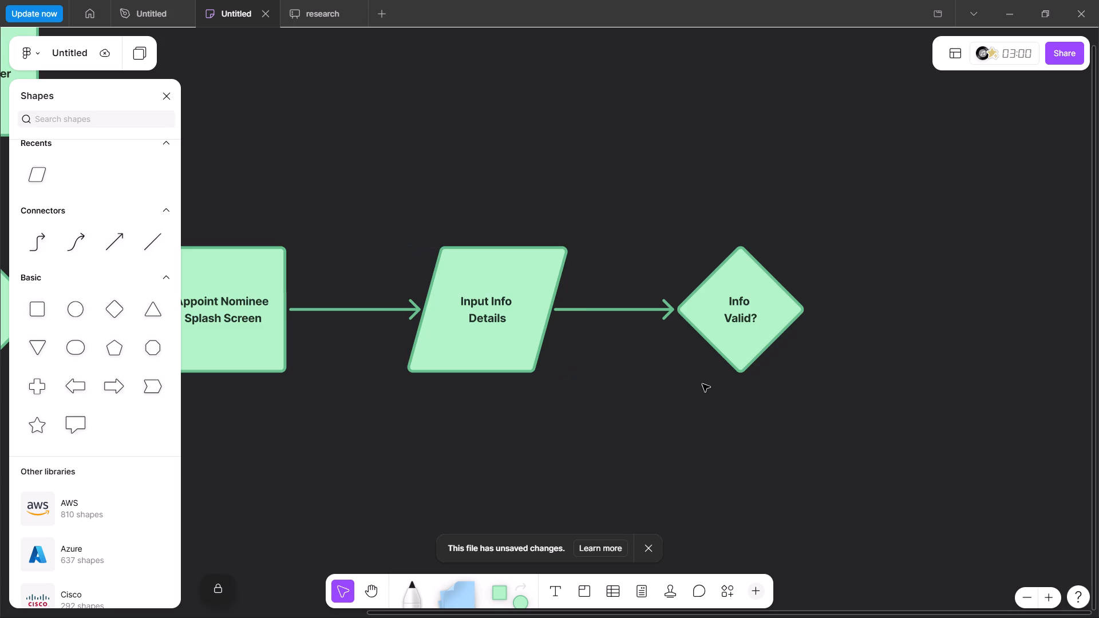
{"action": "key", "text": "alt+Tab"}
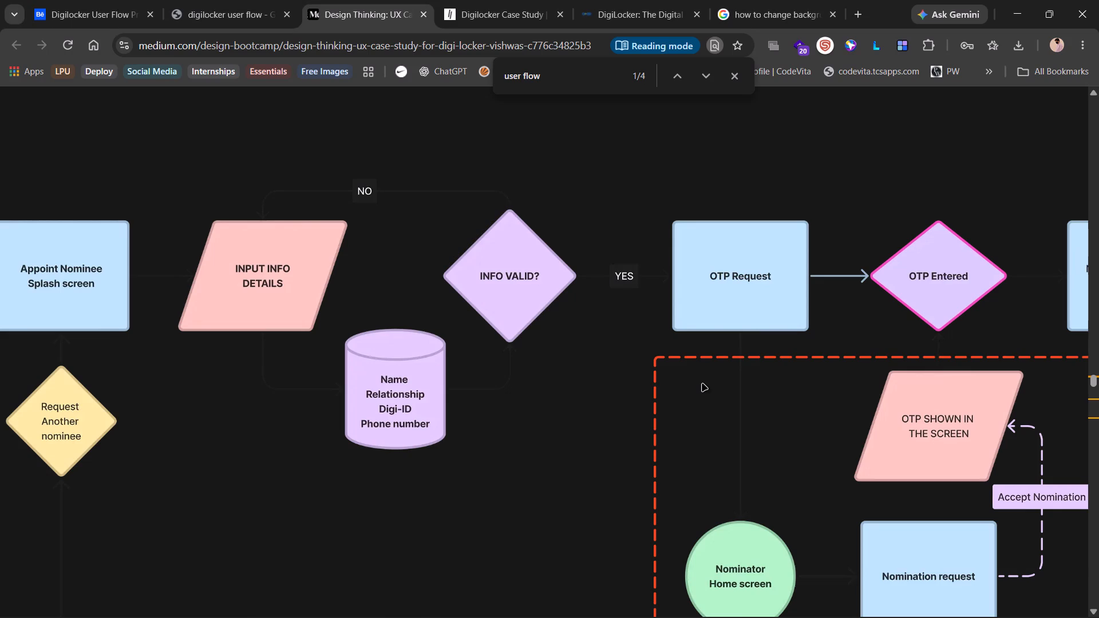
{"action": "key", "text": "alt+Tab"}
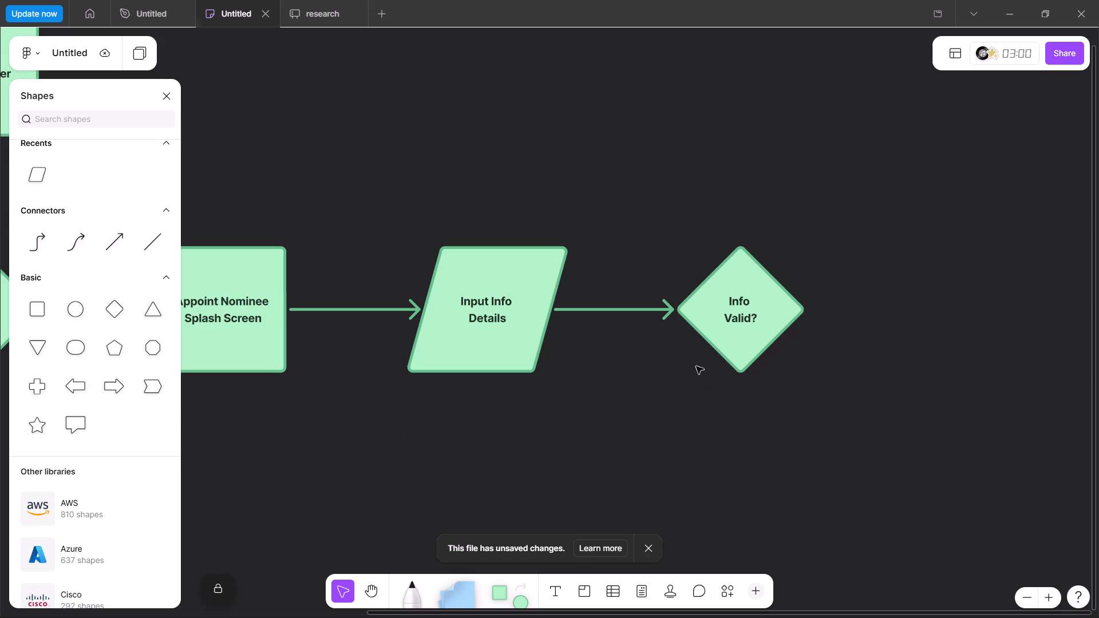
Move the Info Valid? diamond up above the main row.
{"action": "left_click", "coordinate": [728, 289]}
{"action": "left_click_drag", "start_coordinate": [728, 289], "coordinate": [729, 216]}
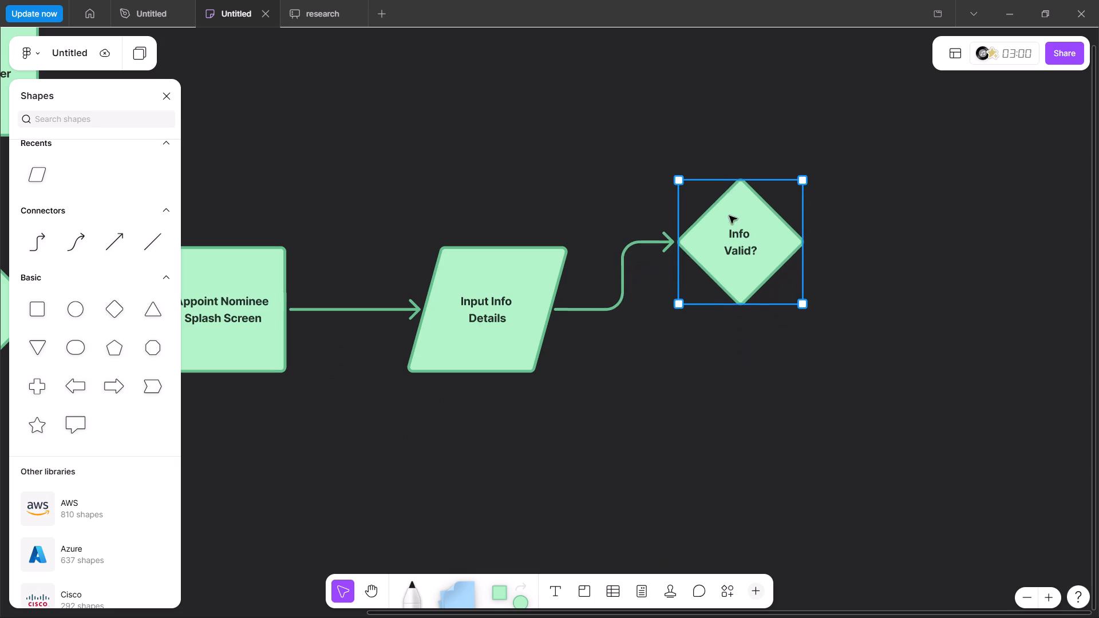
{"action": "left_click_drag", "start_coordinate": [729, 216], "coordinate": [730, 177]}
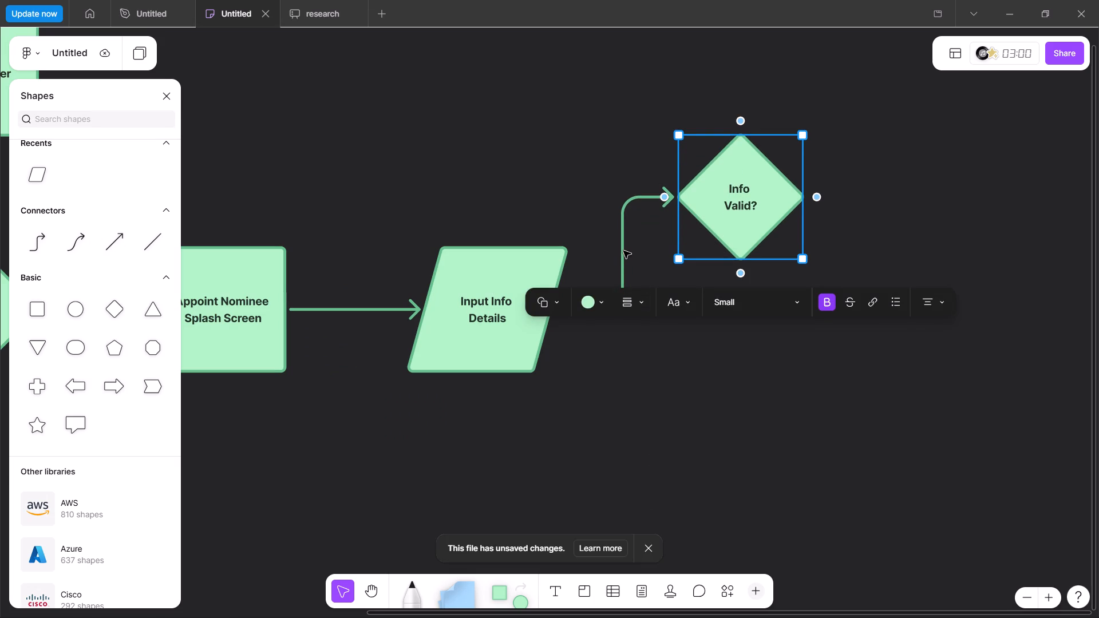
Delete the arrow running from the side of the Input Info Details parallelogram to the Info Valid? diamond.
{"action": "left_click", "coordinate": [623, 250]}
{"action": "left_click", "coordinate": [618, 281]}
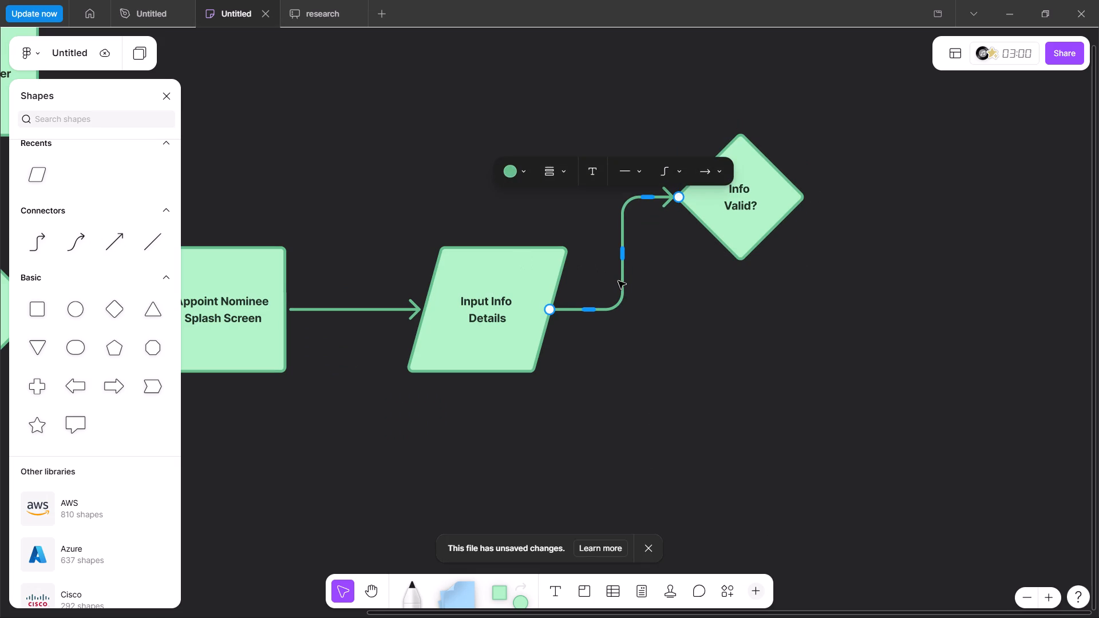
{"action": "left_click", "coordinate": [622, 281]}
{"action": "key", "text": "Delete"}
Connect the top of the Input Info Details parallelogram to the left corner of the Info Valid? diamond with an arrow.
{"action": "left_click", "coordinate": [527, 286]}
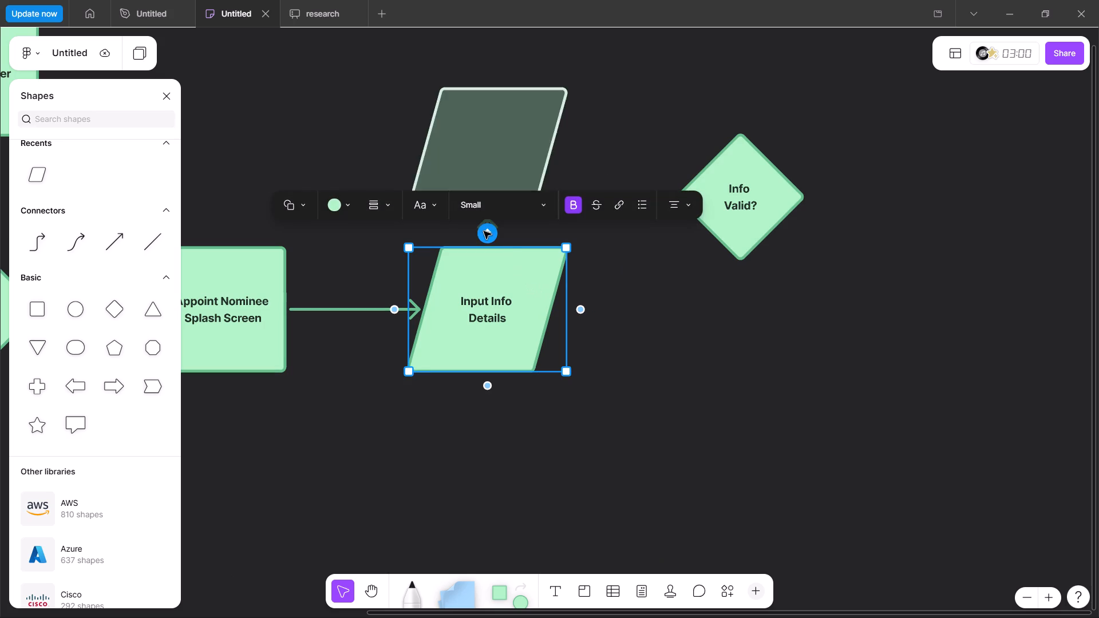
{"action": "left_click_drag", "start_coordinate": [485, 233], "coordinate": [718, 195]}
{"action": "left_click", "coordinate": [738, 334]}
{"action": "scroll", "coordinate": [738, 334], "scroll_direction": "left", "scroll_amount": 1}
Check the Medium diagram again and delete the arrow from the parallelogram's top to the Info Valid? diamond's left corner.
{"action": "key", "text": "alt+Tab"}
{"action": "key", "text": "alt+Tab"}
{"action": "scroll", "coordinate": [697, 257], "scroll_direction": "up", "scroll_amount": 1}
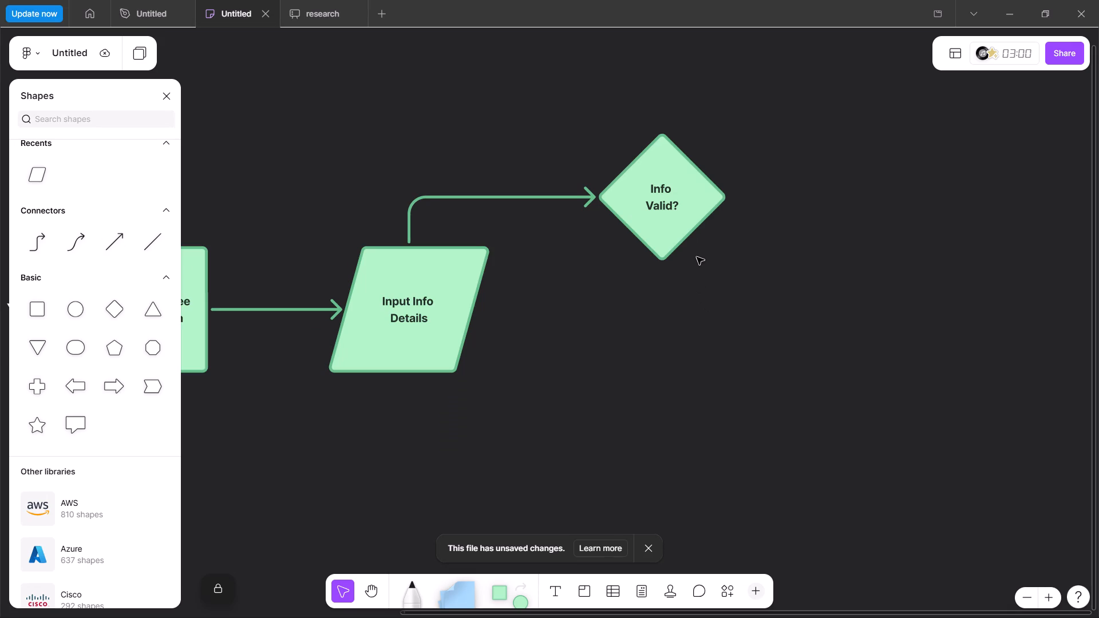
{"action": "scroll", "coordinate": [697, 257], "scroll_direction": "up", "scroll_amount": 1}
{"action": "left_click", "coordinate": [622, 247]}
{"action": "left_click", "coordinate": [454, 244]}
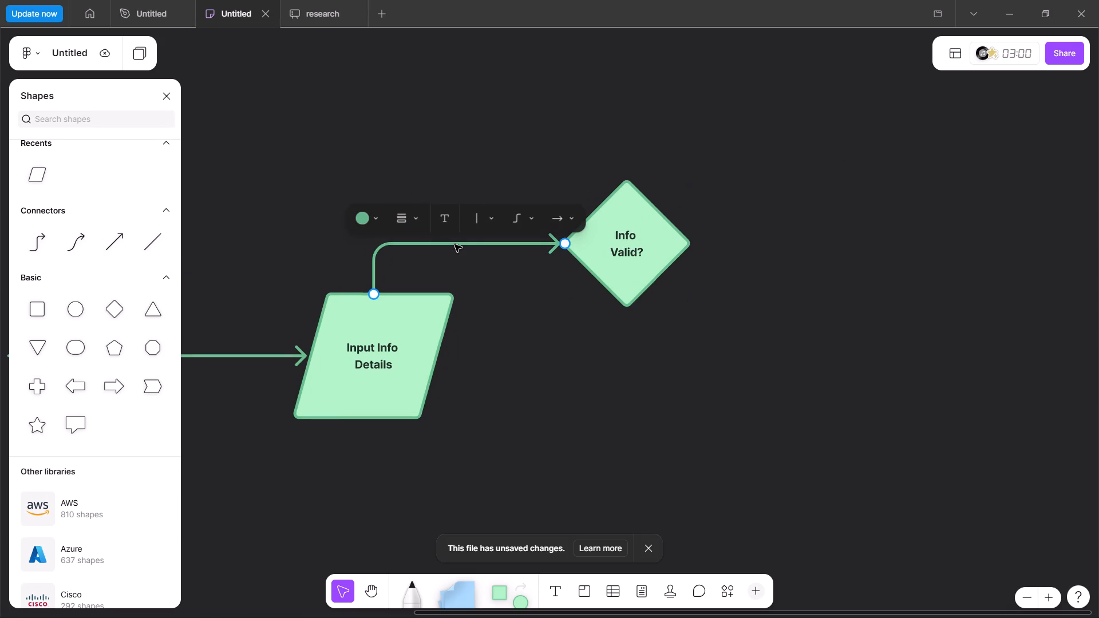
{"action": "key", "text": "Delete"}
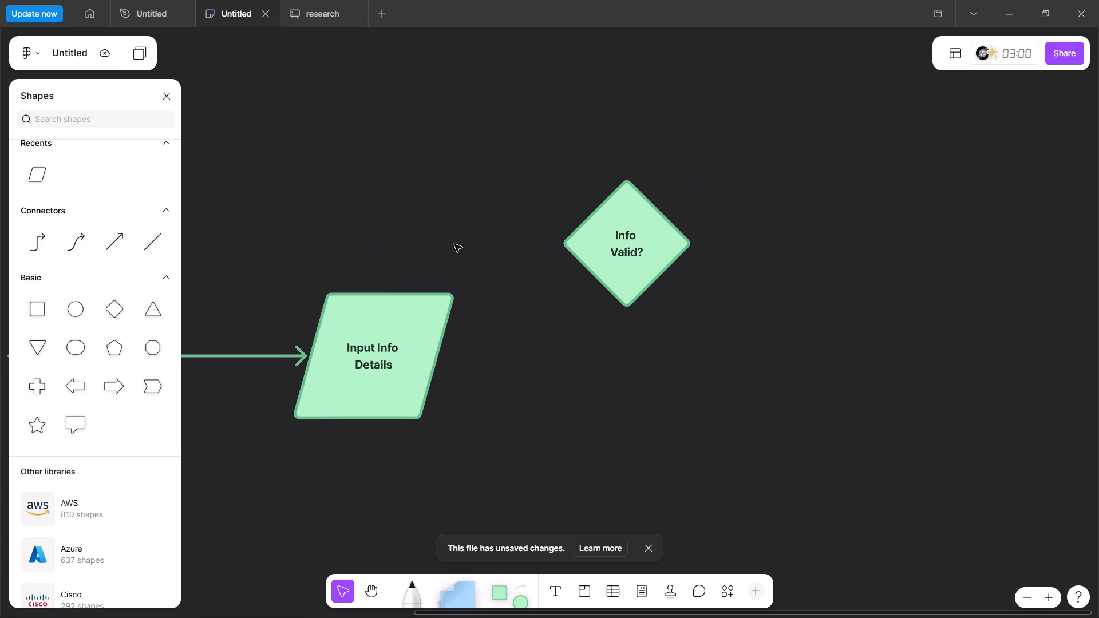
Connect the top of the Input Info Details parallelogram to the top corner of the Info Valid? diamond with an elbow arrow.
{"action": "left_click", "coordinate": [412, 343]}
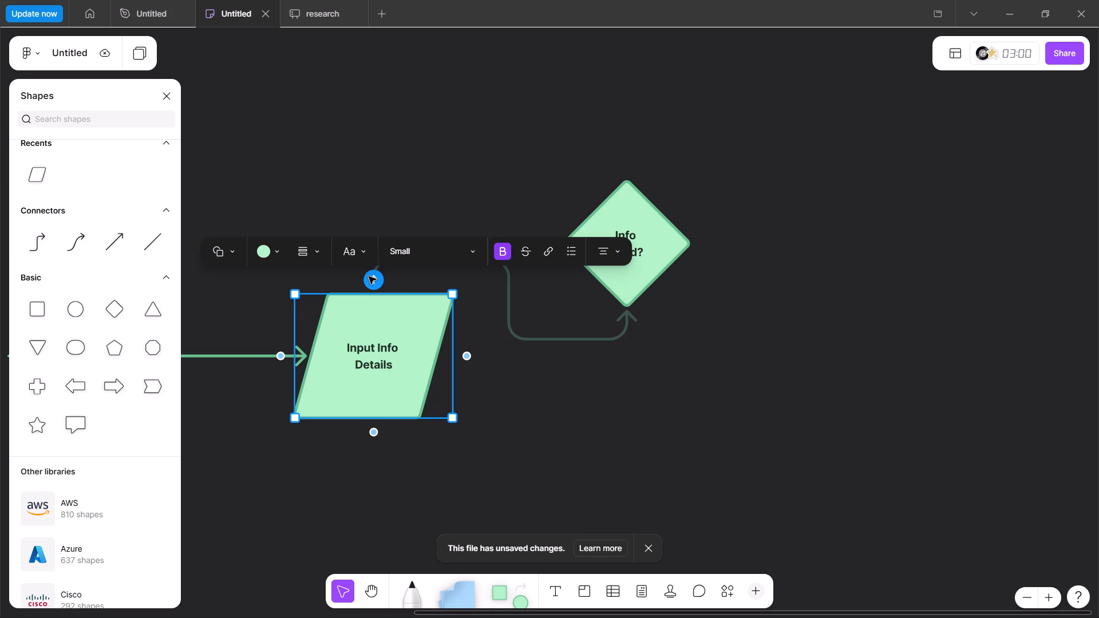
{"action": "left_click_drag", "start_coordinate": [377, 282], "coordinate": [630, 184]}
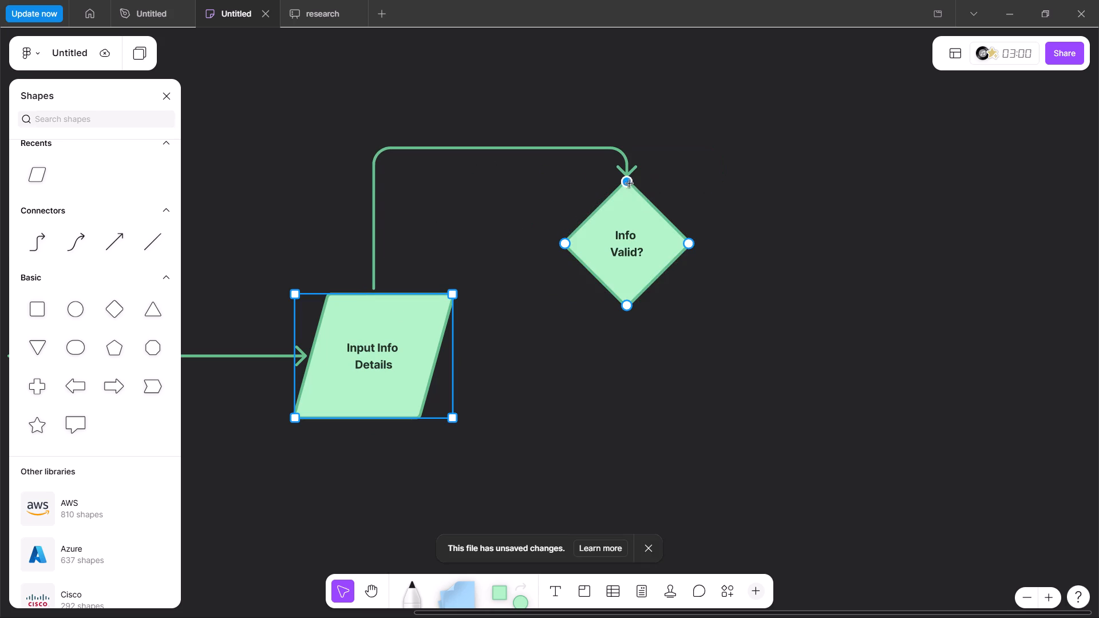
{"action": "left_click_drag", "start_coordinate": [630, 184], "coordinate": [630, 180]}
{"action": "left_click", "coordinate": [675, 172]}
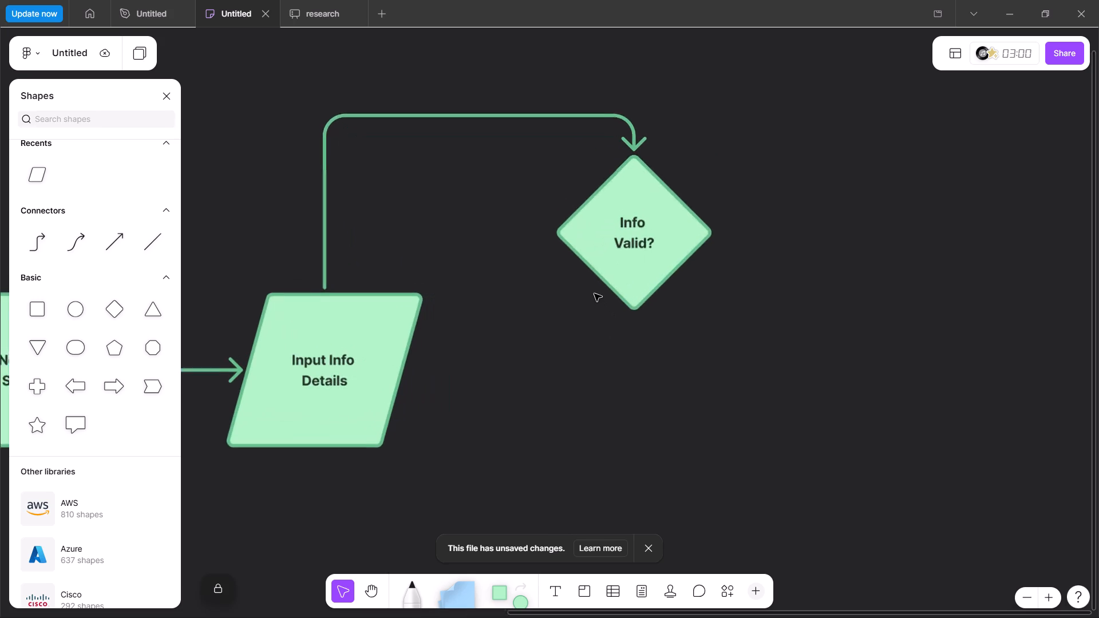
Move the Info Valid? diamond down into line with the main row, spaced evenly after the Input Info Details parallelogram.
{"action": "scroll", "coordinate": [594, 294], "scroll_direction": "down", "scroll_amount": 1}
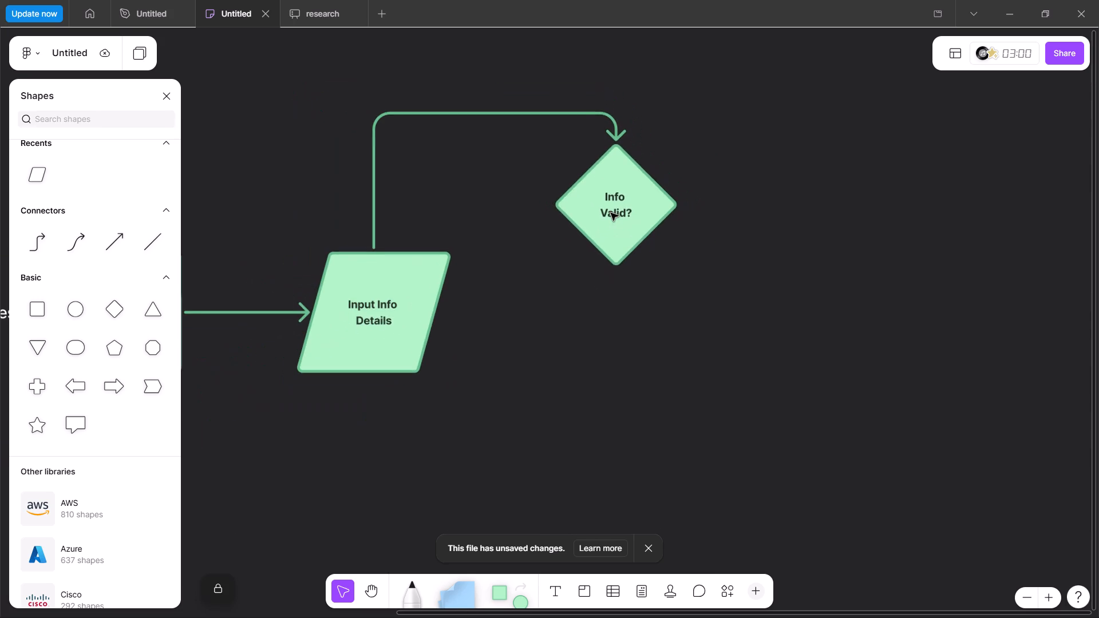
{"action": "key", "text": "alt+Tab"}
{"action": "key", "text": "alt+Tab"}
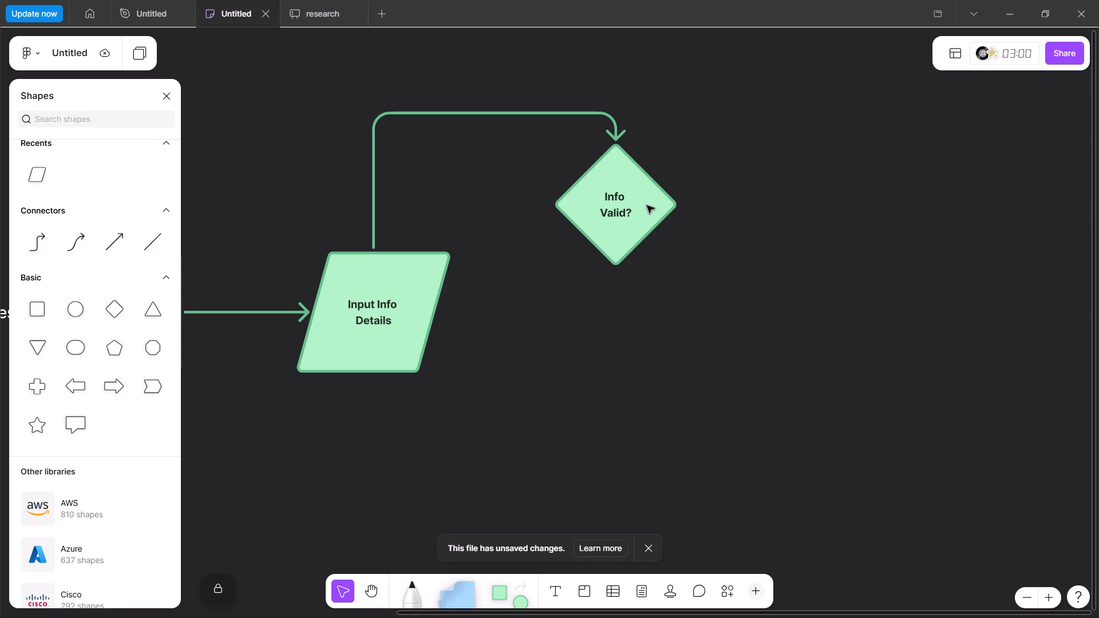
{"action": "left_click", "coordinate": [647, 205]}
{"action": "left_click_drag", "start_coordinate": [647, 205], "coordinate": [661, 314]}
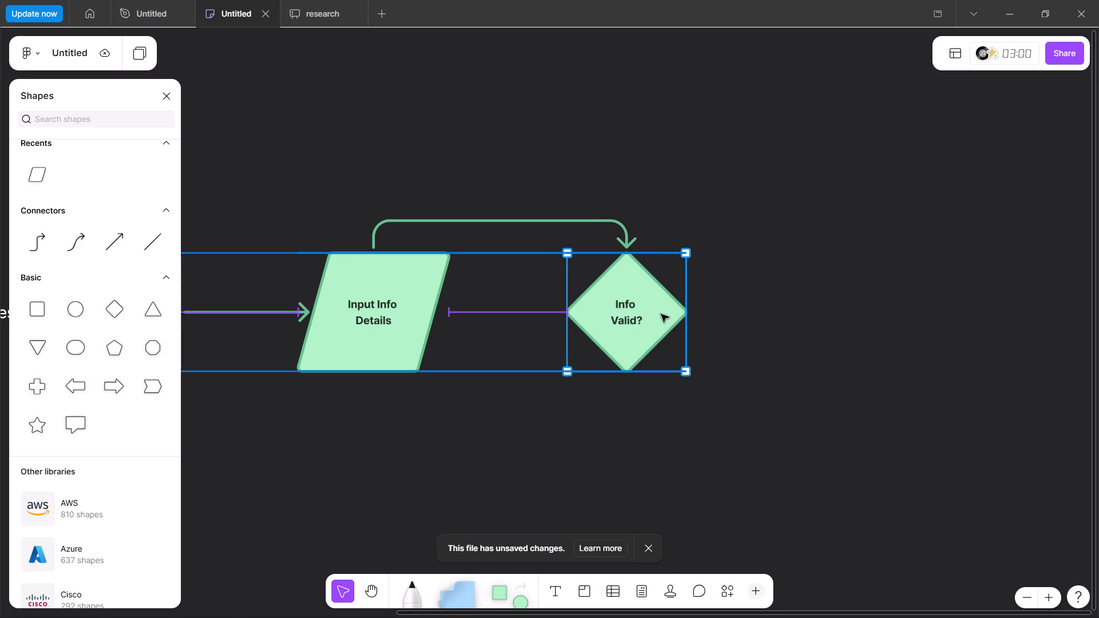
{"action": "left_click_drag", "start_coordinate": [661, 314], "coordinate": [658, 312]}
{"action": "left_click_drag", "start_coordinate": [658, 312], "coordinate": [656, 312]}
{"action": "left_click", "coordinate": [714, 290]}
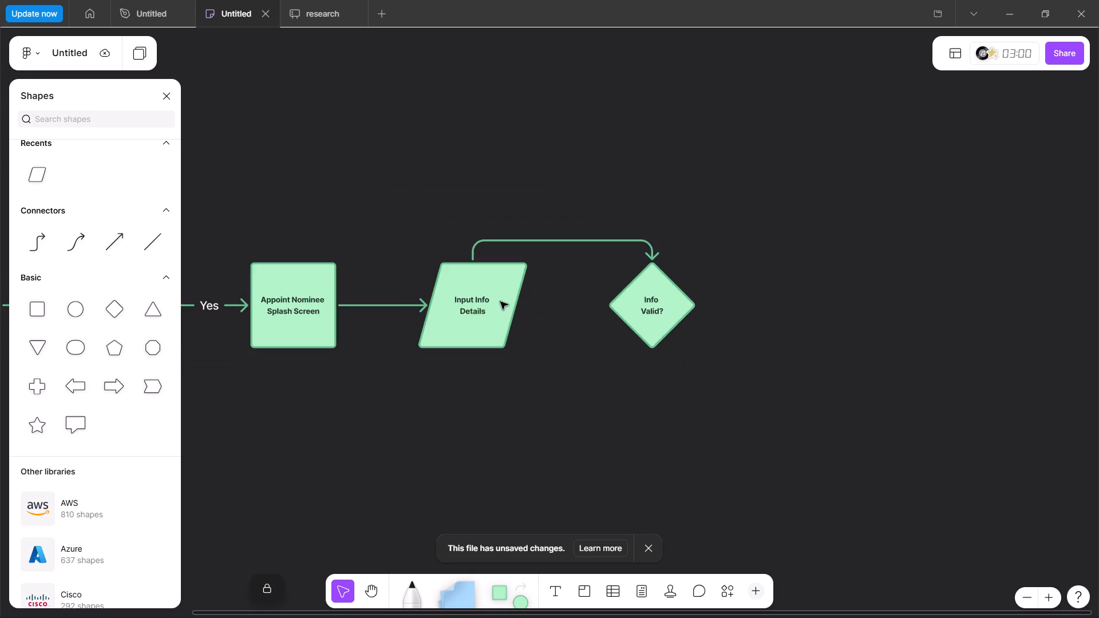
Label the elbow arrow between Input Info Details and Info Valid? as "No" in white text.
{"action": "scroll", "coordinate": [500, 302], "scroll_direction": "right", "scroll_amount": 4}
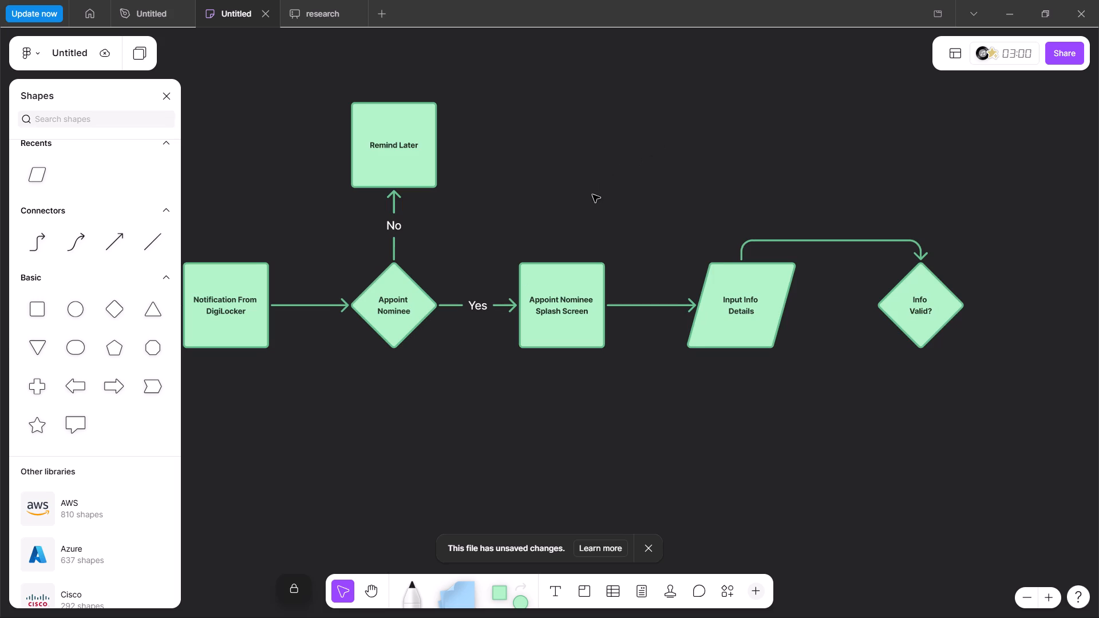
{"action": "scroll", "coordinate": [592, 195], "scroll_direction": "left", "scroll_amount": 3}
{"action": "left_click", "coordinate": [619, 235]}
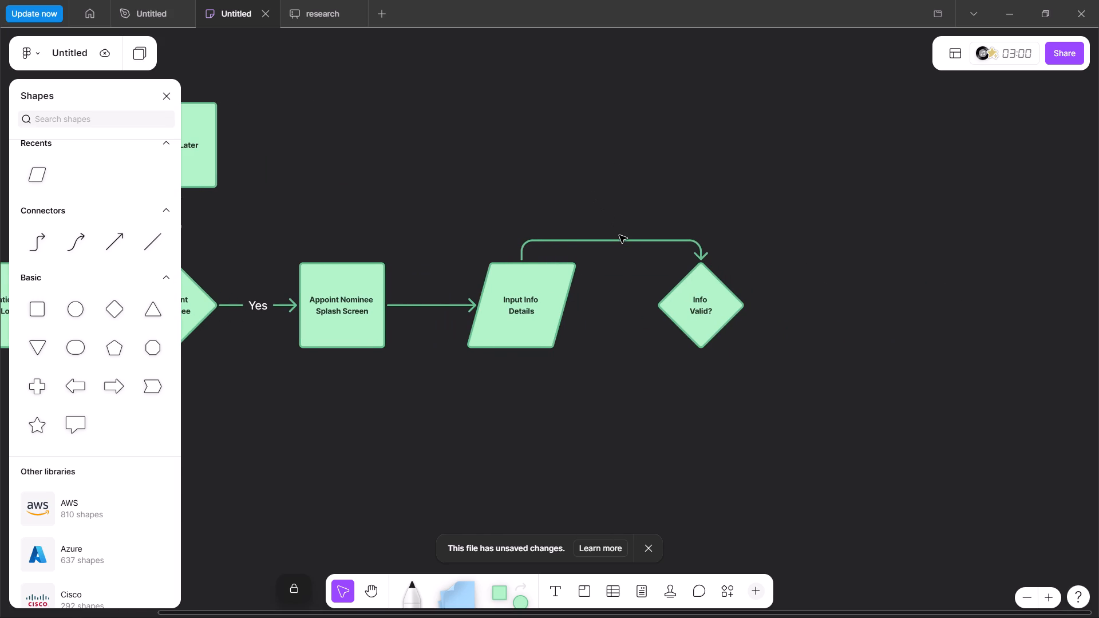
{"action": "left_click", "coordinate": [624, 239]}
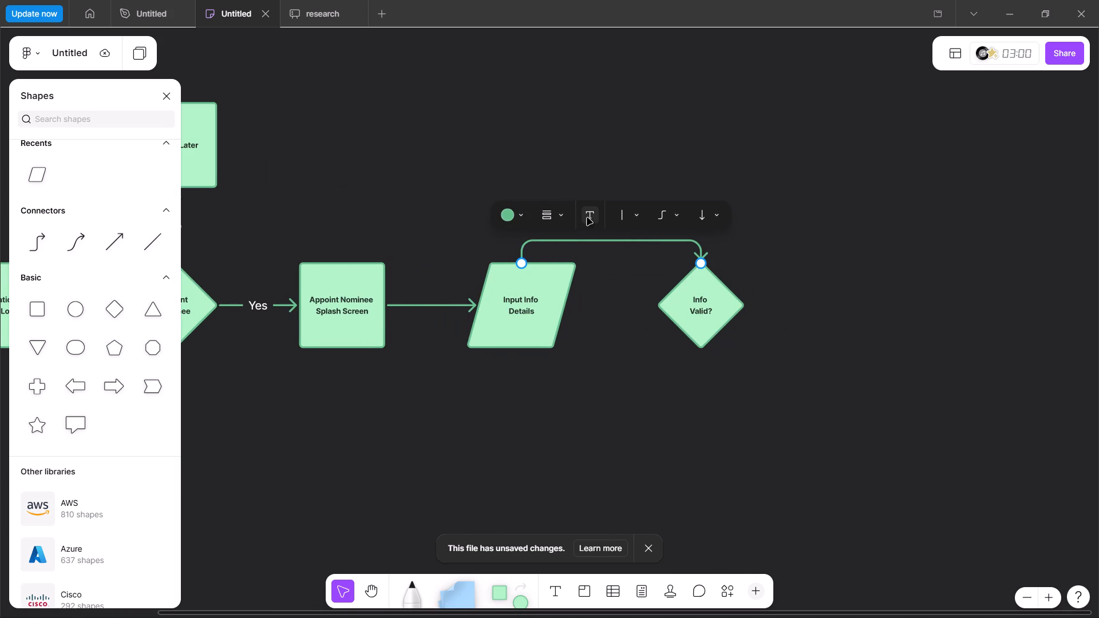
{"action": "left_click", "coordinate": [587, 218]}
{"action": "type", "text": "No"}
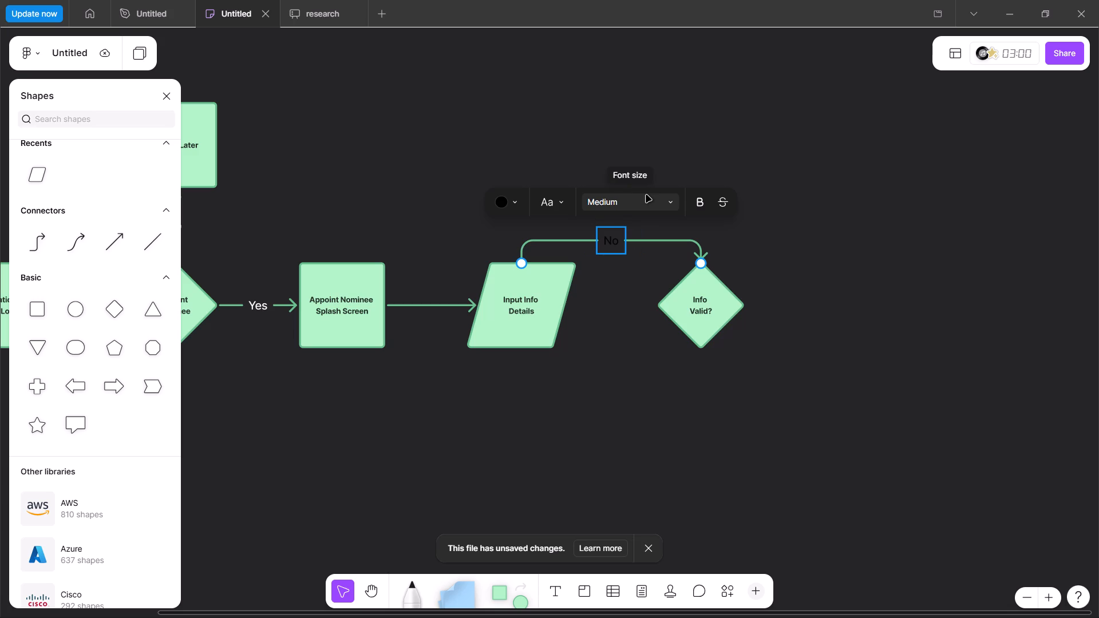
{"action": "left_click", "coordinate": [515, 201]}
{"action": "left_click", "coordinate": [623, 148]}
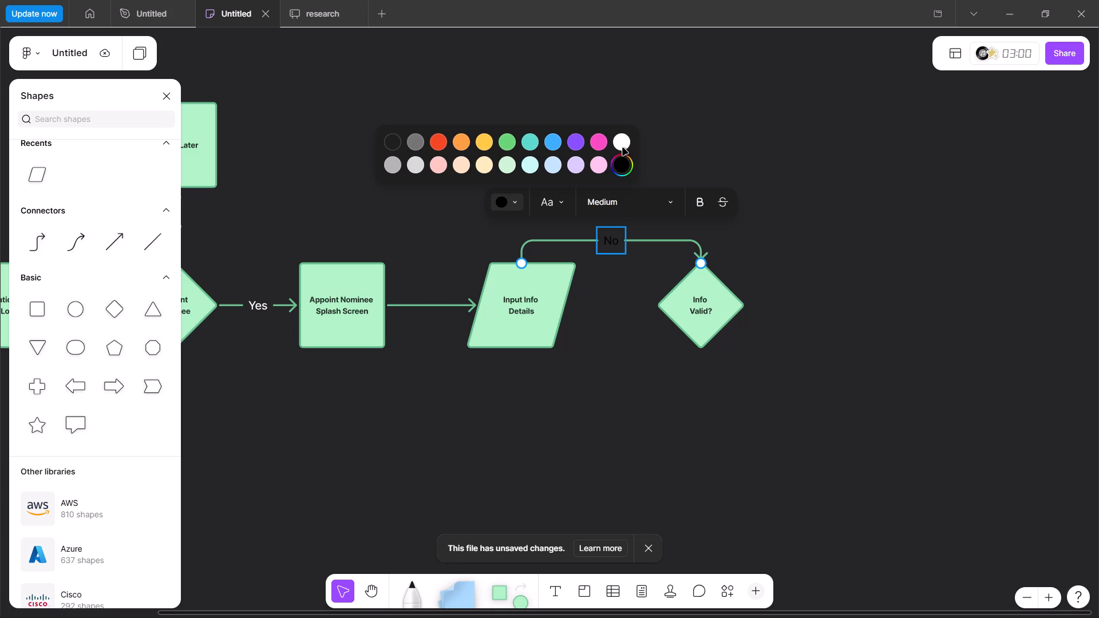
{"action": "left_click", "coordinate": [678, 134]}
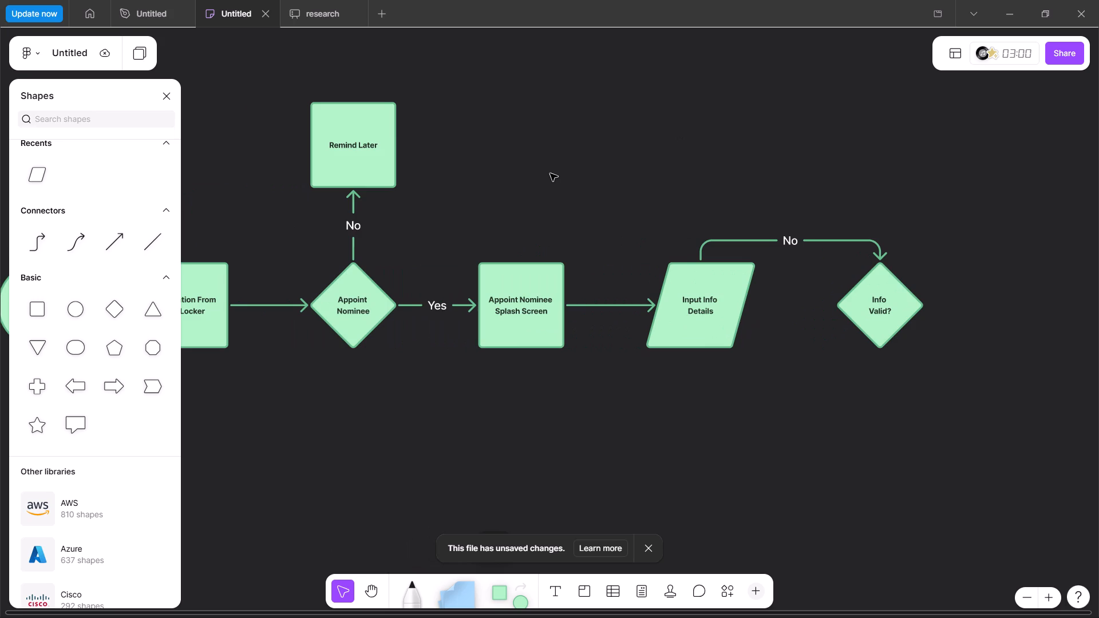
Place a green cylinder below the main row, between the Input Info Details parallelogram and the Info Valid? diamond.
{"action": "scroll", "coordinate": [550, 173], "scroll_direction": "left", "scroll_amount": 1}
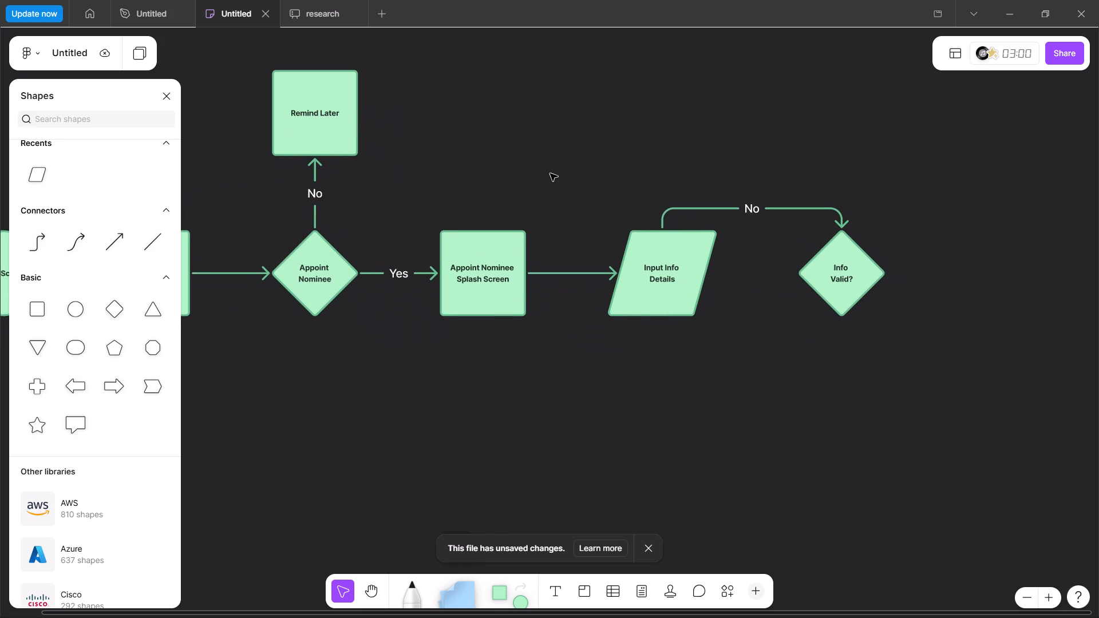
{"action": "scroll", "coordinate": [550, 173], "scroll_direction": "left", "scroll_amount": 1}
{"action": "scroll", "coordinate": [514, 203], "scroll_direction": "left", "scroll_amount": 1}
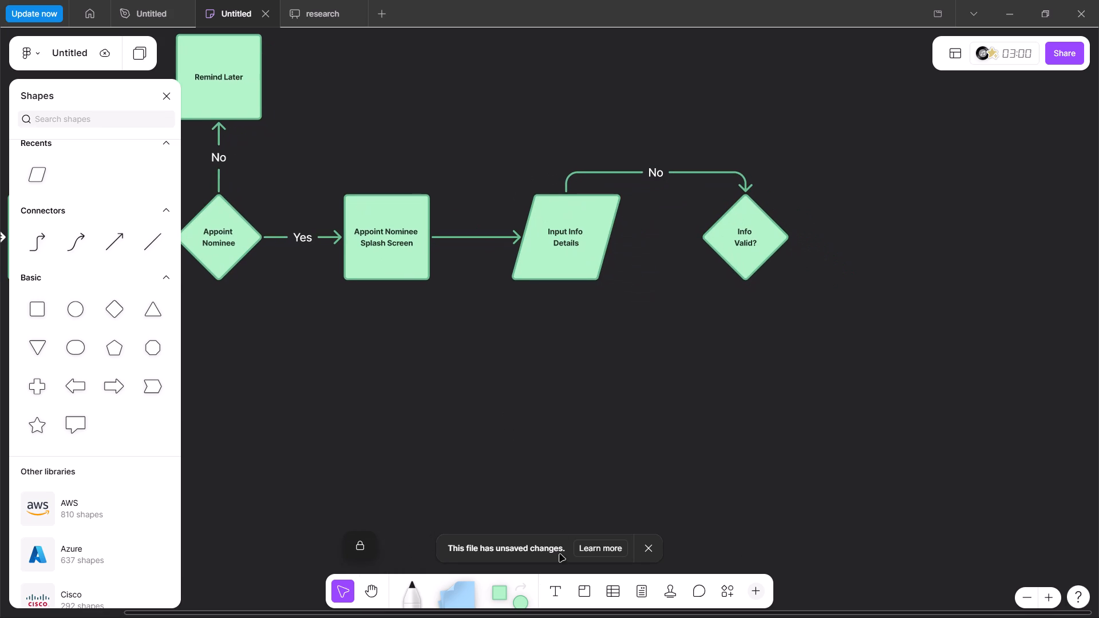
{"action": "left_click", "coordinate": [522, 590]}
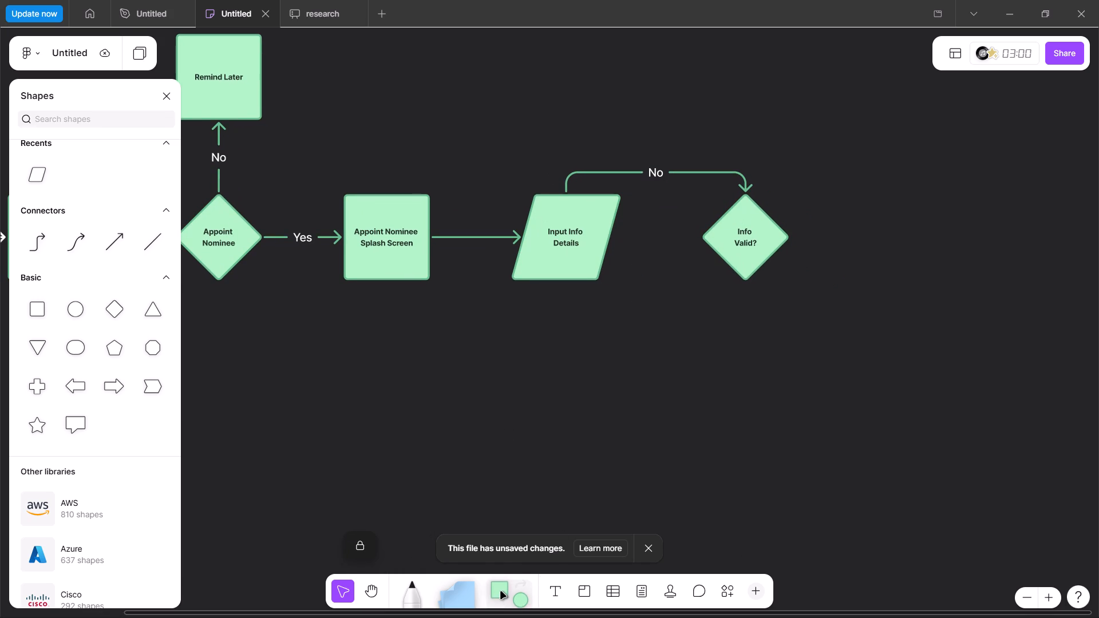
{"action": "left_click", "coordinate": [501, 592]}
{"action": "left_click", "coordinate": [638, 553]}
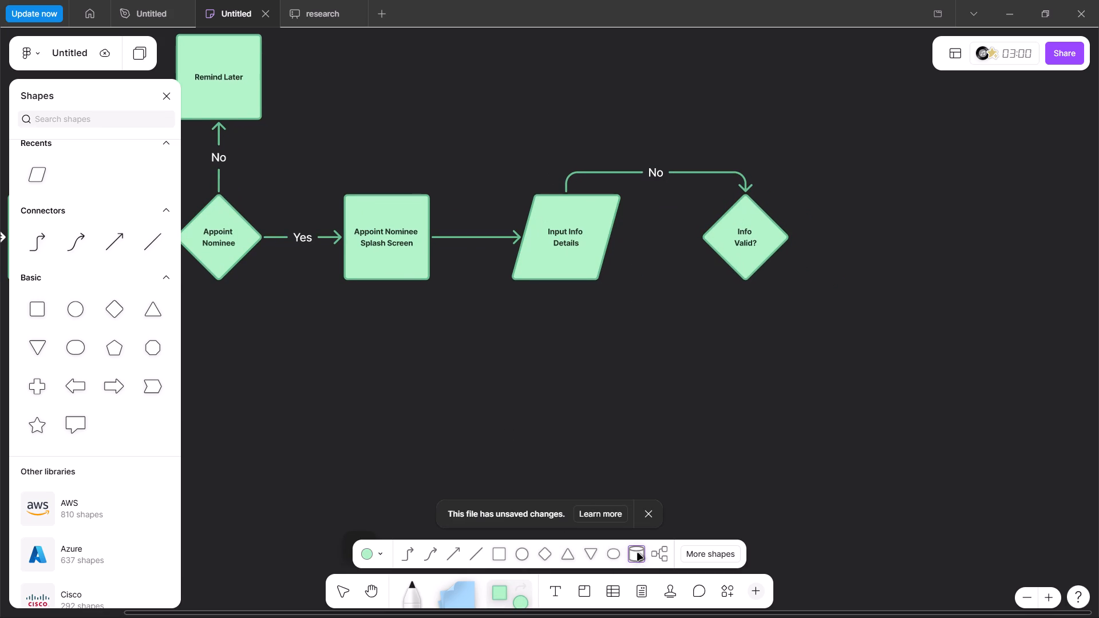
{"action": "left_click", "coordinate": [621, 330]}
{"action": "left_click", "coordinate": [877, 345]}
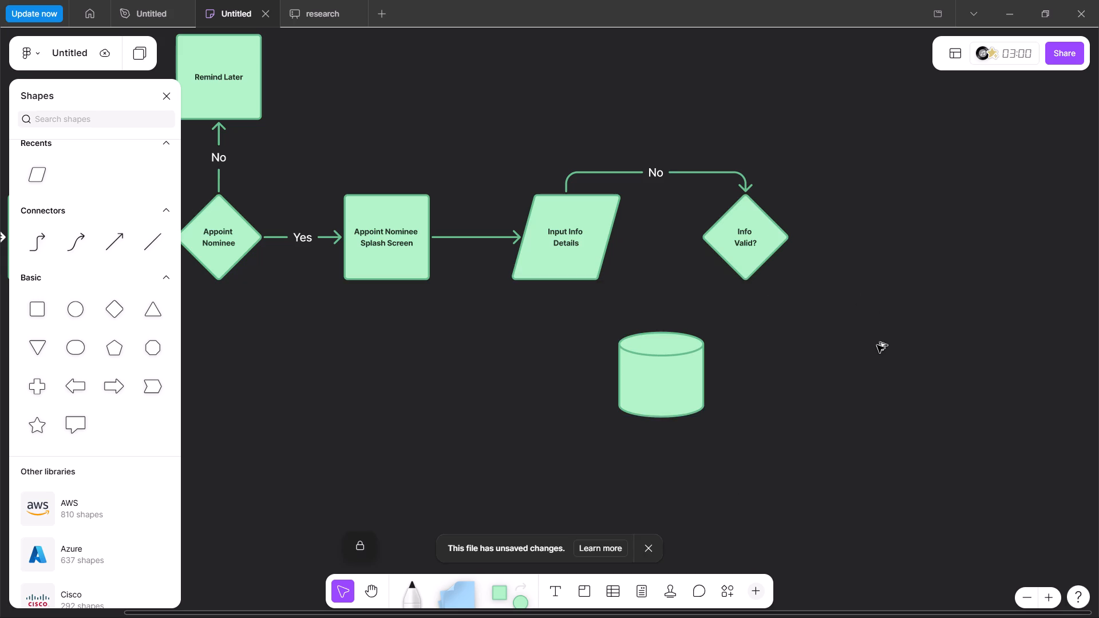
Check the database shape in the Medium diagram and nudge the cylinder slightly up towards the main row.
{"action": "key", "text": "alt+Tab"}
{"action": "scroll", "coordinate": [668, 286], "scroll_direction": "left", "scroll_amount": 1}
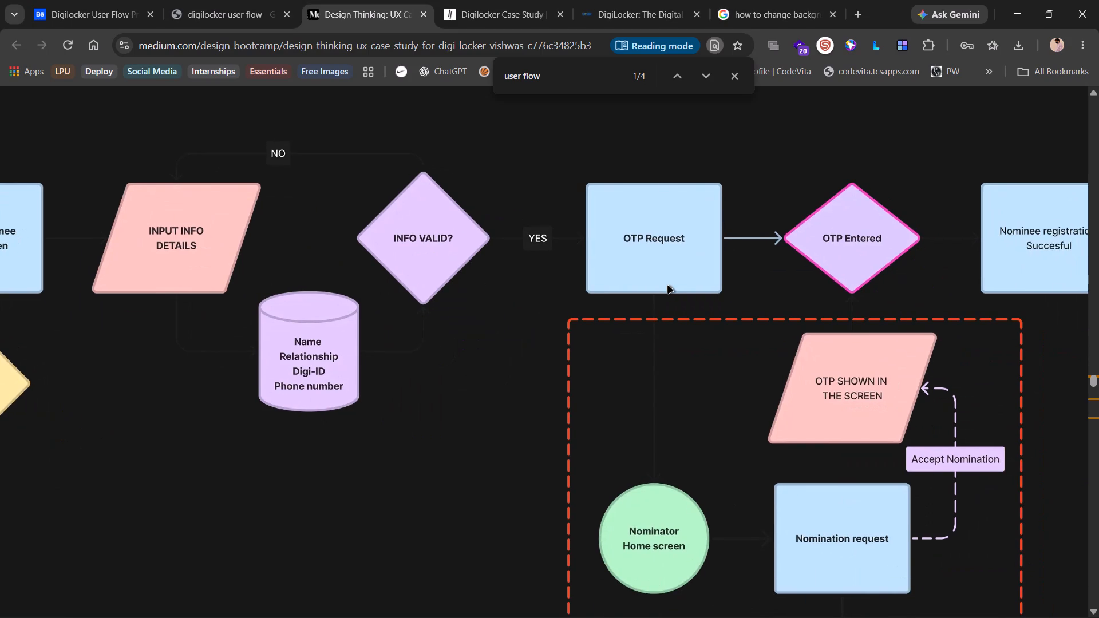
{"action": "key", "text": "alt+Tab"}
{"action": "left_click_drag", "start_coordinate": [671, 359], "coordinate": [661, 337]}
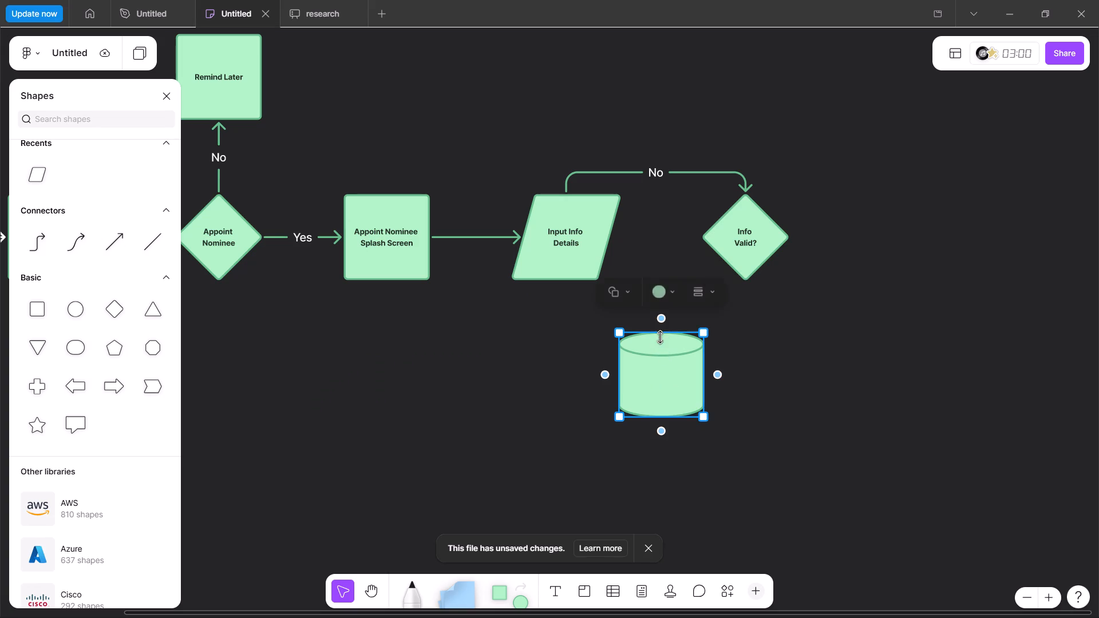
{"action": "left_click", "coordinate": [761, 390]}
{"action": "left_click_drag", "start_coordinate": [708, 371], "coordinate": [693, 371]}
{"action": "left_click", "coordinate": [693, 371]}
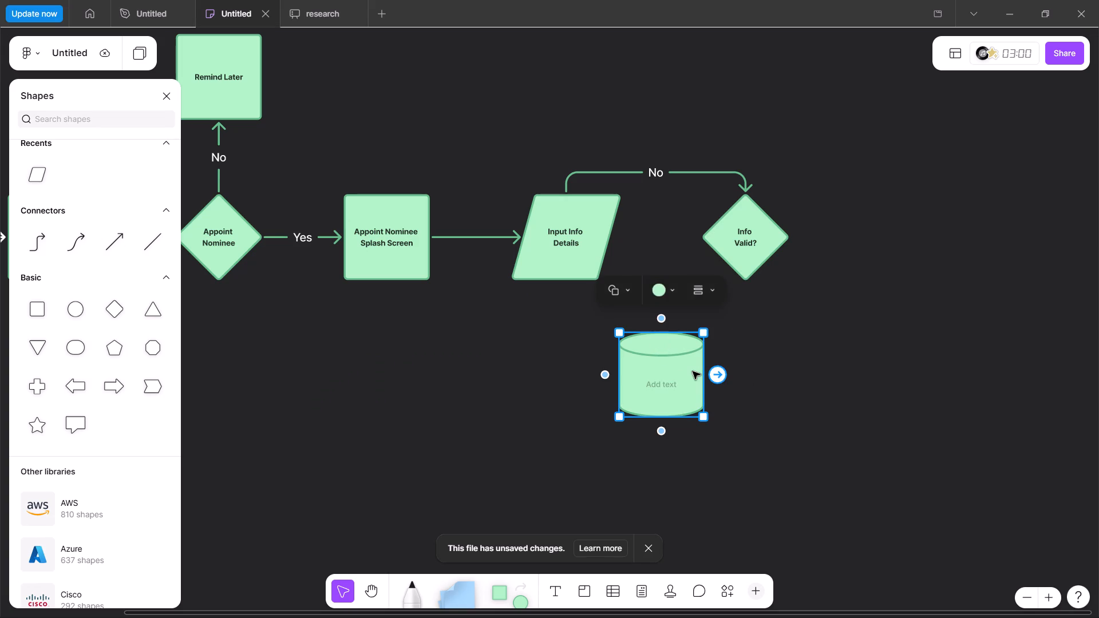
{"action": "left_click", "coordinate": [797, 377]}
{"action": "left_click", "coordinate": [671, 370]}
{"action": "left_click_drag", "start_coordinate": [671, 370], "coordinate": [671, 359]}
Connect the right side of the cylinder to the bottom corner of the Info Valid? diamond with an elbow arrow.
{"action": "left_click_drag", "start_coordinate": [714, 365], "coordinate": [752, 281]}
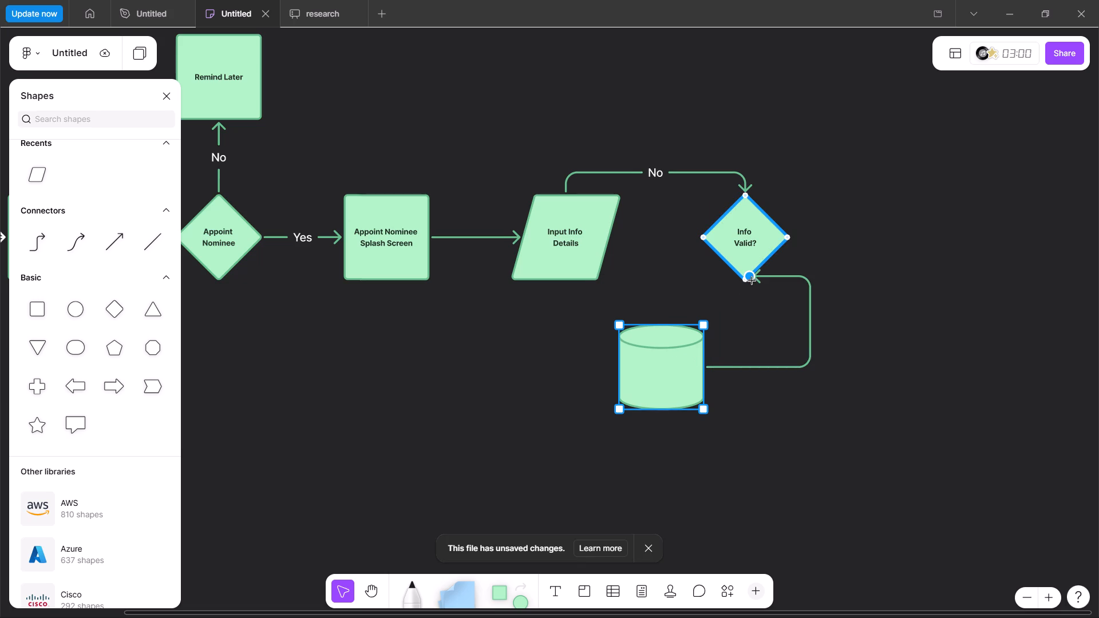
{"action": "left_click_drag", "start_coordinate": [752, 281], "coordinate": [749, 283]}
{"action": "left_click", "coordinate": [832, 338]}
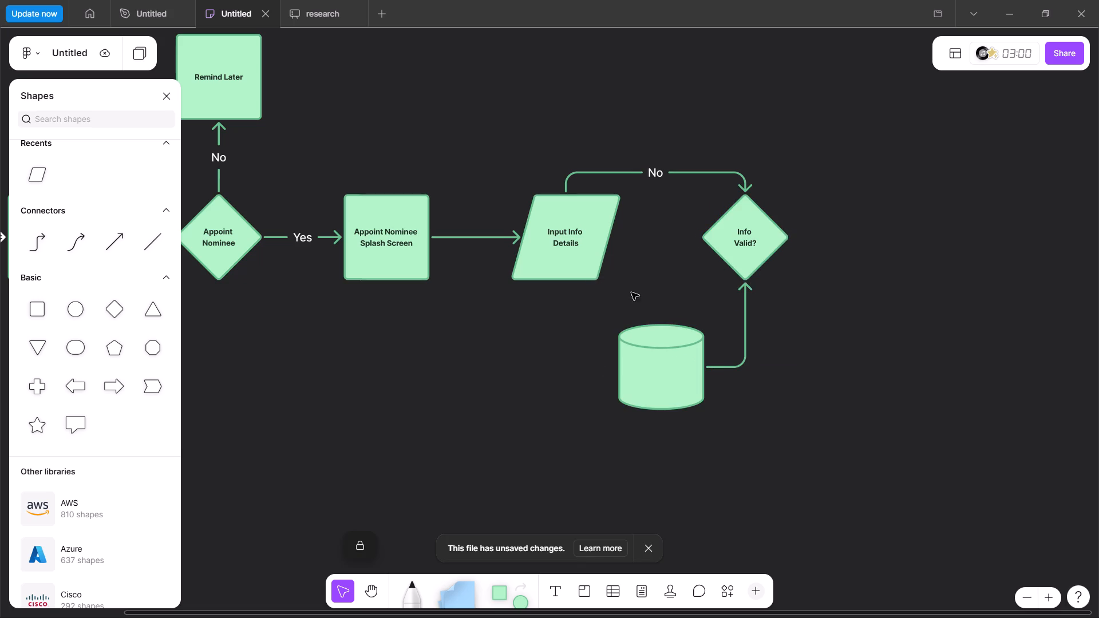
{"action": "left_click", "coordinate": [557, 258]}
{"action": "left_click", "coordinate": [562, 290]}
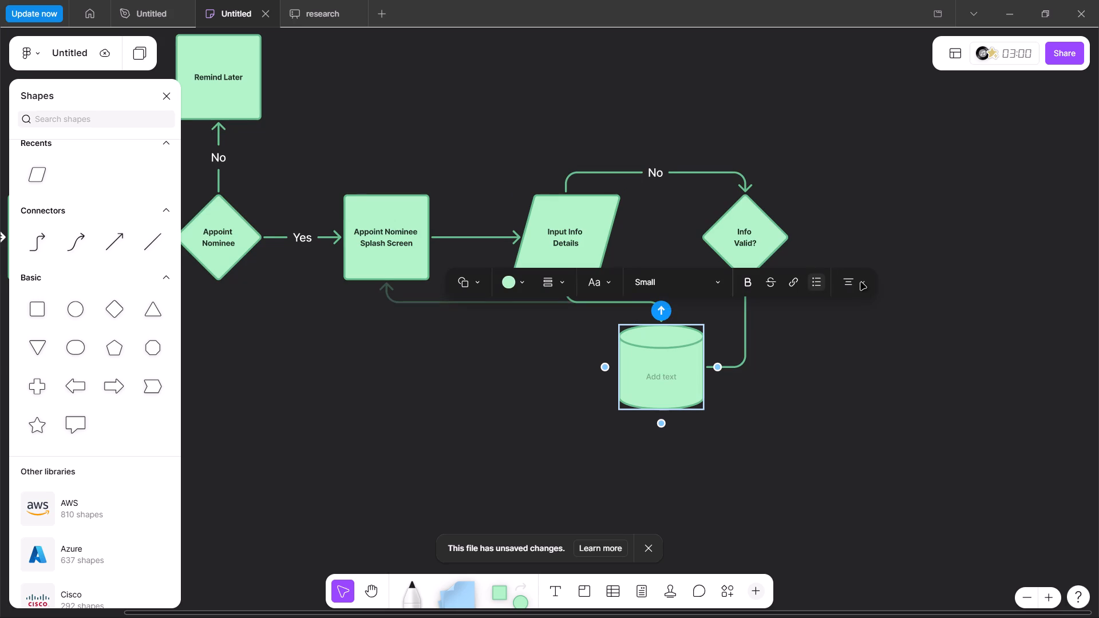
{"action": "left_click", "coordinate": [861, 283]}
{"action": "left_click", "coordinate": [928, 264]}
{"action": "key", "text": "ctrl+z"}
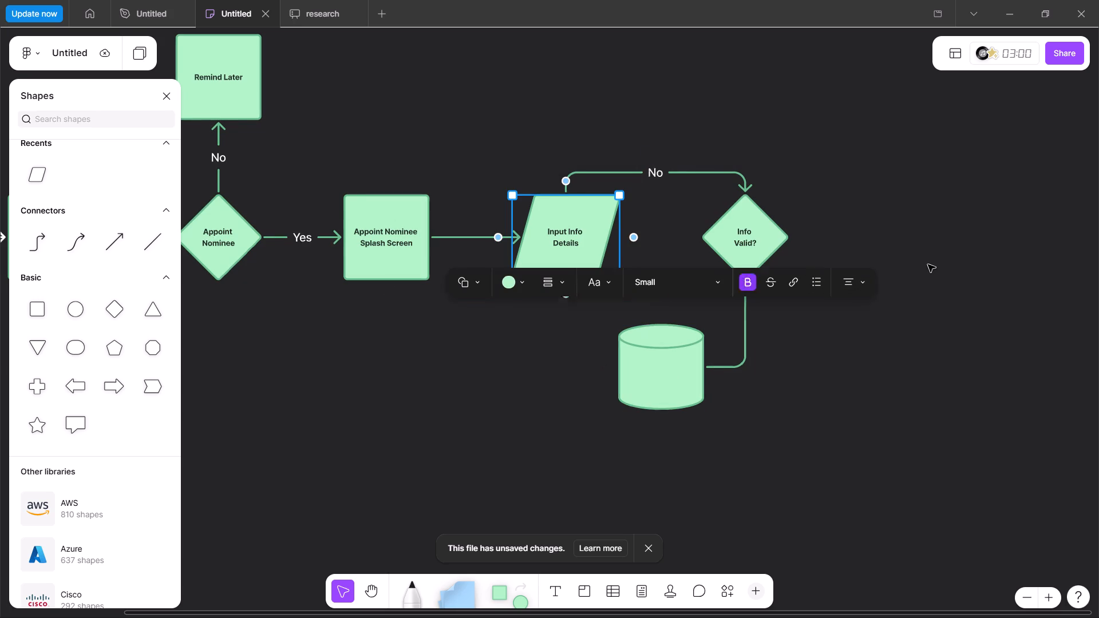
Connect the bottom of the Input Info Details parallelogram to the left side of the cylinder with an elbow arrow.
{"action": "left_click_drag", "start_coordinate": [570, 298], "coordinate": [573, 355]}
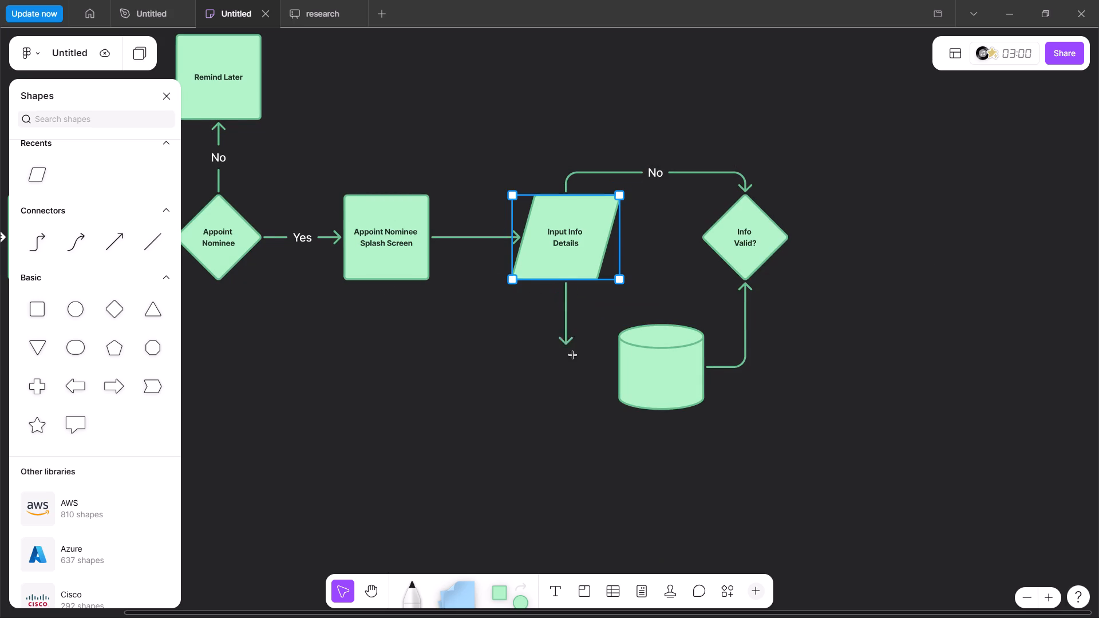
{"action": "left_click_drag", "start_coordinate": [573, 355], "coordinate": [629, 365]}
{"action": "left_click", "coordinate": [837, 348]}
Compare the flow with the Medium diagram and examine which shapes follow the Info Valid? diamond.
{"action": "scroll", "coordinate": [837, 348], "scroll_direction": "left", "scroll_amount": 1}
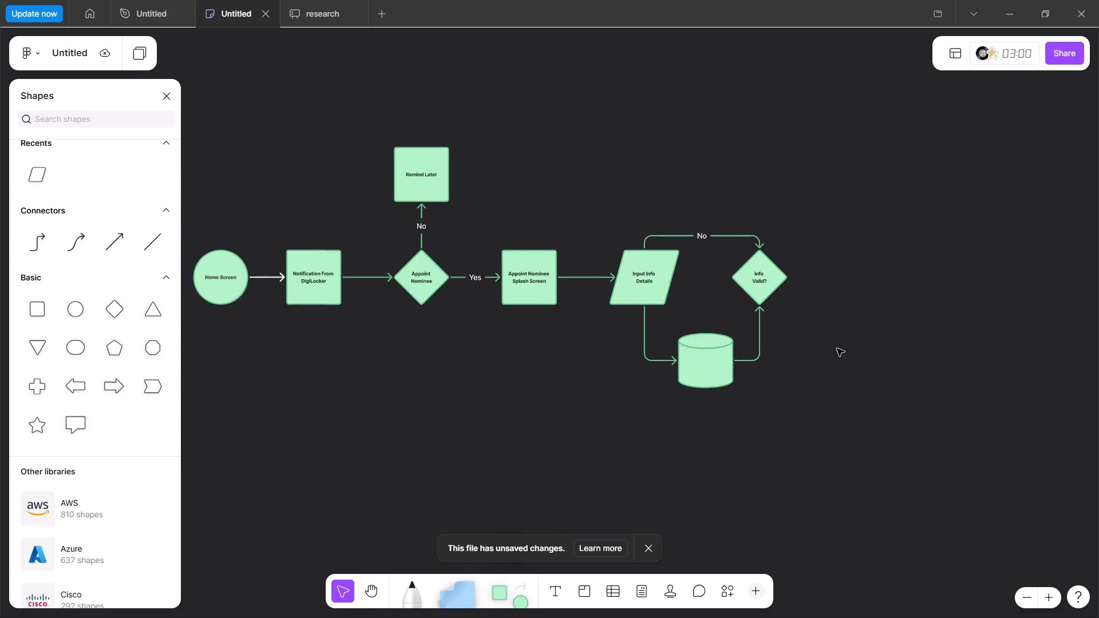
{"action": "scroll", "coordinate": [805, 331], "scroll_direction": "left", "scroll_amount": 1}
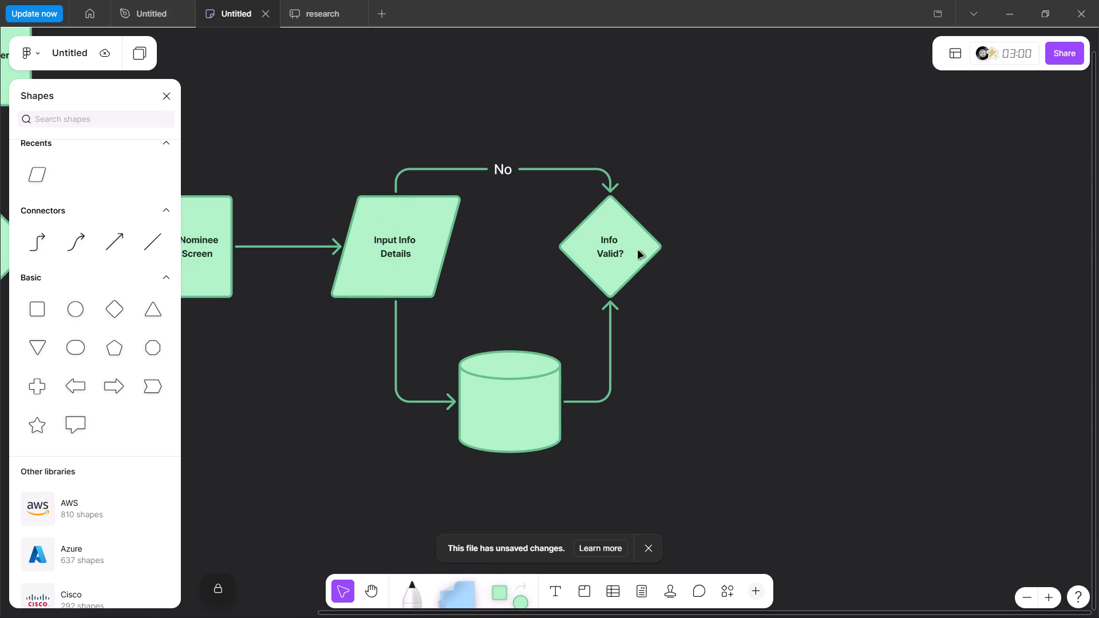
{"action": "left_click", "coordinate": [638, 251]}
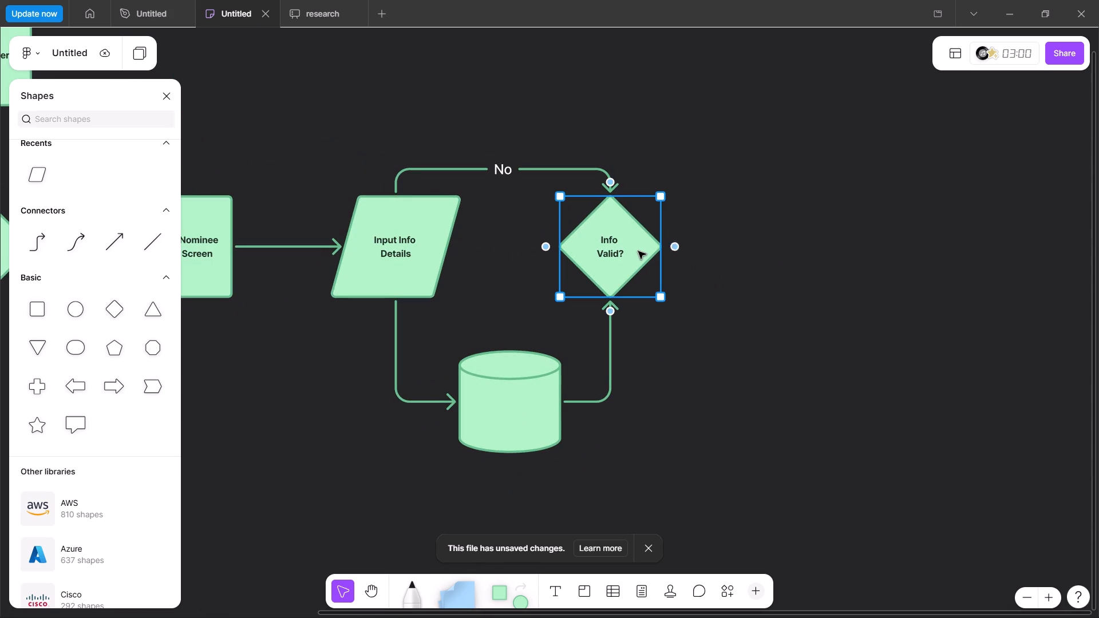
{"action": "left_click", "coordinate": [725, 350]}
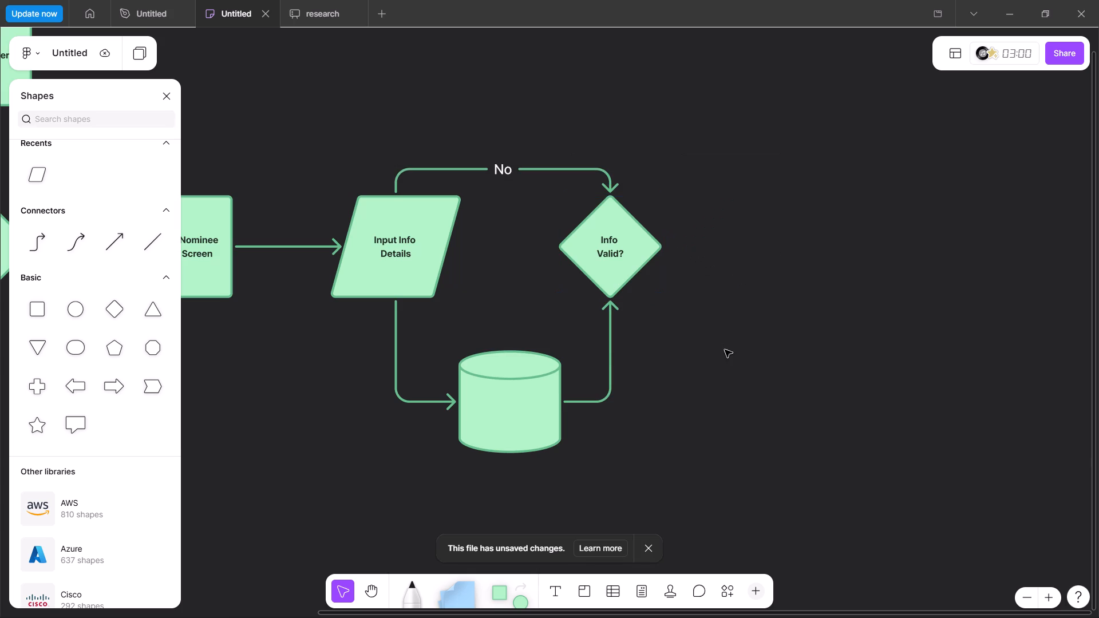
{"action": "scroll", "coordinate": [702, 330], "scroll_direction": "left", "scroll_amount": 1}
{"action": "key", "text": "alt+Tab"}
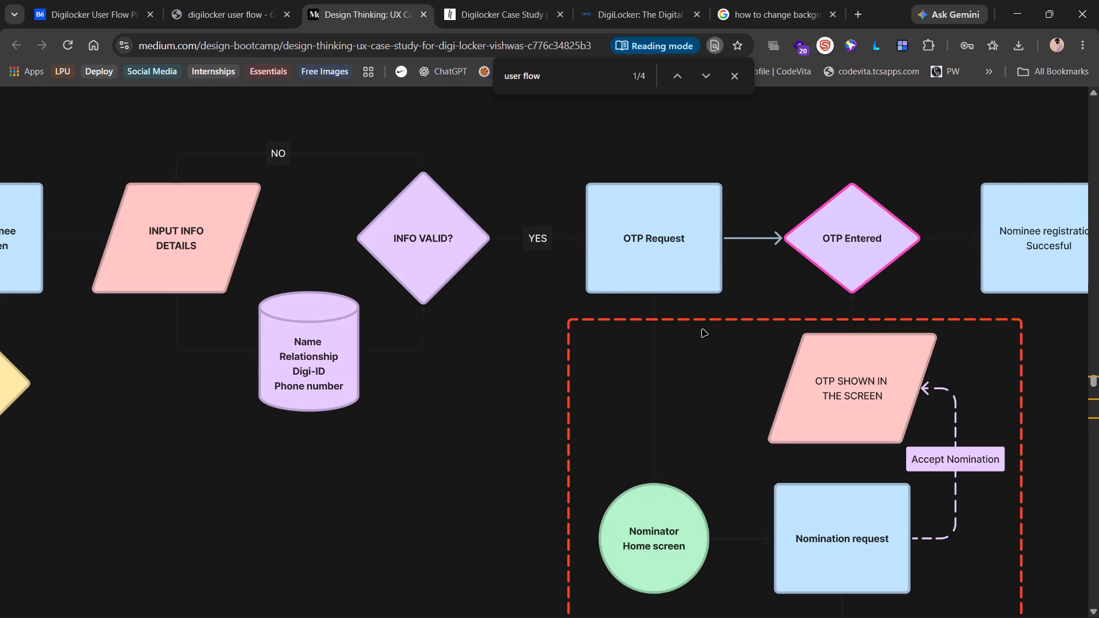
{"action": "scroll", "coordinate": [702, 330], "scroll_direction": "left", "scroll_amount": 3}
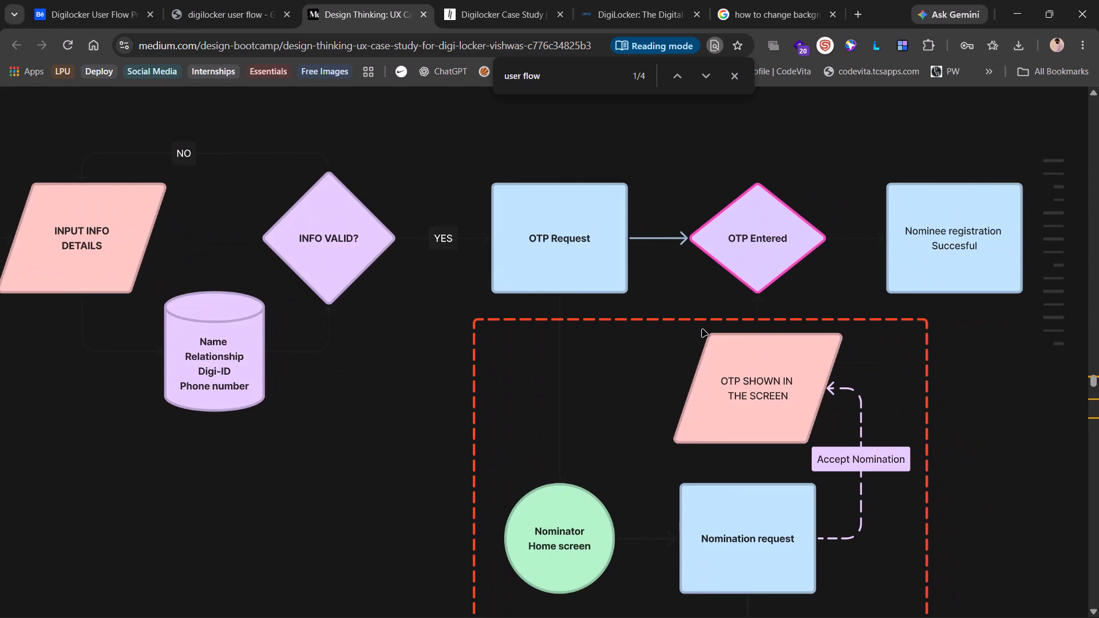
{"action": "scroll", "coordinate": [702, 330], "scroll_direction": "left", "scroll_amount": 1}
{"action": "key", "text": "alt+Tab"}
{"action": "scroll", "coordinate": [702, 330], "scroll_direction": "left", "scroll_amount": 1}
{"action": "left_click", "coordinate": [623, 315]}
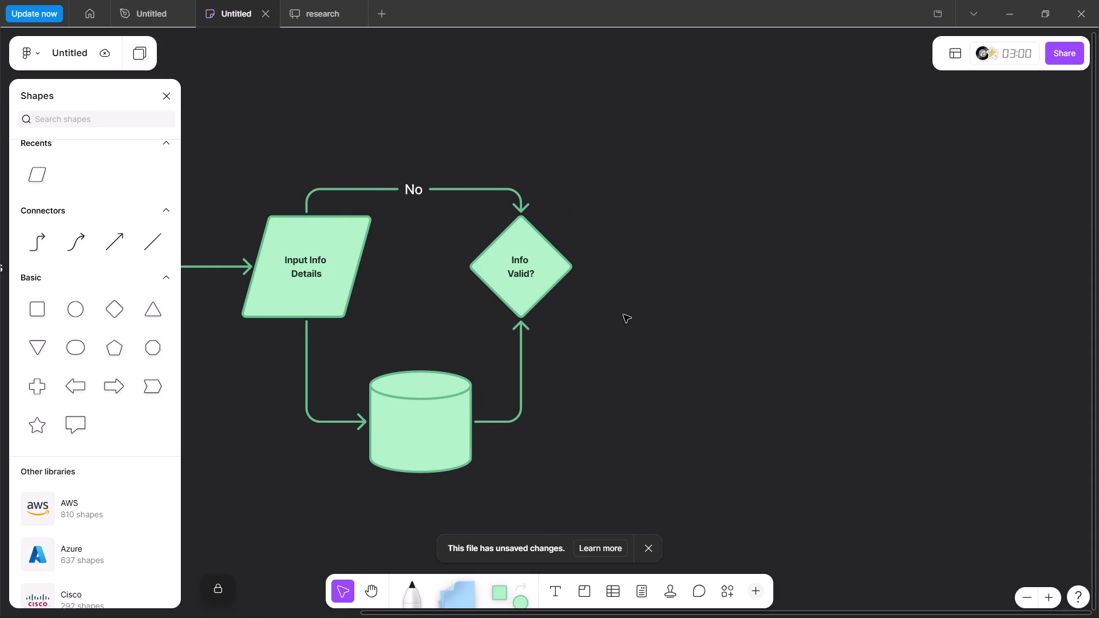
{"action": "key", "text": "alt+Tab"}
{"action": "key", "text": "alt+Tab"}
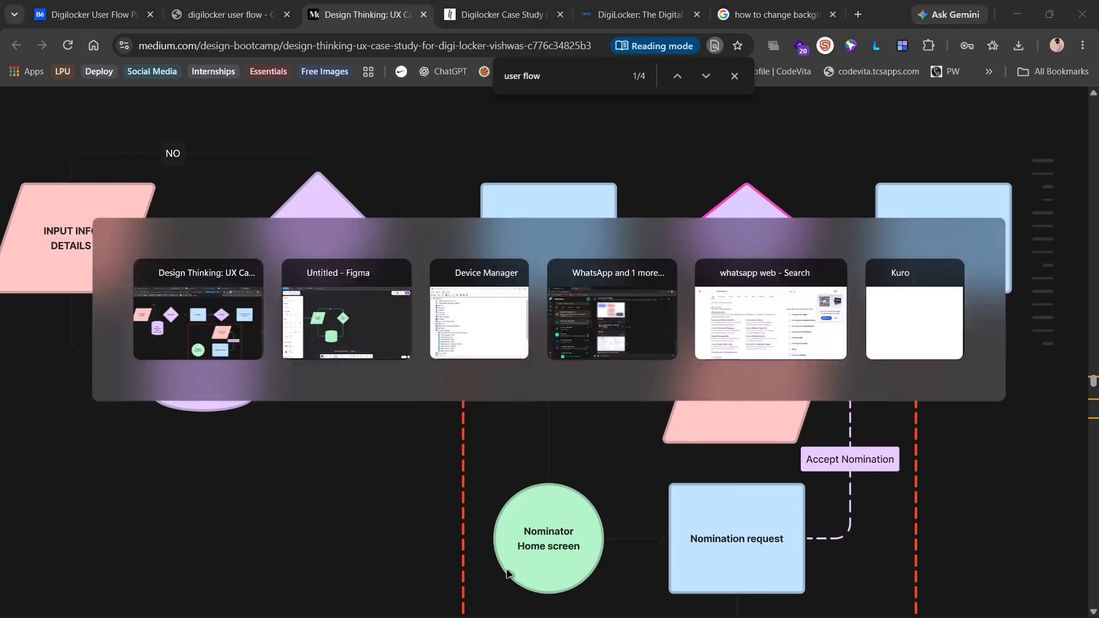
Add a green square to the right of the Info Valid? diamond and label it "OTP Request".
{"action": "left_click", "coordinate": [505, 586]}
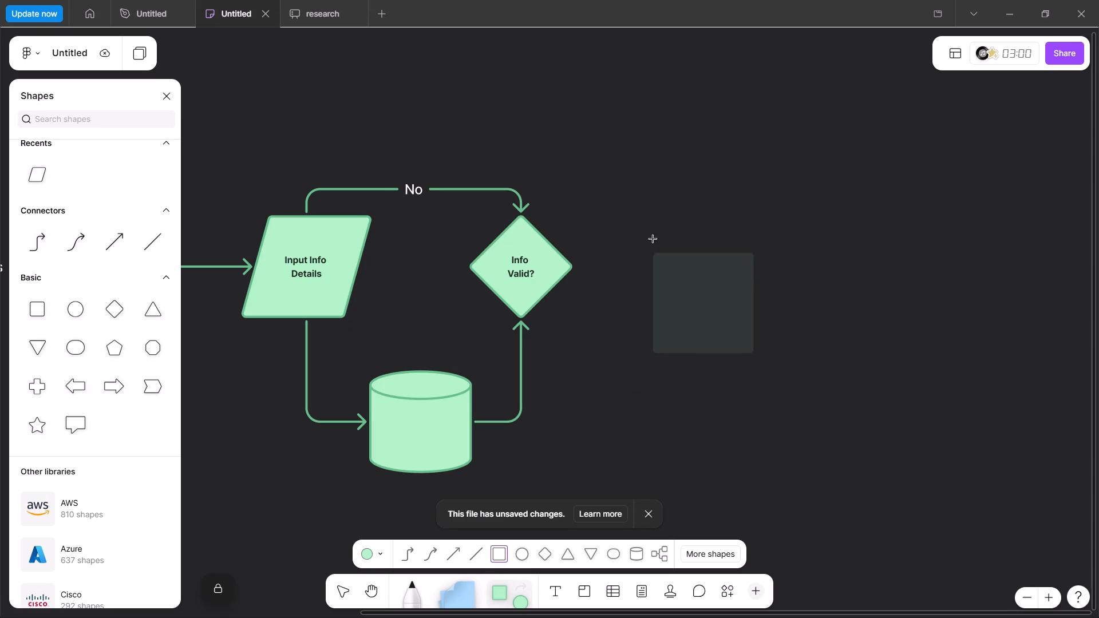
{"action": "left_click", "coordinate": [663, 217]}
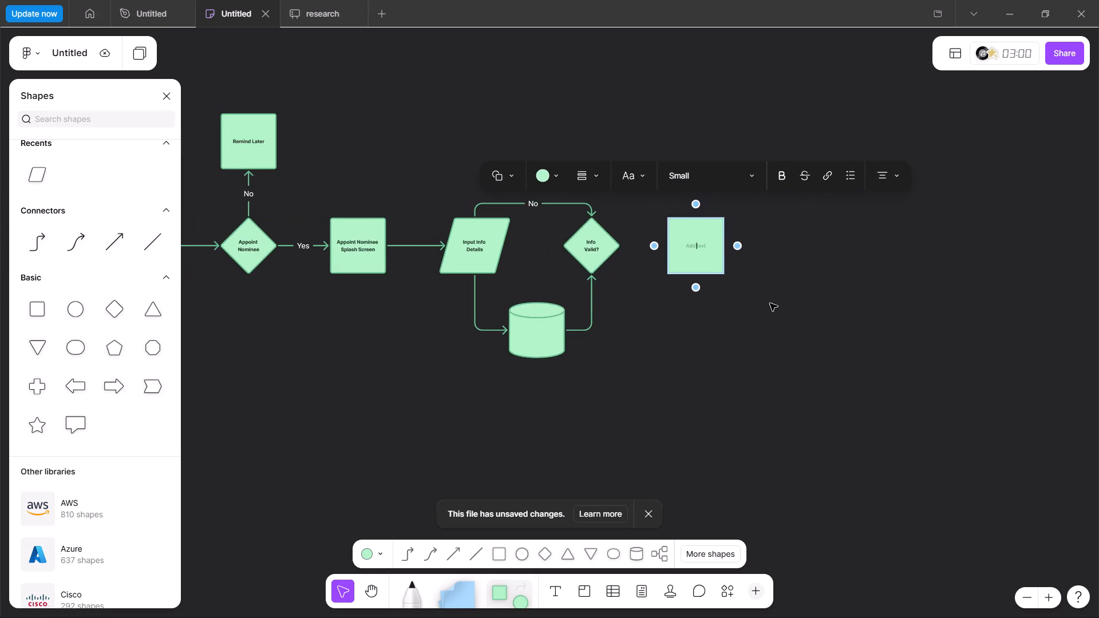
{"action": "type", "text": "OTP"}
{"action": "key", "text": "space"}
{"action": "type", "text": "Reqeu"}
{"action": "key", "text": "BackSpace"}
{"action": "key", "text": "BackSpace"}
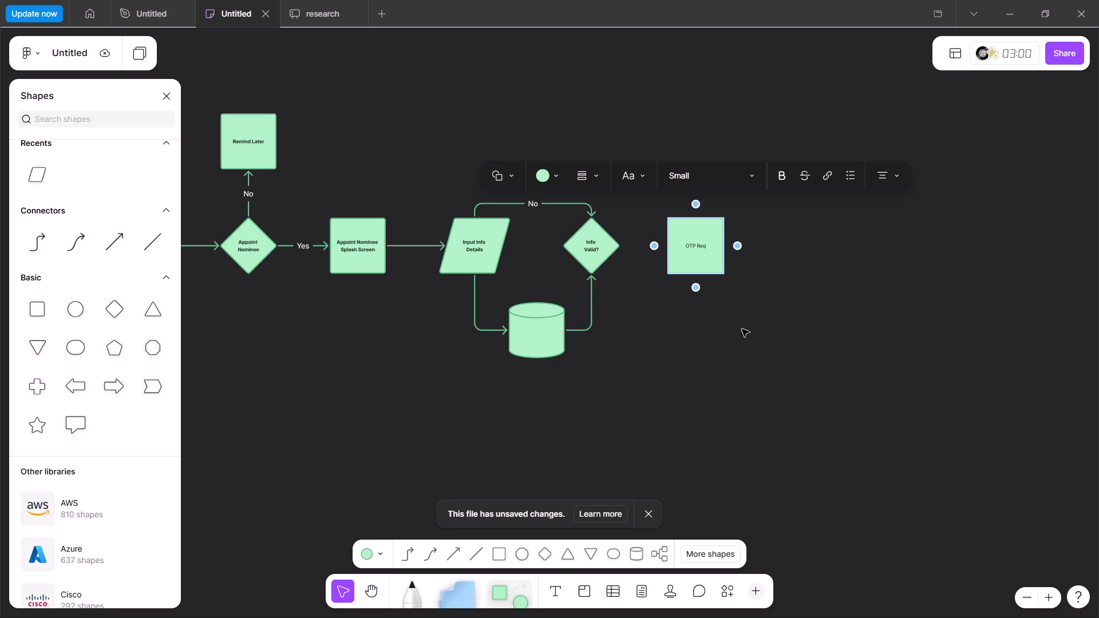
{"action": "type", "text": "uest"}
Make the "OTP Request" label bold.
{"action": "key", "text": "ctrl+a"}
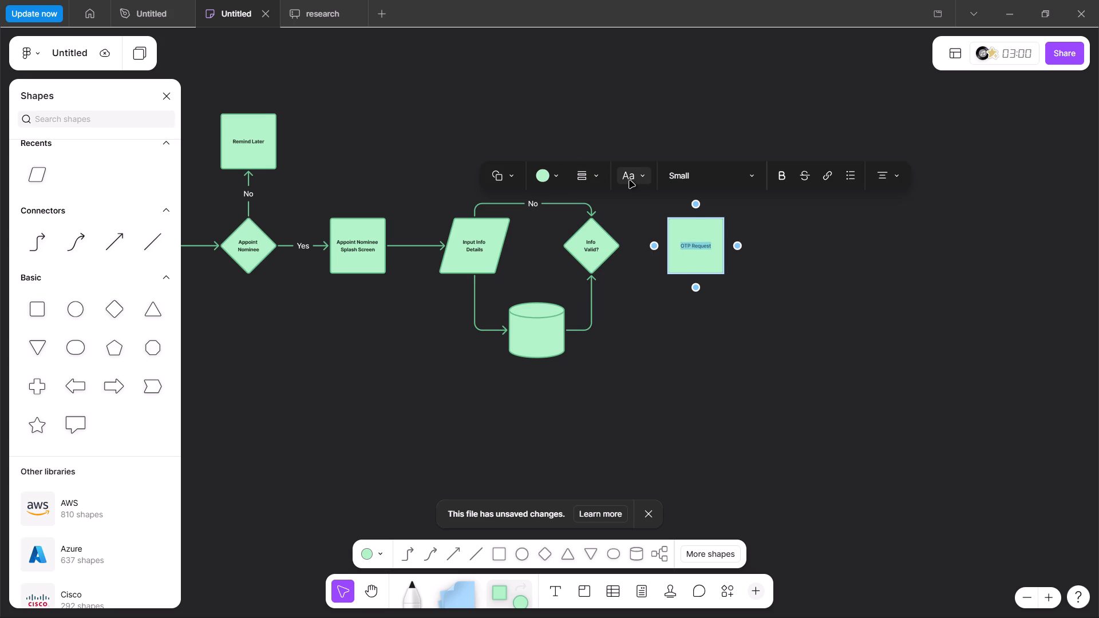
{"action": "left_click", "coordinate": [630, 181]}
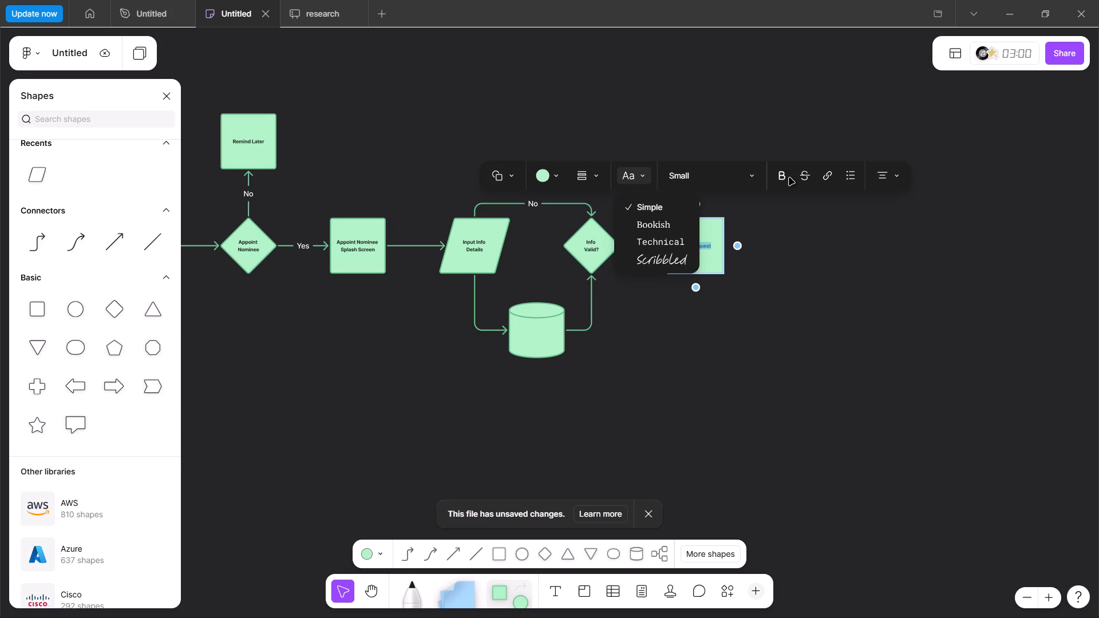
{"action": "left_click", "coordinate": [789, 178]}
{"action": "left_click", "coordinate": [789, 178]}
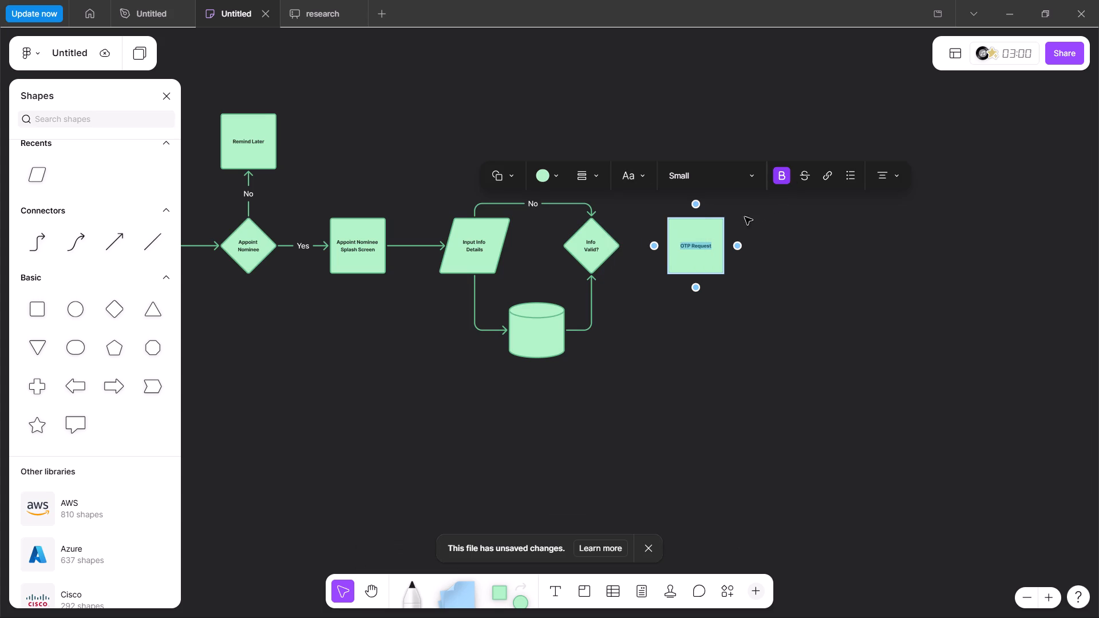
{"action": "left_click", "coordinate": [681, 353]}
{"action": "left_click_drag", "start_coordinate": [701, 234], "coordinate": [714, 234]}
{"action": "left_click", "coordinate": [749, 247]}
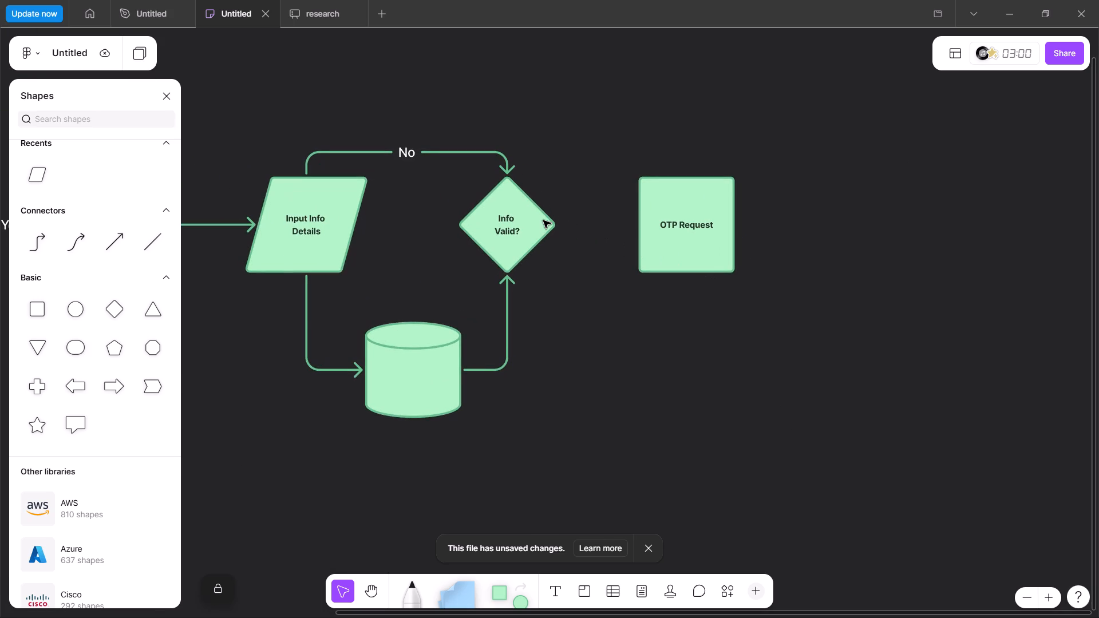
Connect the right corner of the Info Valid? diamond to the left side of the OTP Request square with an arrow.
{"action": "left_click", "coordinate": [543, 220]}
{"action": "left_click_drag", "start_coordinate": [569, 224], "coordinate": [650, 224]}
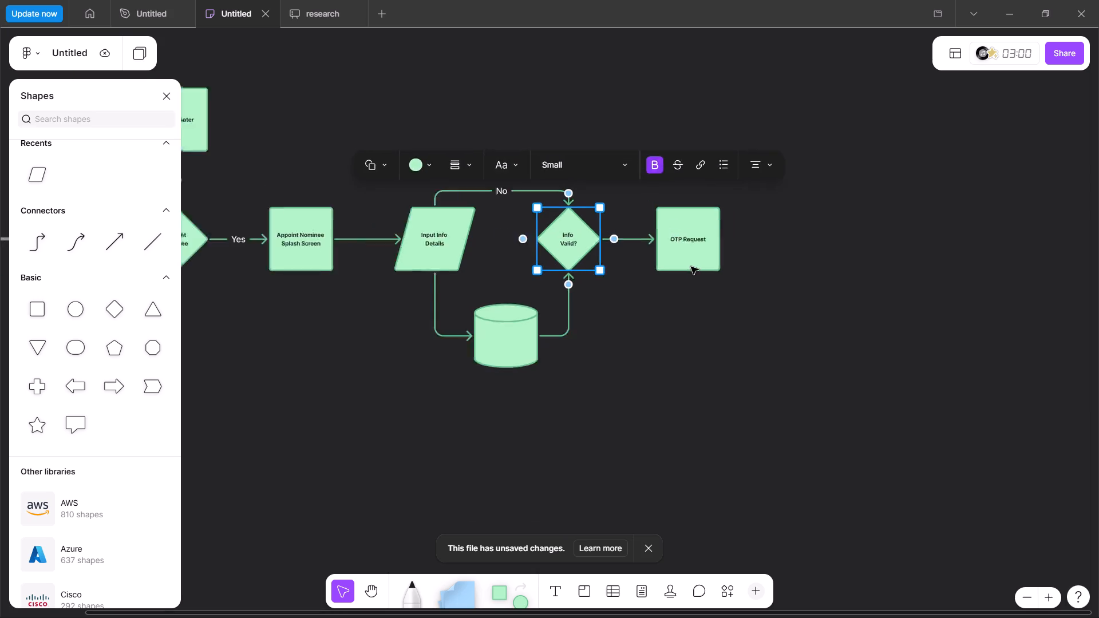
{"action": "left_click", "coordinate": [696, 321]}
Move the OTP Request square slightly further from the Info Valid? diamond, keeping it in line with the main row.
{"action": "left_click", "coordinate": [696, 238]}
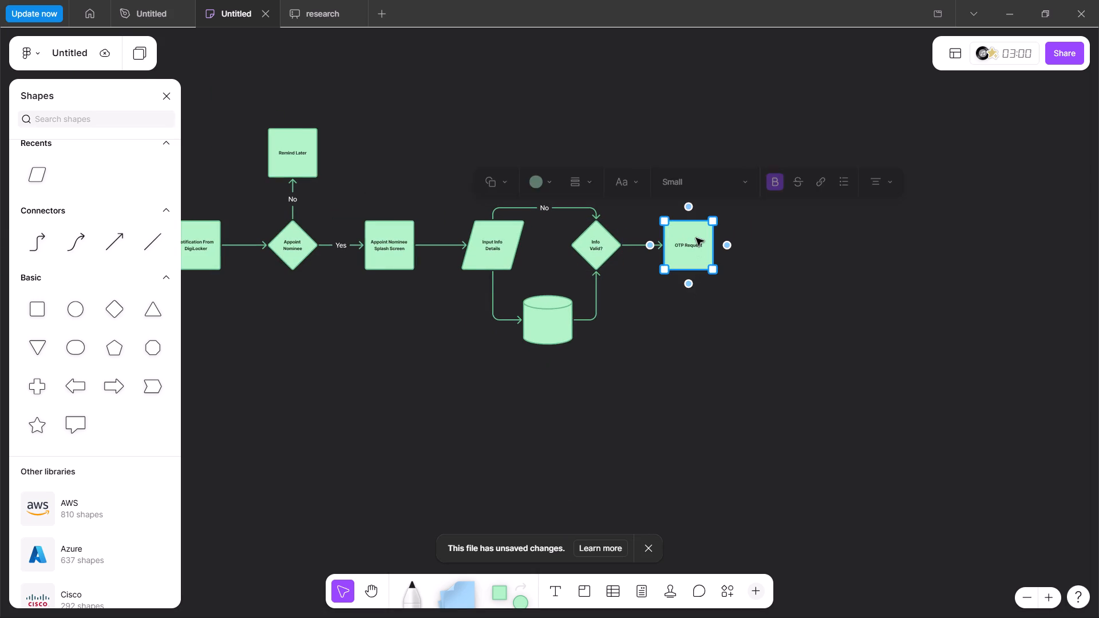
{"action": "left_click_drag", "start_coordinate": [697, 233], "coordinate": [705, 235]}
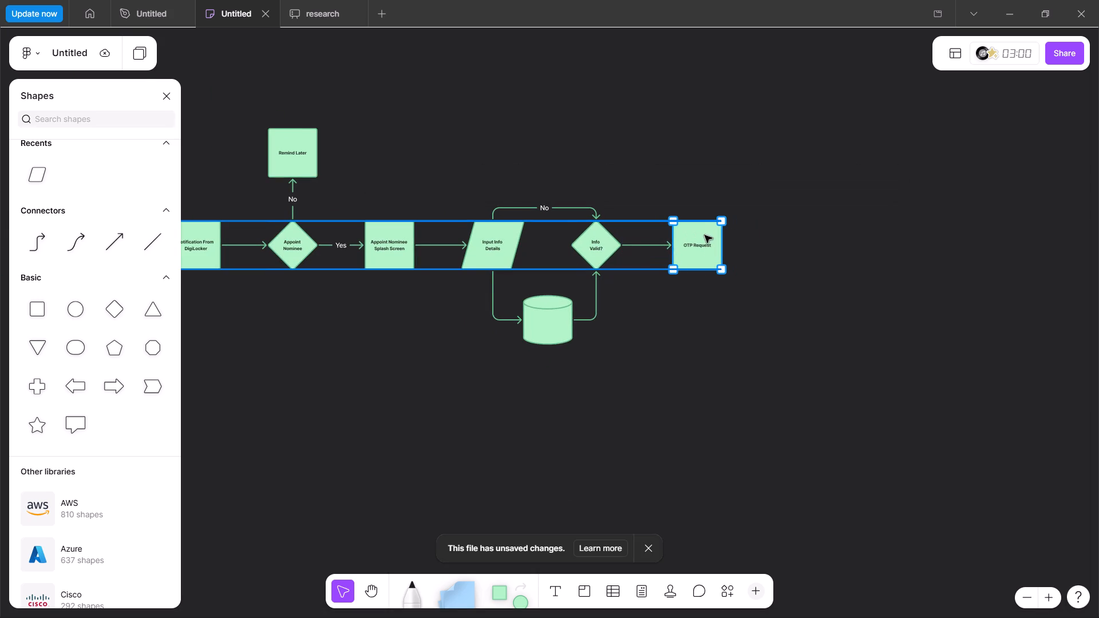
{"action": "left_click_drag", "start_coordinate": [705, 235], "coordinate": [706, 236]}
Nudge the OTP Request square a little further from the Info Valid? diamond, keeping it aligned with the main row.
{"action": "left_click_drag", "start_coordinate": [706, 236], "coordinate": [706, 235]}
{"action": "left_click_drag", "start_coordinate": [706, 235], "coordinate": [709, 235]}
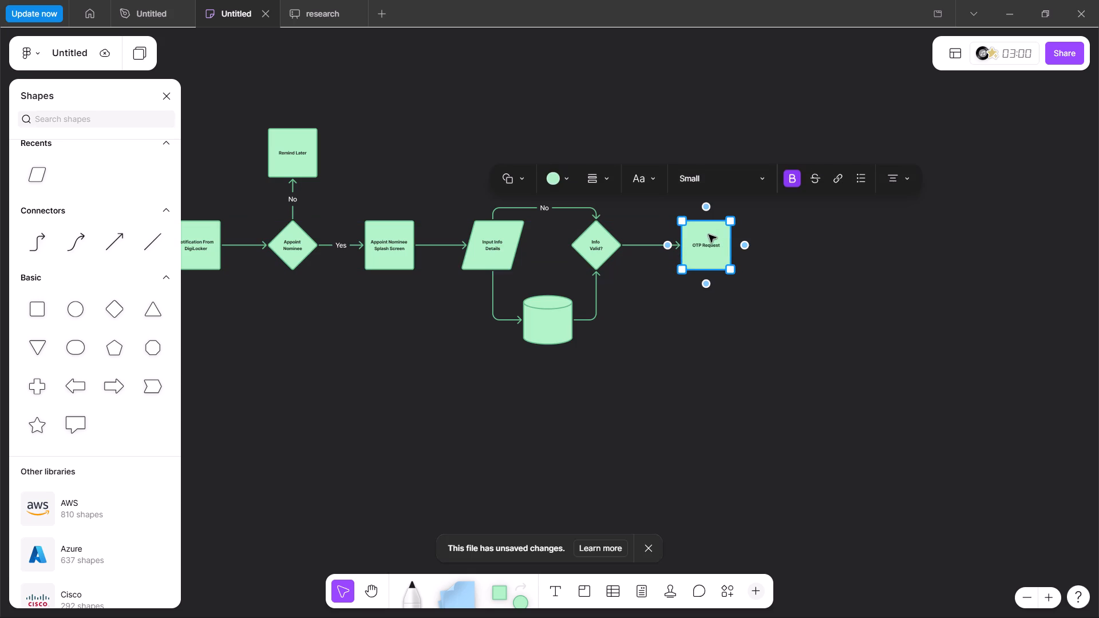
{"action": "left_click", "coordinate": [859, 314]}
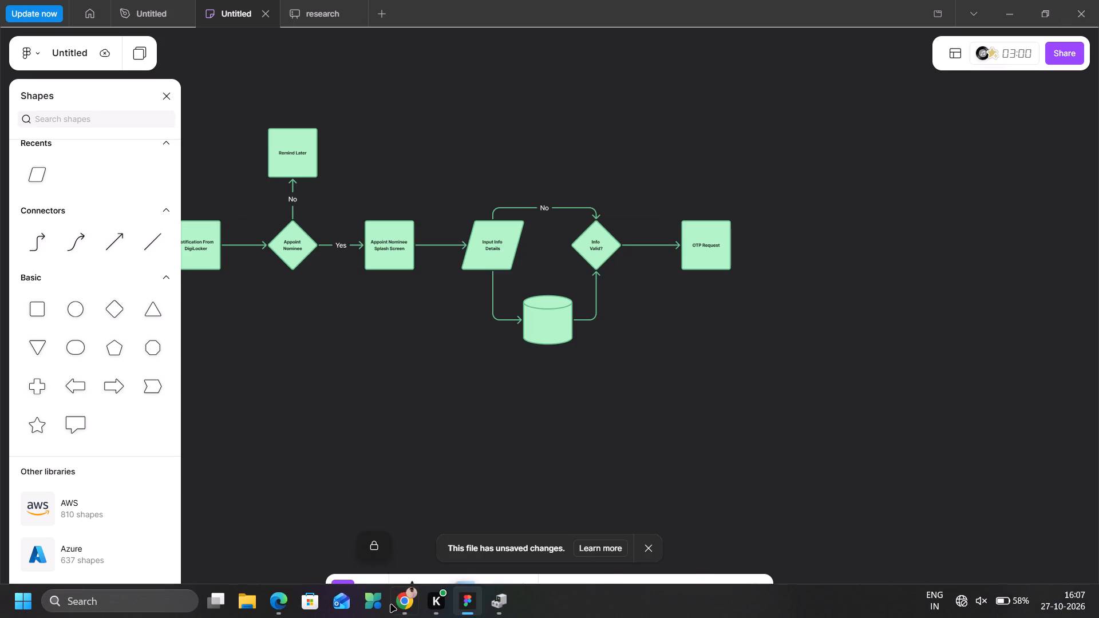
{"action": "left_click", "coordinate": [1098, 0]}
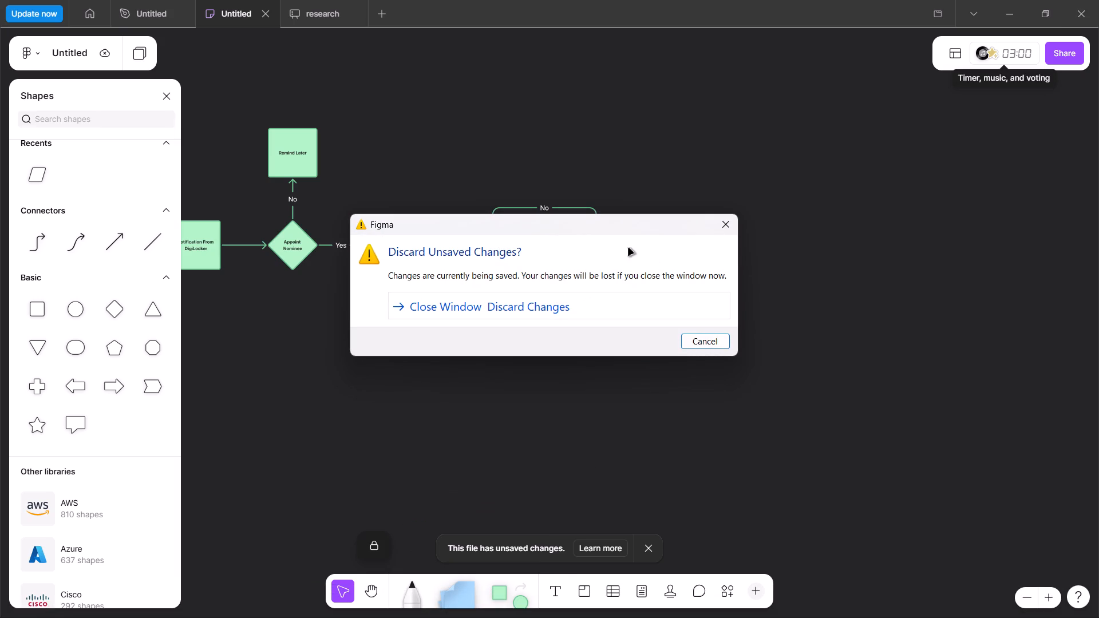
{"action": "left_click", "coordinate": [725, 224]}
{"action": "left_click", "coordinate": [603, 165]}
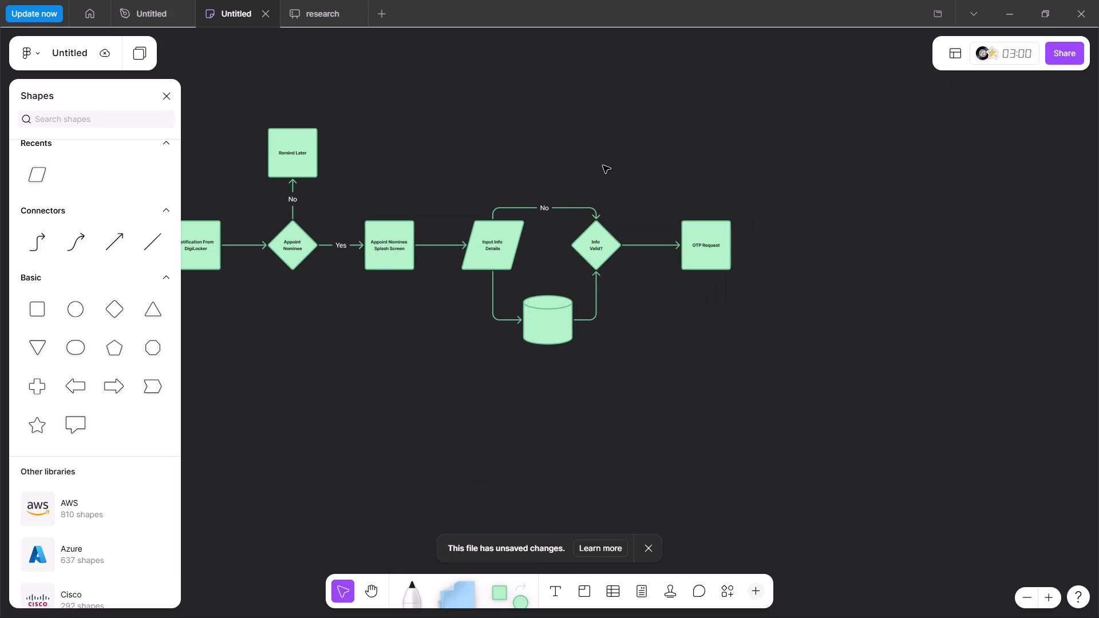
Save the flow diagram file.
{"action": "key", "text": "ctrl+s"}
{"action": "left_click", "coordinate": [528, 147]}
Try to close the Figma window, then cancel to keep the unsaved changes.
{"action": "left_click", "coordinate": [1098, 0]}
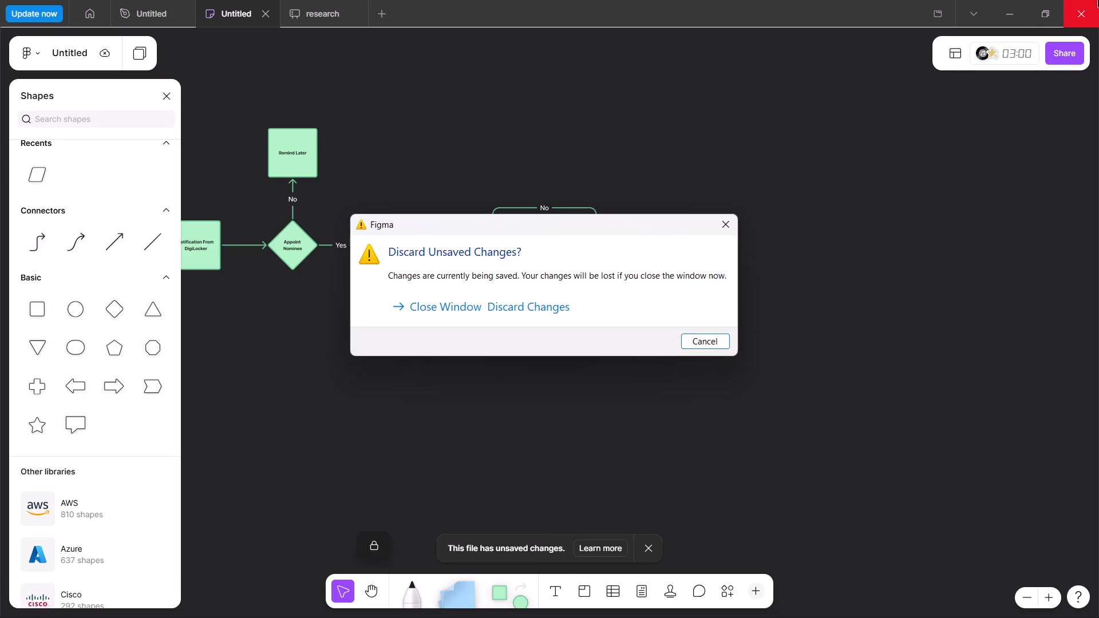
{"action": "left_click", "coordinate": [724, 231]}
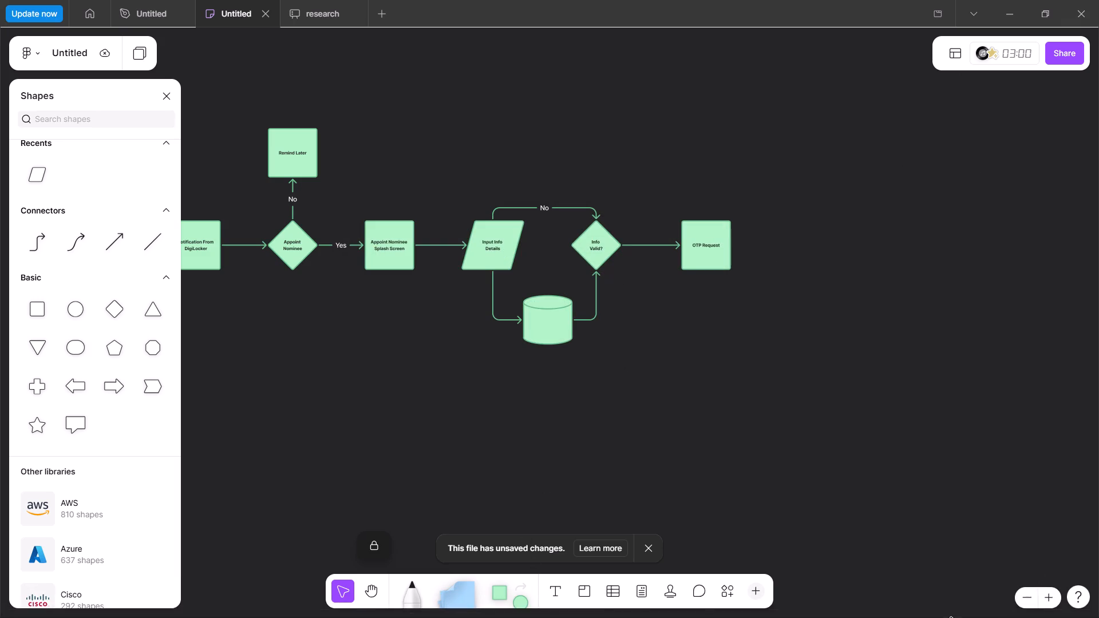
Reconnect the computer to the LPU Wireless Wi-Fi network and return to the flow diagram.
{"action": "left_click", "coordinate": [981, 603]}
{"action": "left_click", "coordinate": [904, 335]}
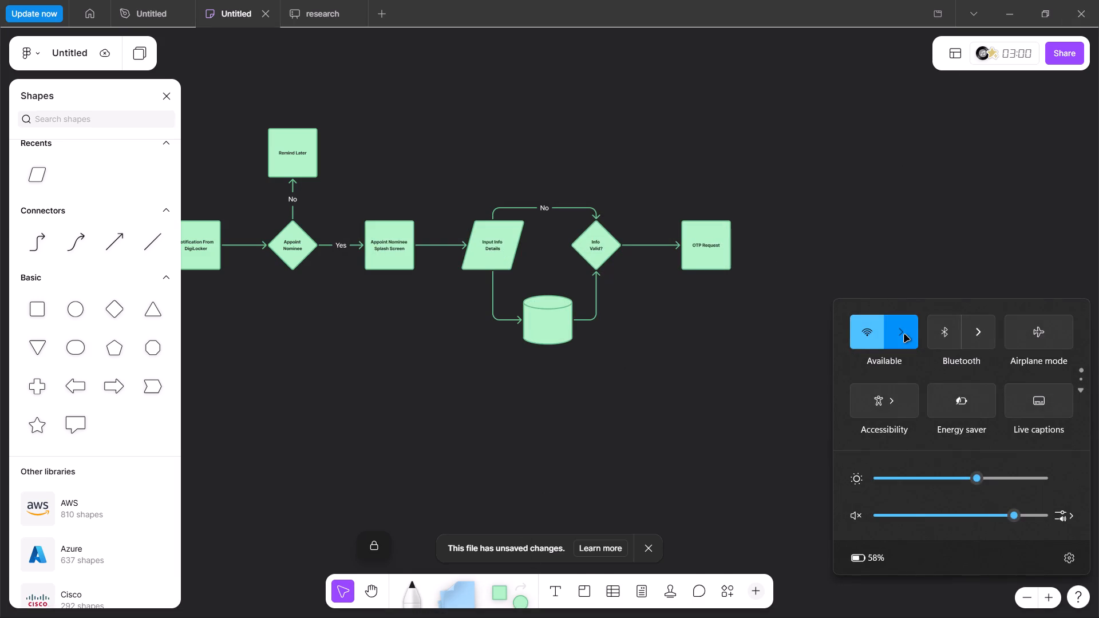
{"action": "left_click", "coordinate": [959, 335]}
{"action": "left_click", "coordinate": [1036, 397]}
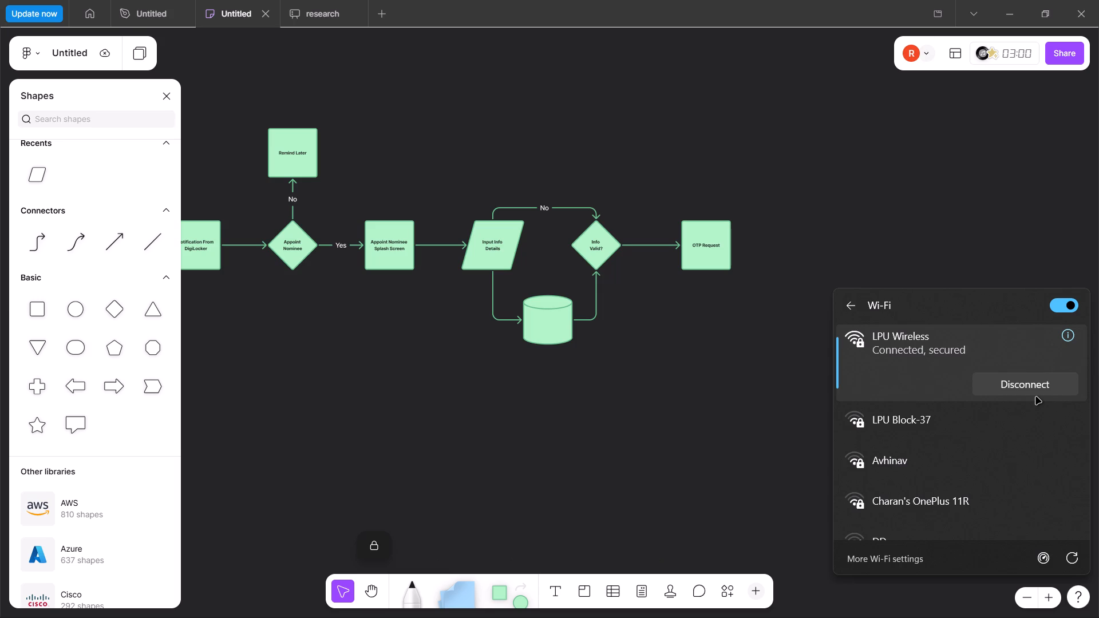
{"action": "left_click", "coordinate": [951, 185]}
Save the flow diagram file.
{"action": "key", "text": "ctrl+s"}
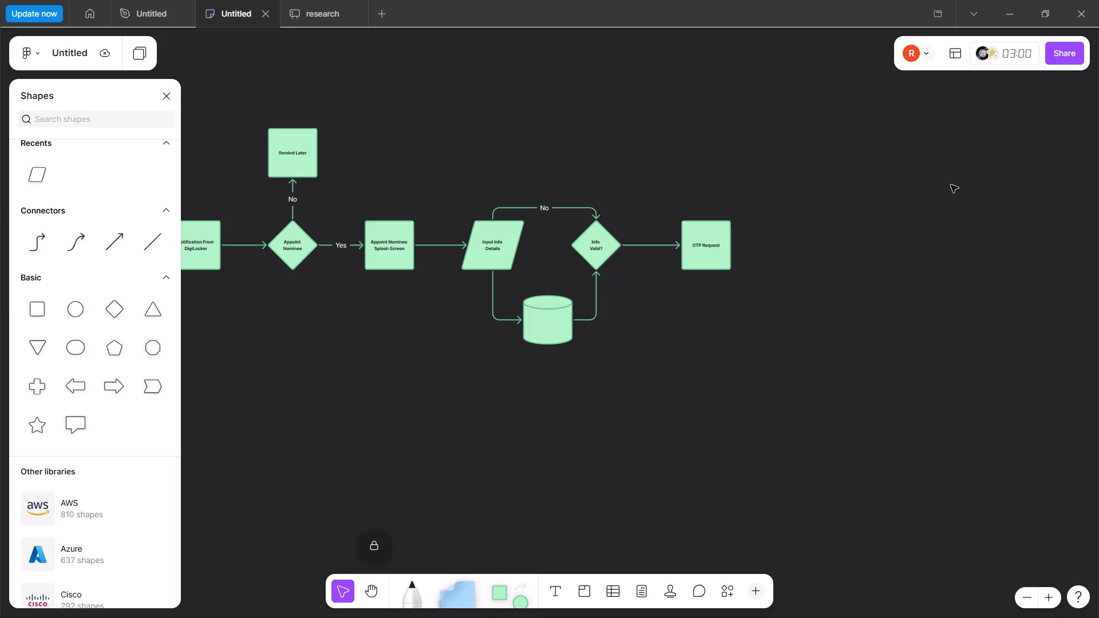
Close the Figma window and the Chrome window with the DigiLocker research.
{"action": "left_click", "coordinate": [1098, 0]}
{"action": "left_click", "coordinate": [1098, 0]}
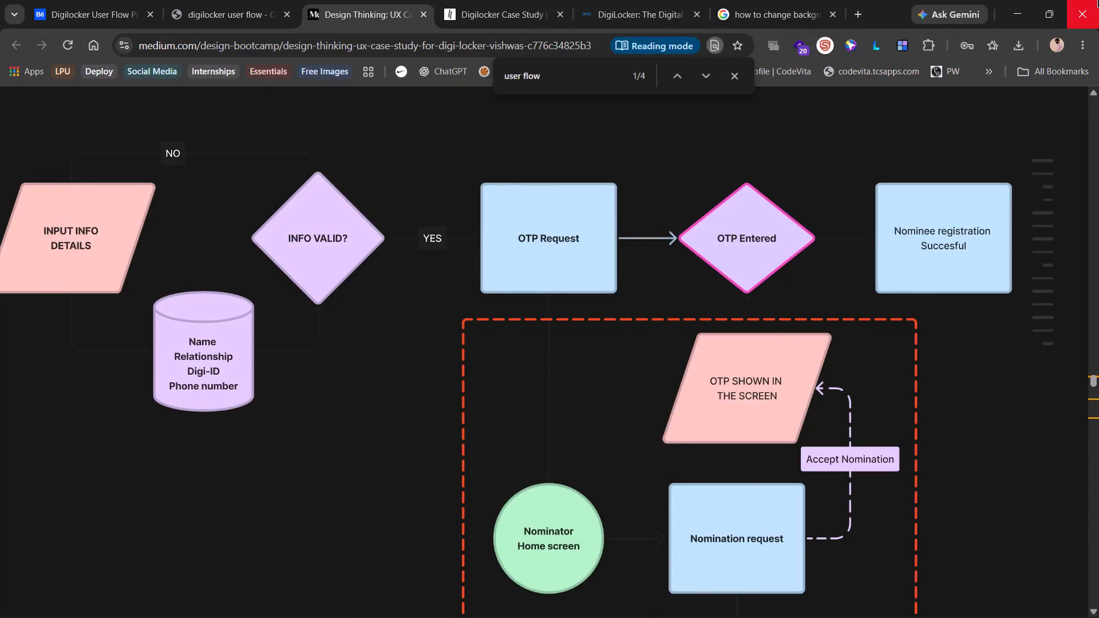